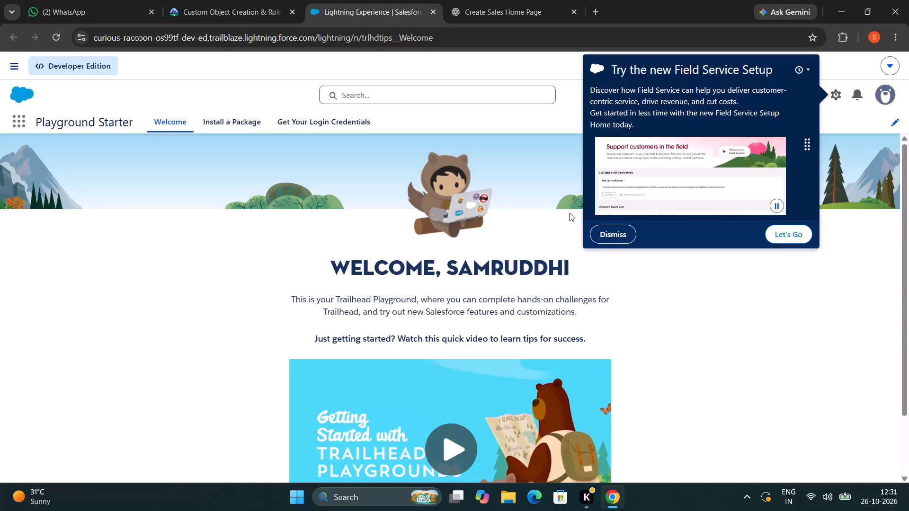
Dismiss the Field Service Setup prompt on the playground's welcome page.
{"action": "left_click", "coordinate": [634, 229]}
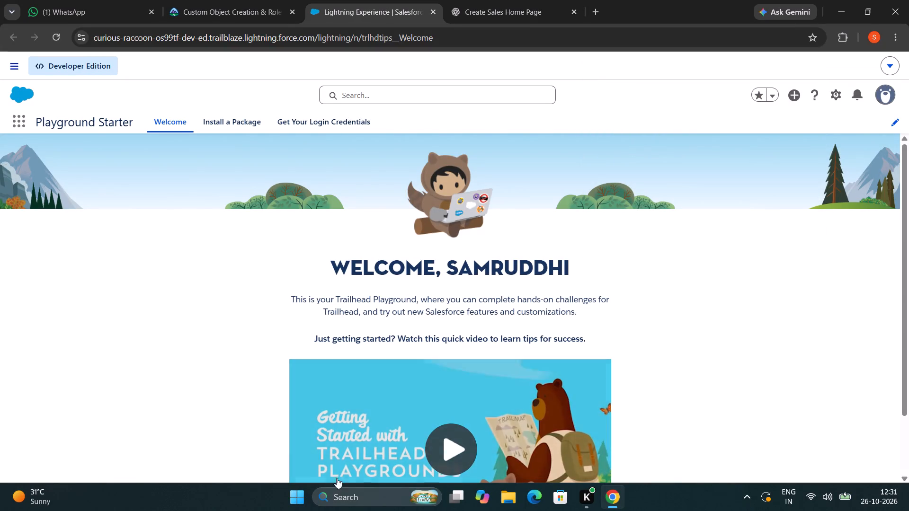
Review the Trailhead project instructions for creating custom objects and setting the organization-wide defaults.
{"action": "left_click", "coordinate": [251, 0]}
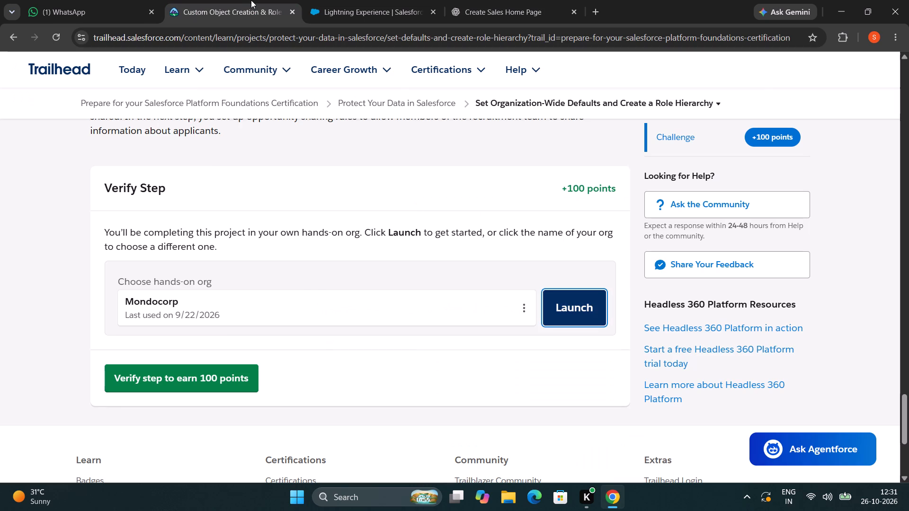
{"action": "scroll", "coordinate": [392, 195], "scroll_direction": "up", "scroll_amount": 13}
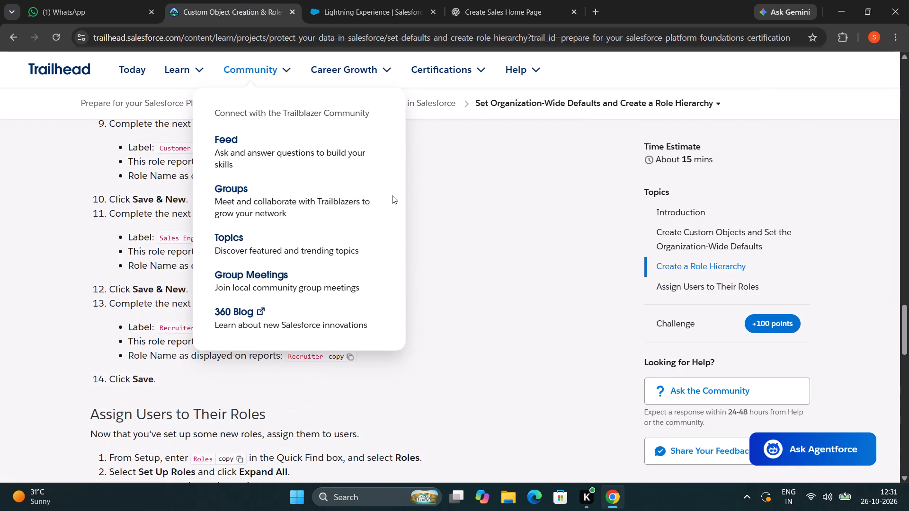
{"action": "scroll", "coordinate": [558, 238], "scroll_direction": "up", "scroll_amount": 13}
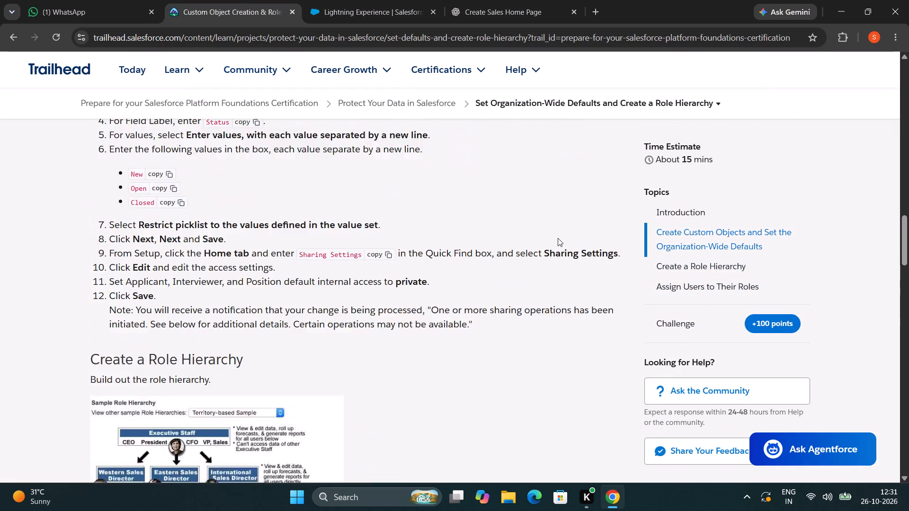
{"action": "scroll", "coordinate": [558, 238], "scroll_direction": "up", "scroll_amount": 15}
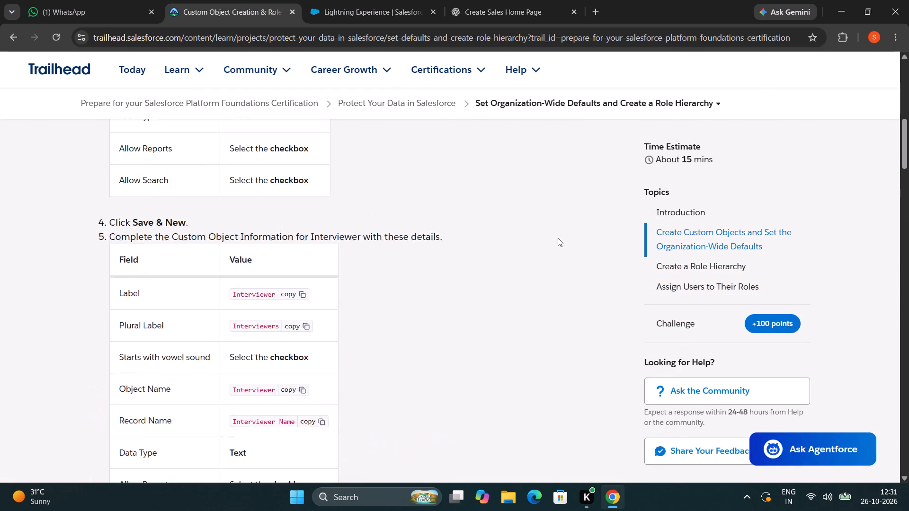
{"action": "scroll", "coordinate": [558, 238], "scroll_direction": "up", "scroll_amount": 7}
{"action": "scroll", "coordinate": [558, 238], "scroll_direction": "down", "scroll_amount": 3}
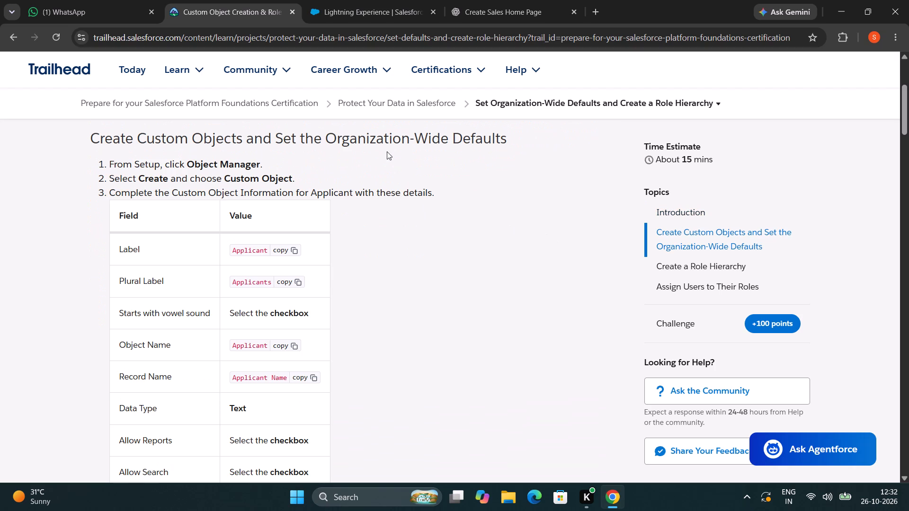
Open Object Manager in the Salesforce playground's Setup and start creating a new custom object.
{"action": "left_click", "coordinate": [342, 3]}
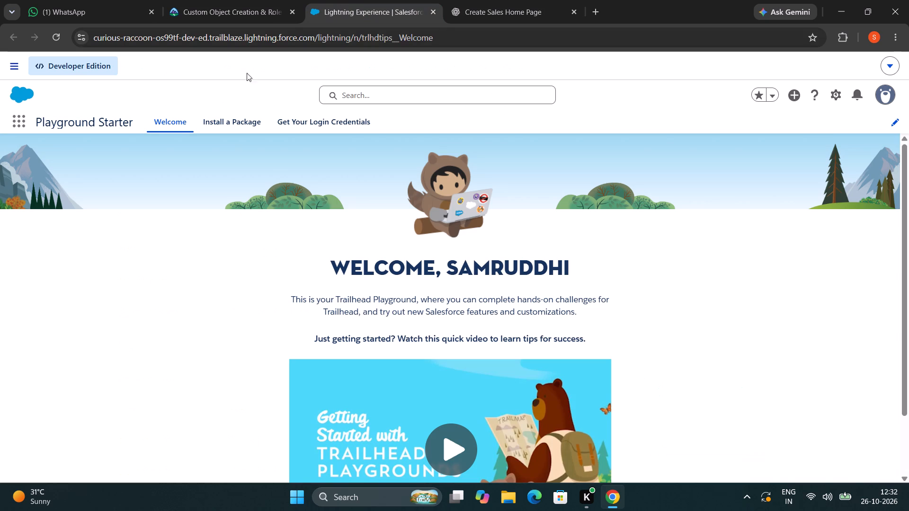
{"action": "left_click", "coordinate": [16, 123]}
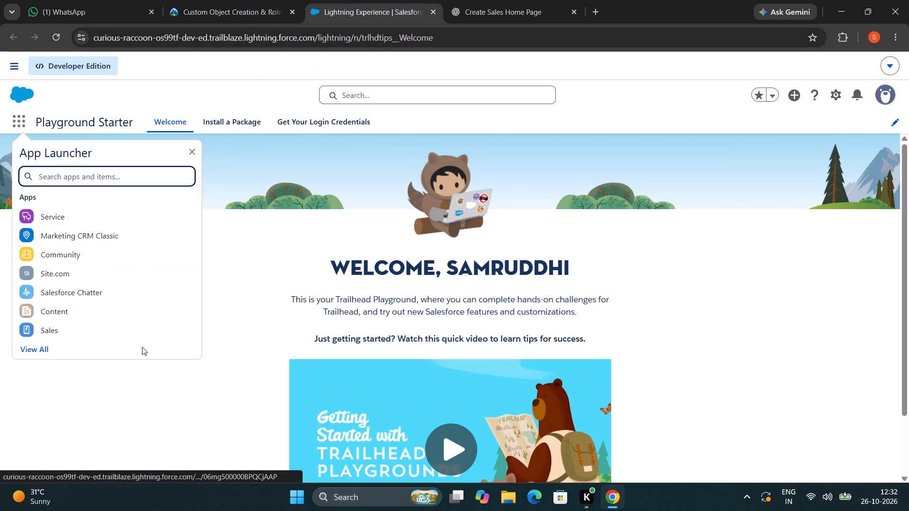
{"action": "left_click", "coordinate": [302, 149]}
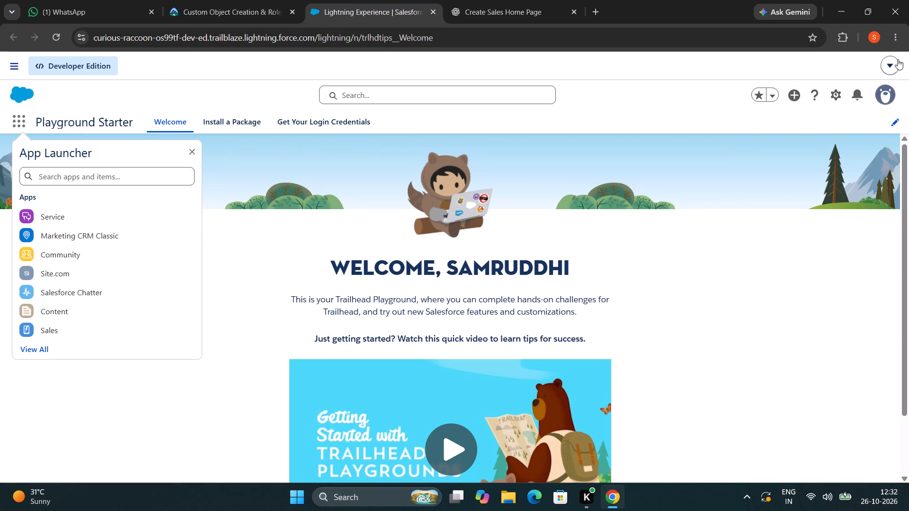
{"action": "left_click", "coordinate": [841, 90]}
{"action": "left_click", "coordinate": [793, 137]}
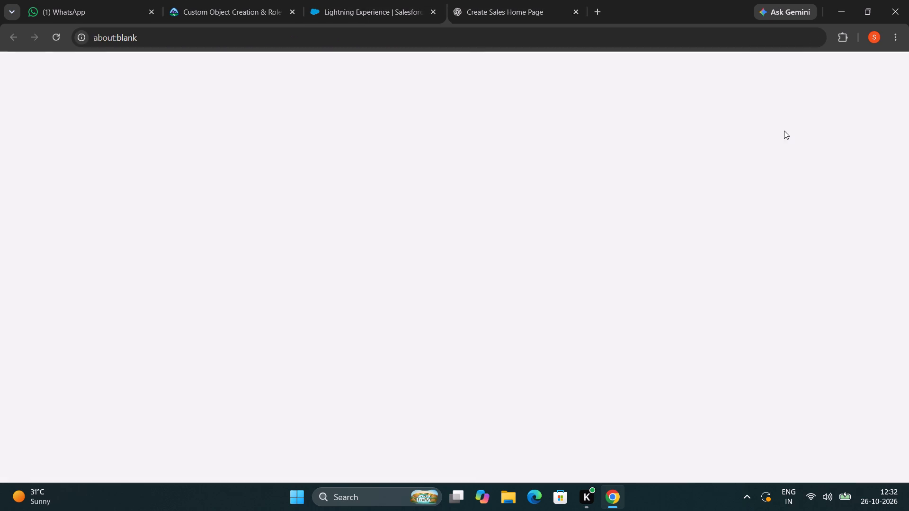
{"action": "left_click", "coordinate": [420, 7]}
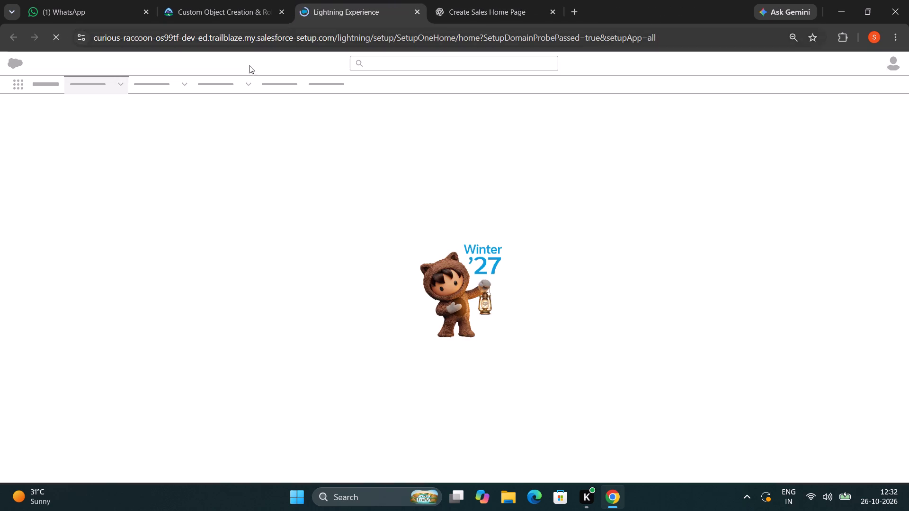
{"action": "left_click", "coordinate": [119, 106]}
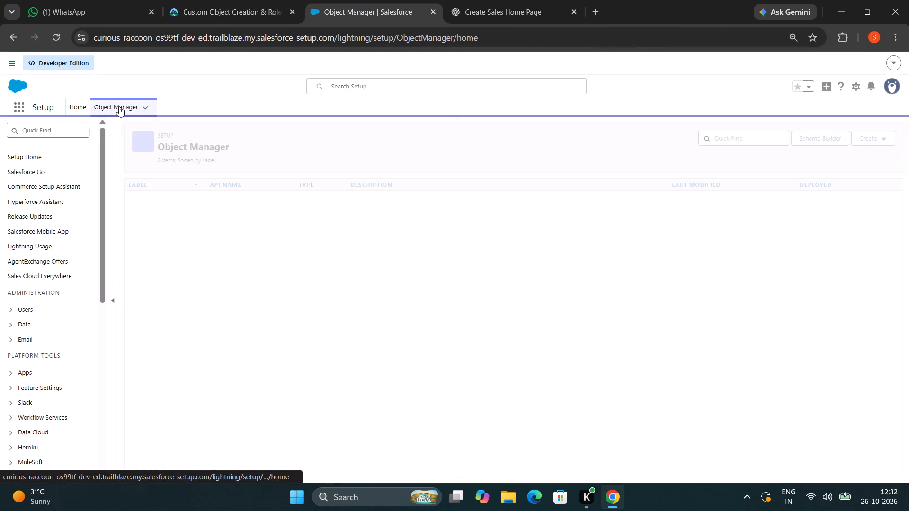
{"action": "left_click", "coordinate": [872, 132]}
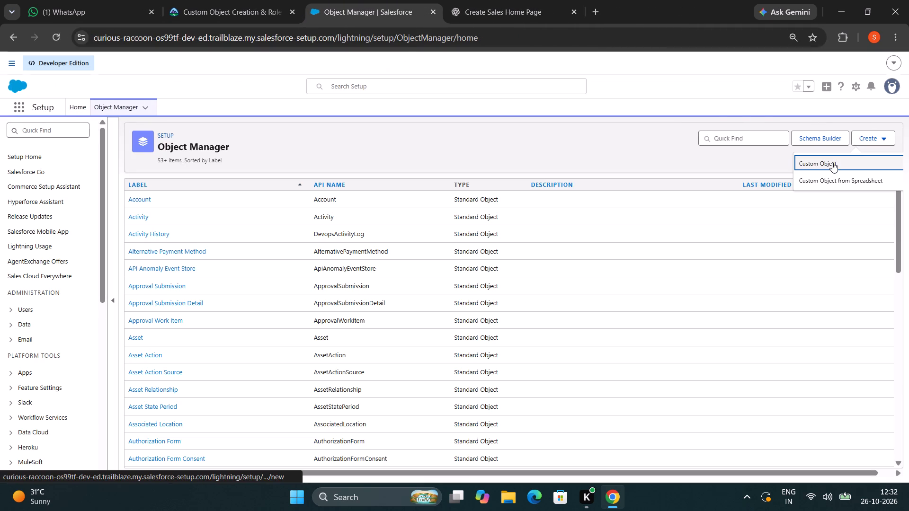
{"action": "left_click", "coordinate": [832, 162]}
Using the Trailhead details, set the new custom object's label to Applicant and its plural label to Applicants.
{"action": "left_click", "coordinate": [239, 1]}
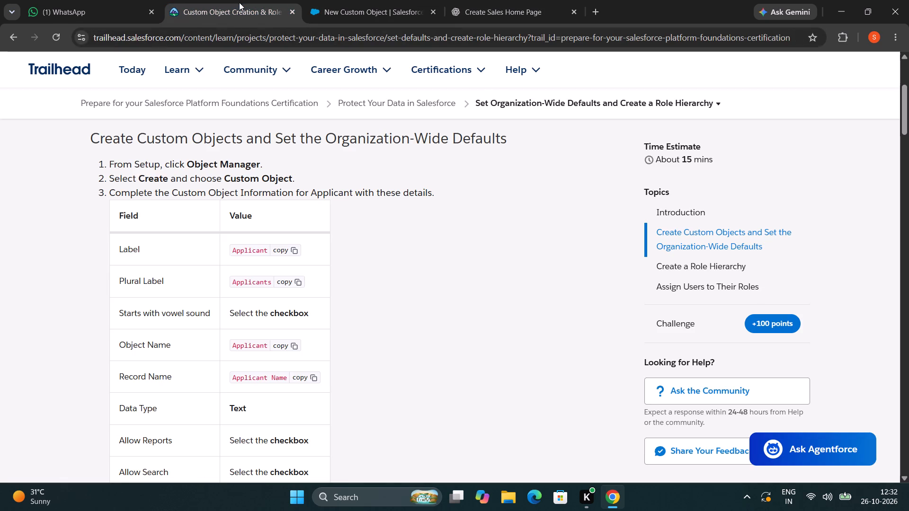
{"action": "scroll", "coordinate": [550, 288], "scroll_direction": "up", "scroll_amount": 1}
{"action": "scroll", "coordinate": [550, 288], "scroll_direction": "down", "scroll_amount": 1}
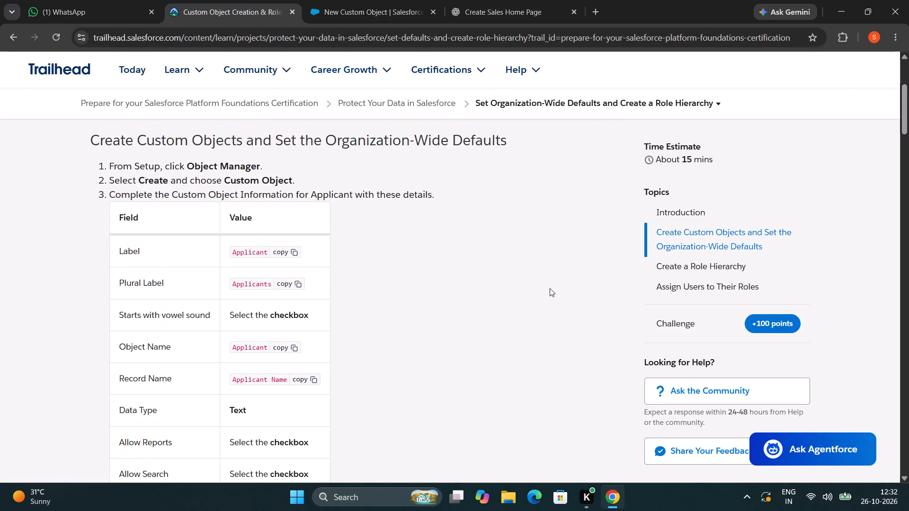
{"action": "scroll", "coordinate": [550, 288], "scroll_direction": "down", "scroll_amount": 2}
{"action": "scroll", "coordinate": [550, 288], "scroll_direction": "up", "scroll_amount": 1}
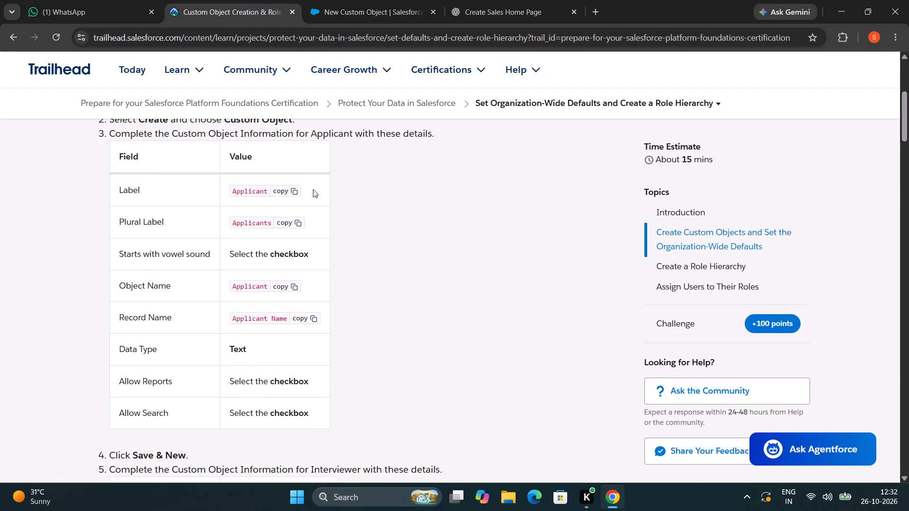
{"action": "left_click", "coordinate": [286, 186]}
{"action": "left_click", "coordinate": [363, 8]}
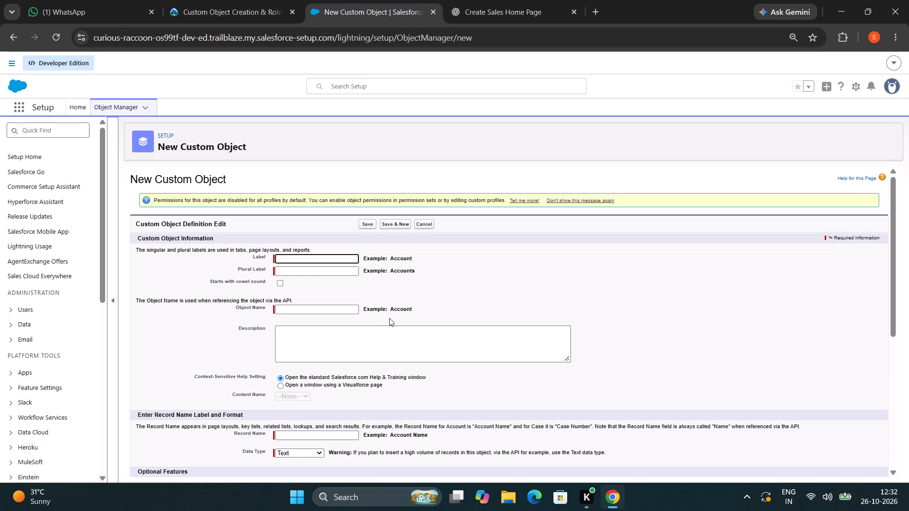
{"action": "key", "text": "ctrl+v"}
{"action": "left_click", "coordinate": [324, 267]}
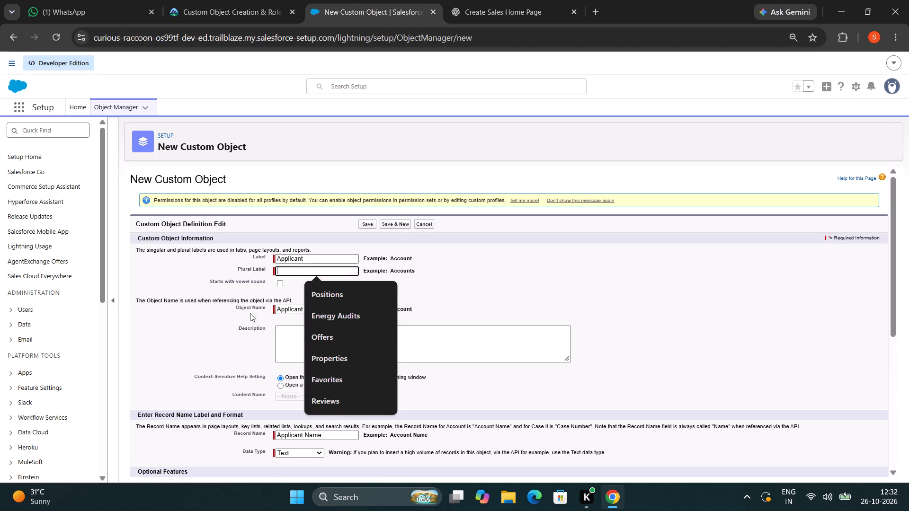
{"action": "key", "text": "shift+a"}
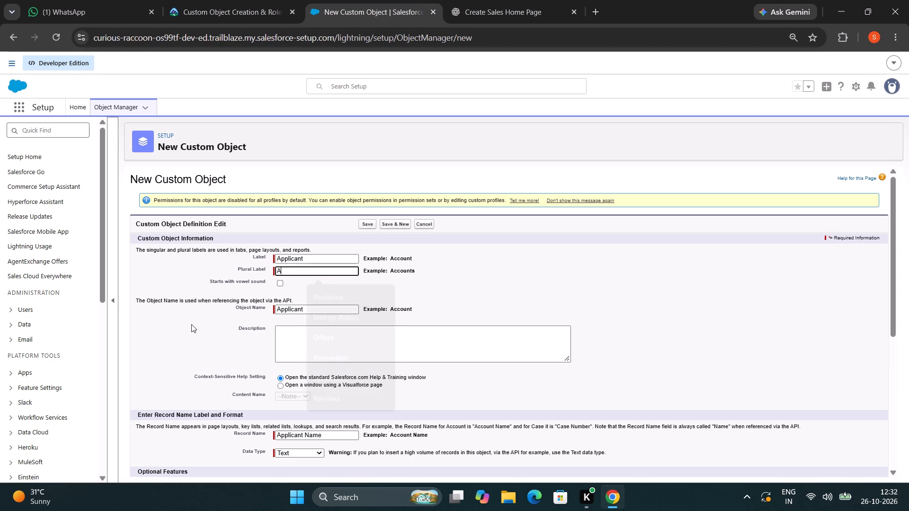
{"action": "type", "text": "pplicants"}
Mark the Applicant object's label as starting with a vowel sound, as the Trailhead instructions specify.
{"action": "left_click", "coordinate": [354, 344]}
{"action": "left_click", "coordinate": [241, 0]}
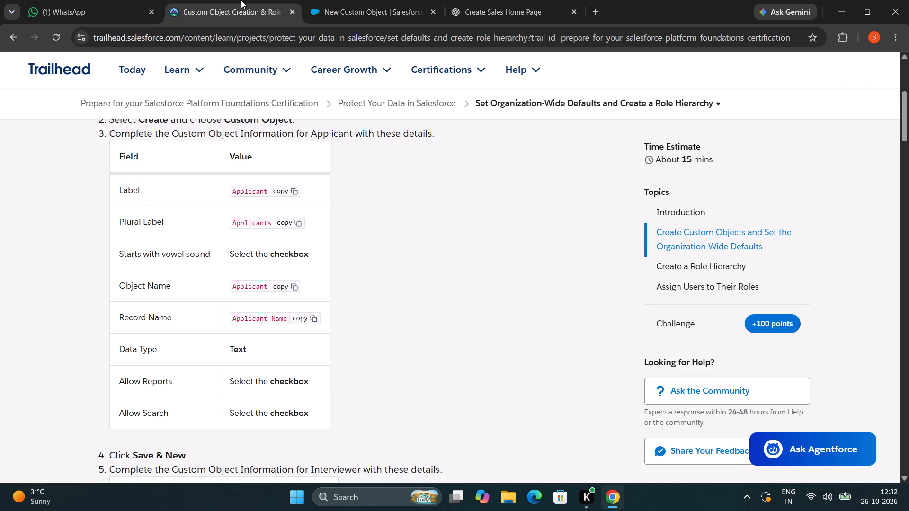
{"action": "left_click", "coordinate": [372, 5]}
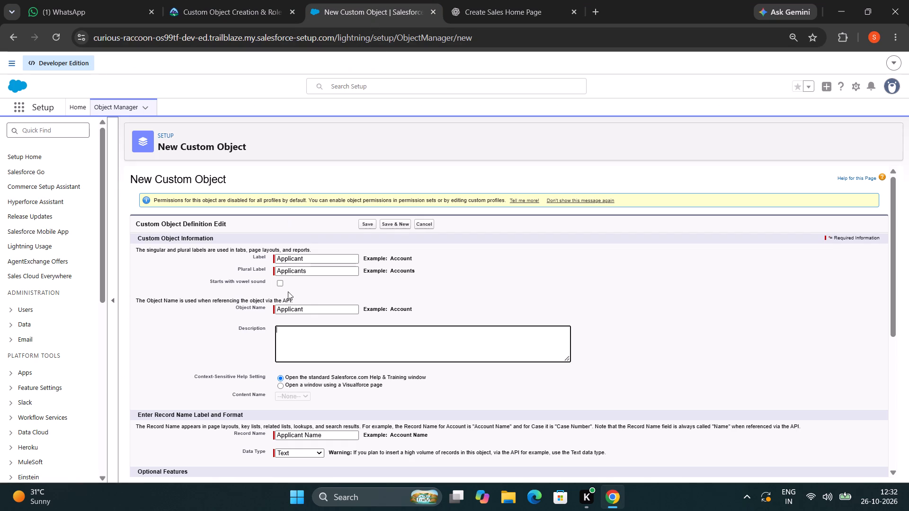
{"action": "left_click", "coordinate": [279, 282]}
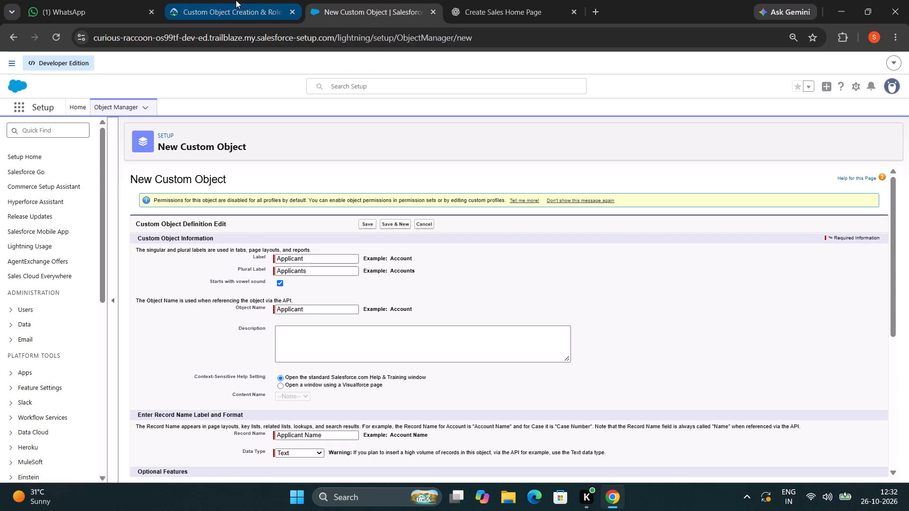
Check the remaining Applicant object details in the Trailhead instructions.
{"action": "left_click", "coordinate": [236, 0]}
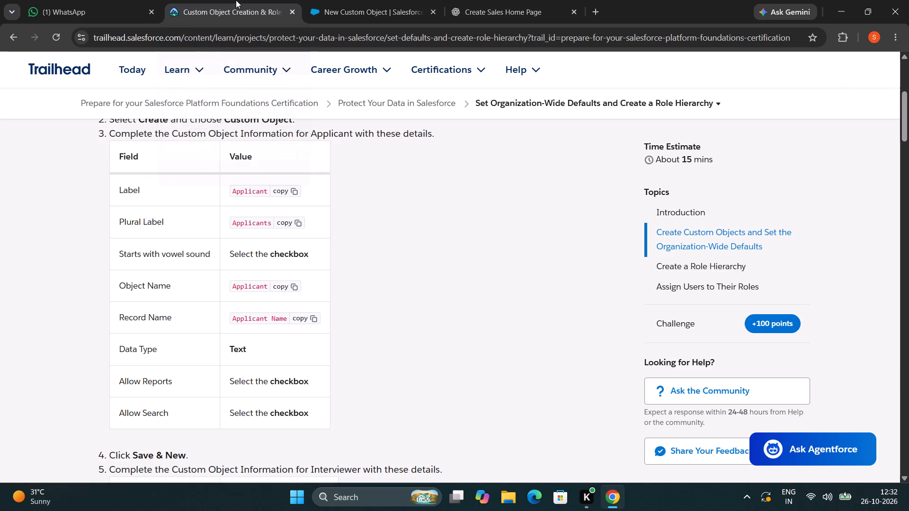
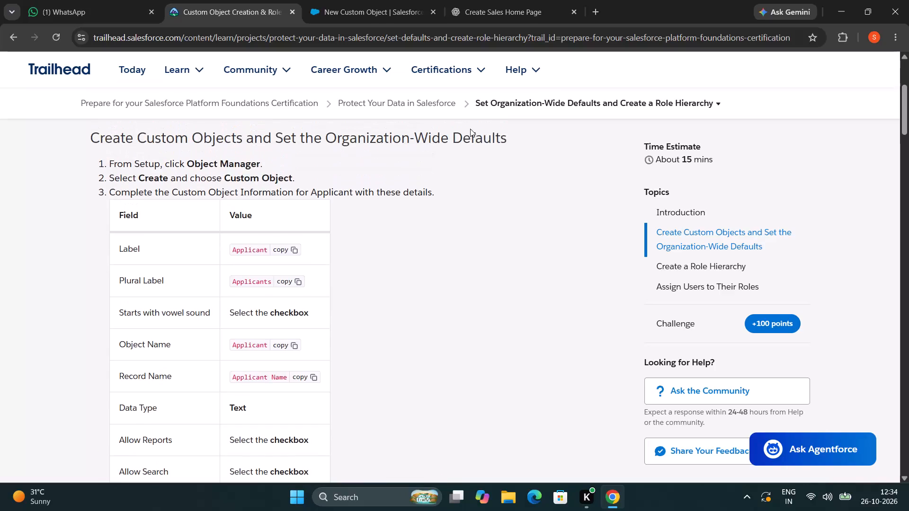
Compare the Applicant object's names and data type in the new custom object form with the Trailhead instructions.
{"action": "scroll", "coordinate": [470, 129], "scroll_direction": "down", "scroll_amount": 2}
{"action": "scroll", "coordinate": [470, 129], "scroll_direction": "up", "scroll_amount": 1}
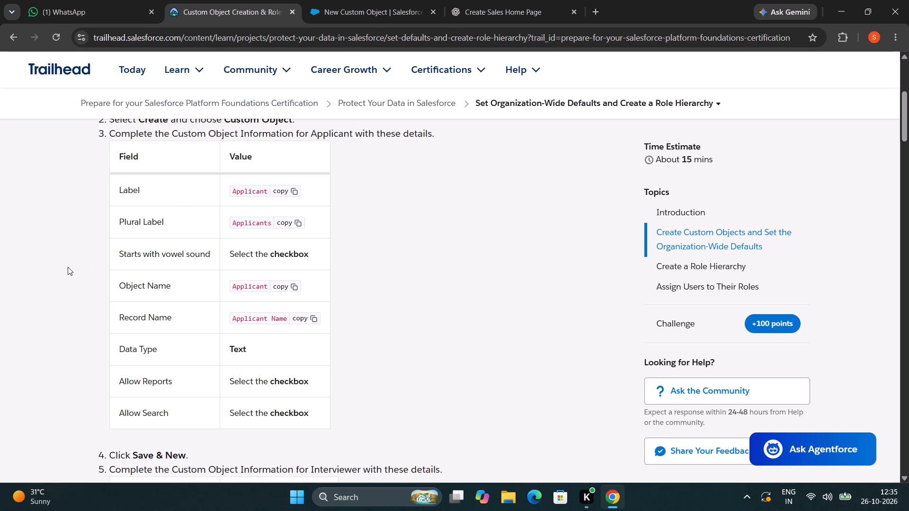
{"action": "left_click", "coordinate": [400, 4]}
{"action": "left_click", "coordinate": [207, 0]}
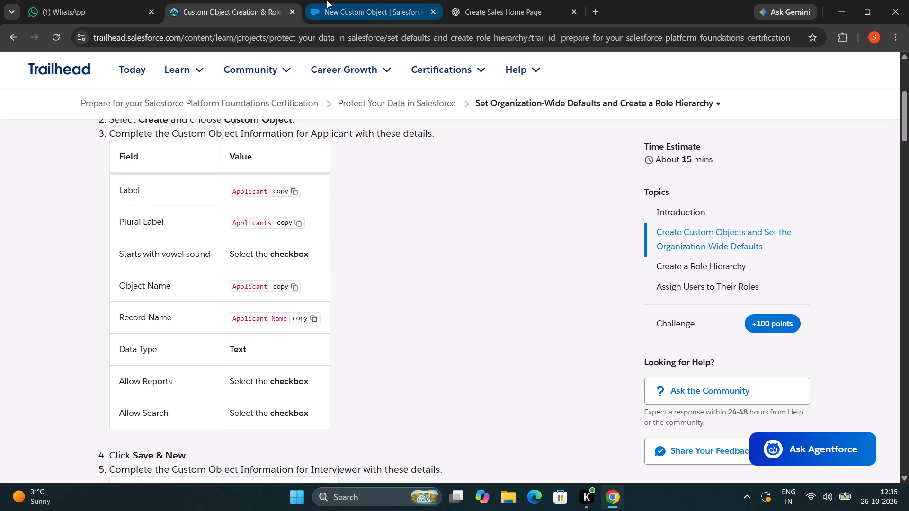
{"action": "left_click", "coordinate": [328, 0]}
{"action": "left_click", "coordinate": [218, 0]}
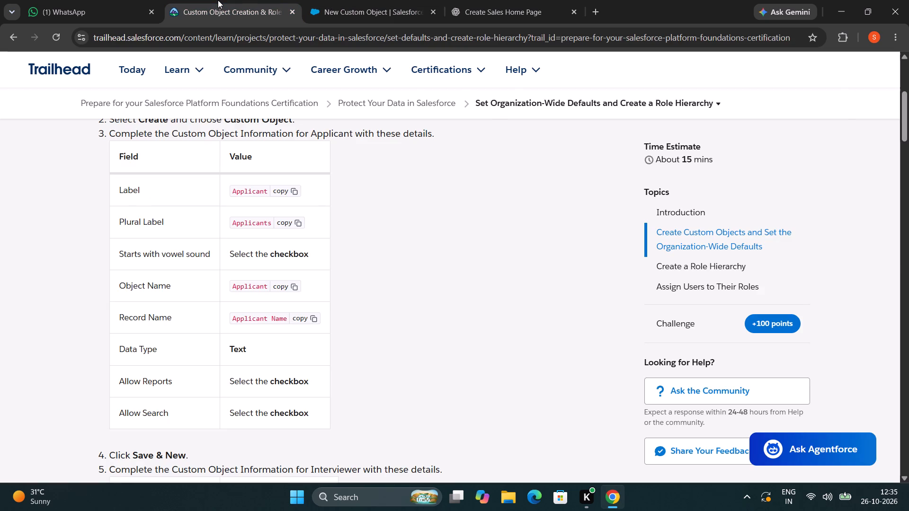
{"action": "left_click", "coordinate": [290, 312]}
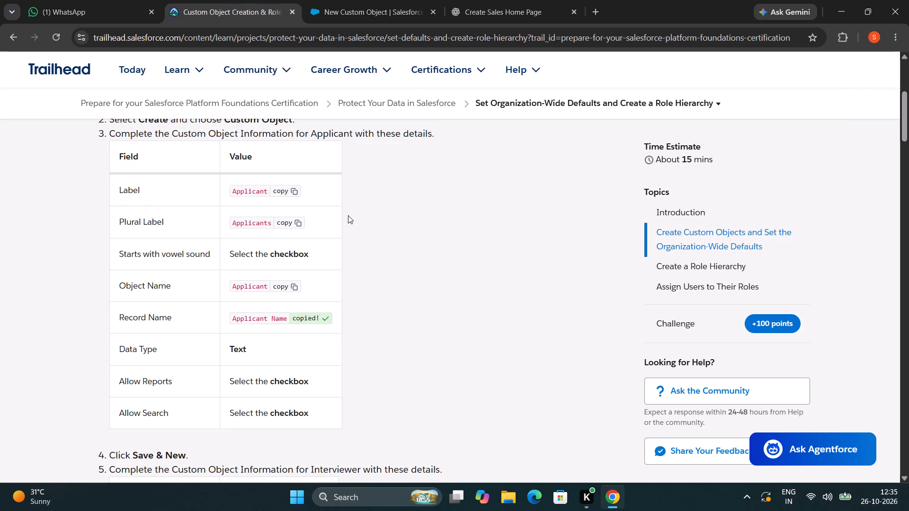
{"action": "left_click", "coordinate": [402, 0]}
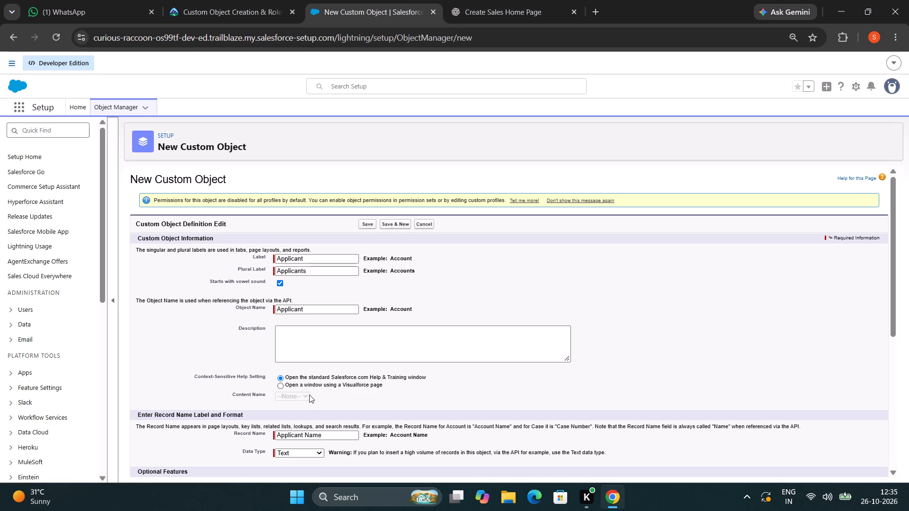
{"action": "left_click", "coordinate": [200, 0]}
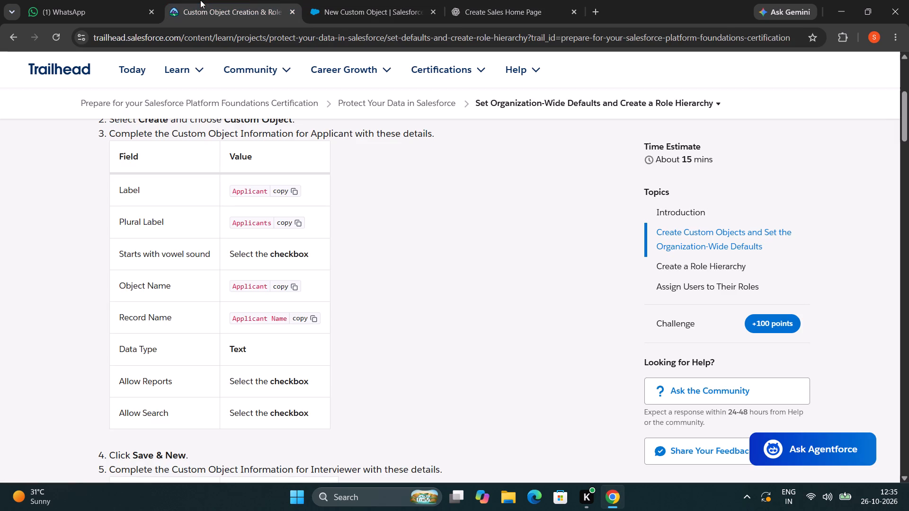
{"action": "left_click", "coordinate": [377, 2]}
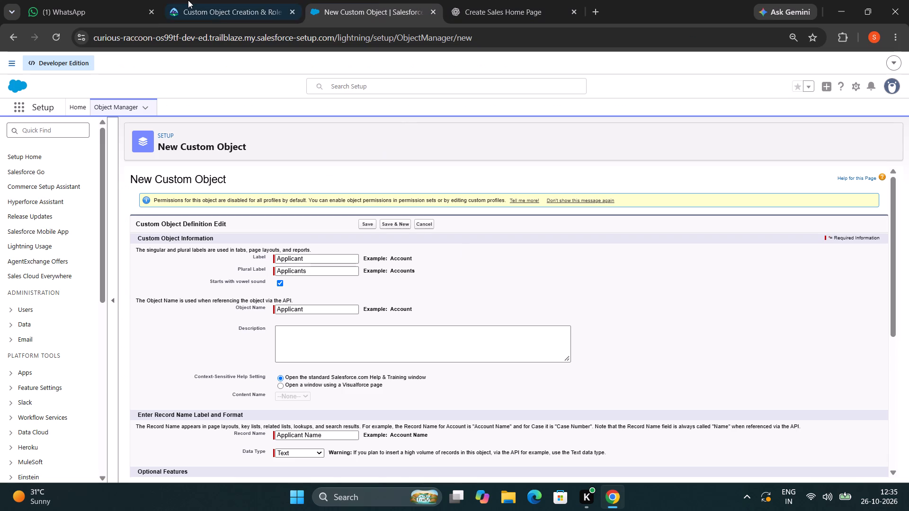
{"action": "left_click", "coordinate": [187, 0]}
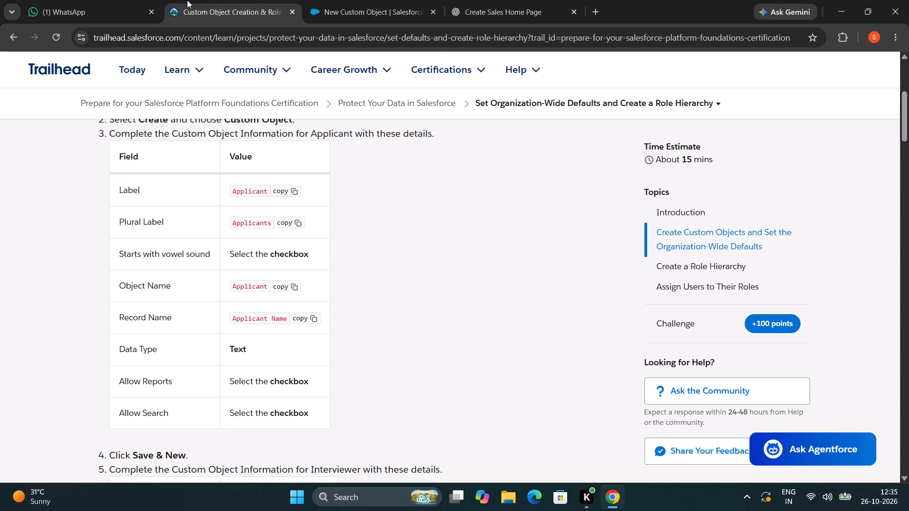
Enable Allow Reports and Allow Search for the new Applicant custom object.
{"action": "left_click", "coordinate": [361, 8]}
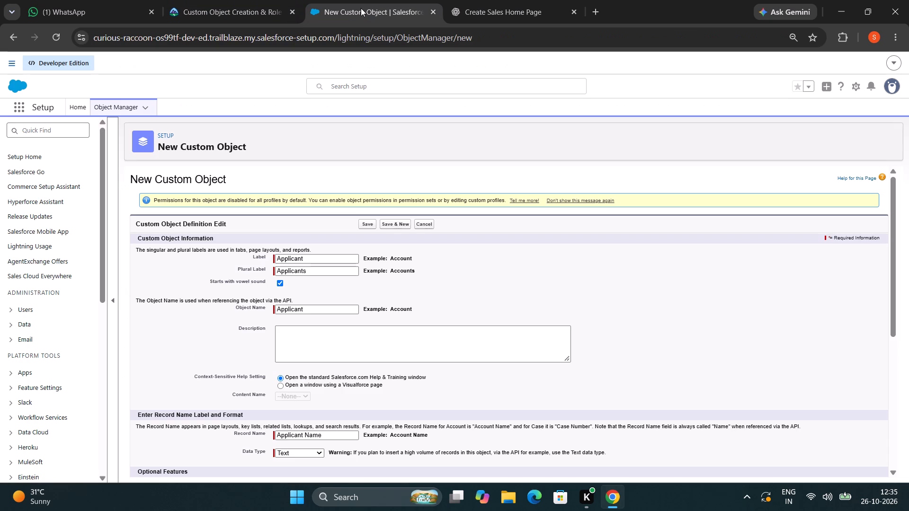
{"action": "scroll", "coordinate": [624, 154], "scroll_direction": "down", "scroll_amount": 5}
{"action": "scroll", "coordinate": [271, 342], "scroll_direction": "down", "scroll_amount": 3}
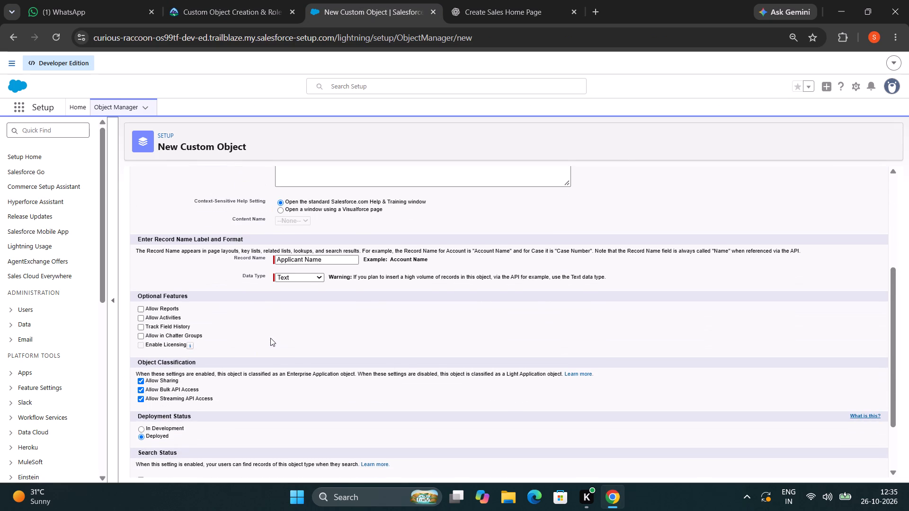
{"action": "left_click", "coordinate": [139, 305]}
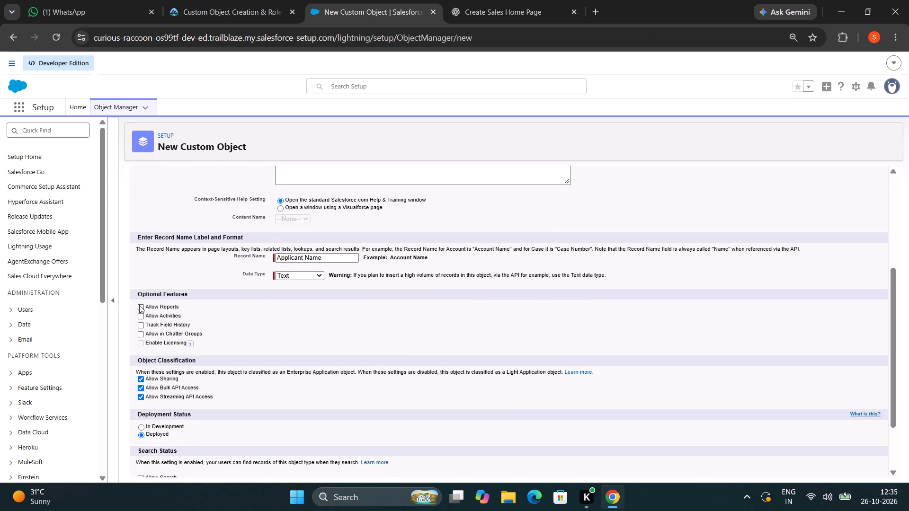
{"action": "scroll", "coordinate": [346, 296], "scroll_direction": "down", "scroll_amount": 2}
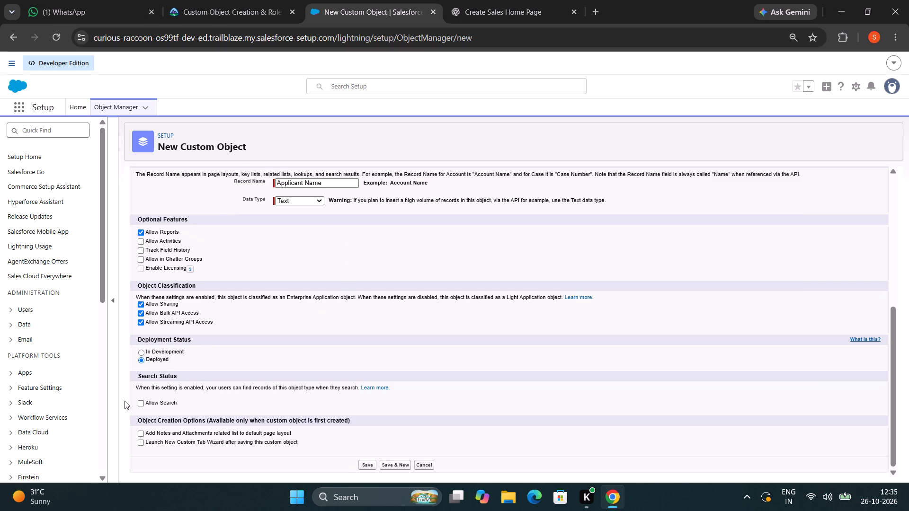
{"action": "left_click", "coordinate": [141, 402]}
{"action": "scroll", "coordinate": [557, 274], "scroll_direction": "down", "scroll_amount": 3}
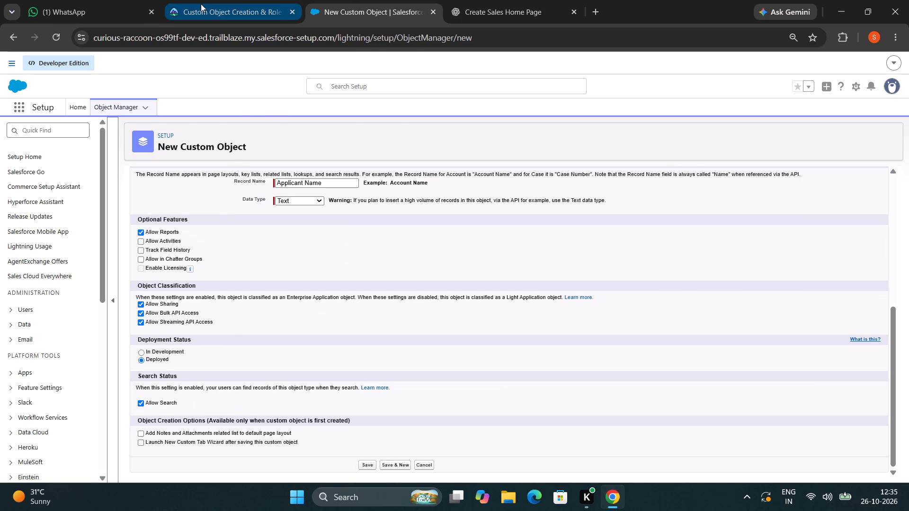
Check the Trailhead instructions that follow the Applicant details, and save the Applicant object so that another new custom object starts.
{"action": "left_click", "coordinate": [201, 4]}
{"action": "scroll", "coordinate": [417, 351], "scroll_direction": "down", "scroll_amount": 6}
{"action": "left_click", "coordinate": [362, 0]}
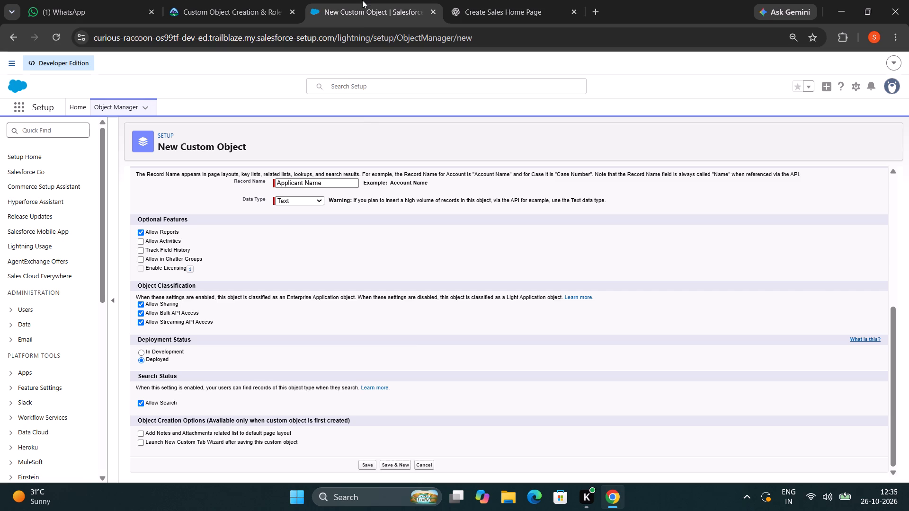
{"action": "left_click", "coordinate": [392, 465]}
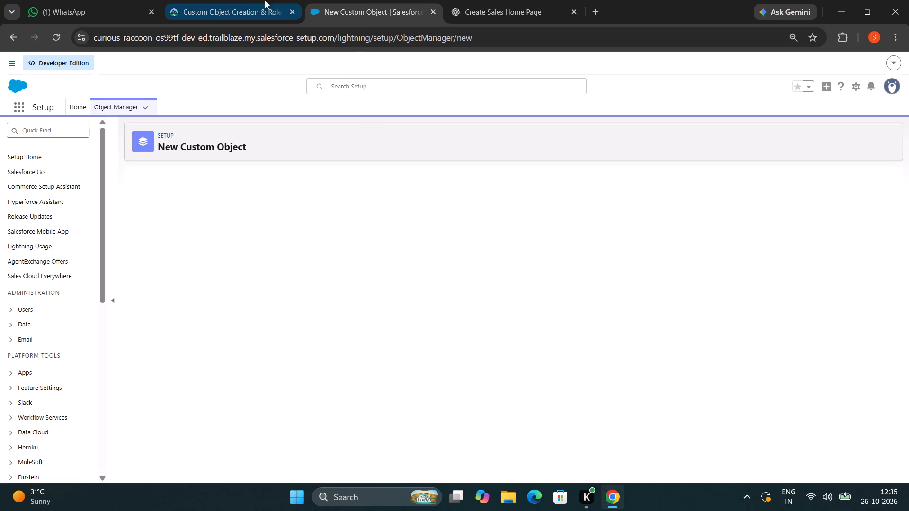
Using the Trailhead details, set the new custom object's label to Interviewer and its plural label to Interviewers.
{"action": "left_click", "coordinate": [237, 0]}
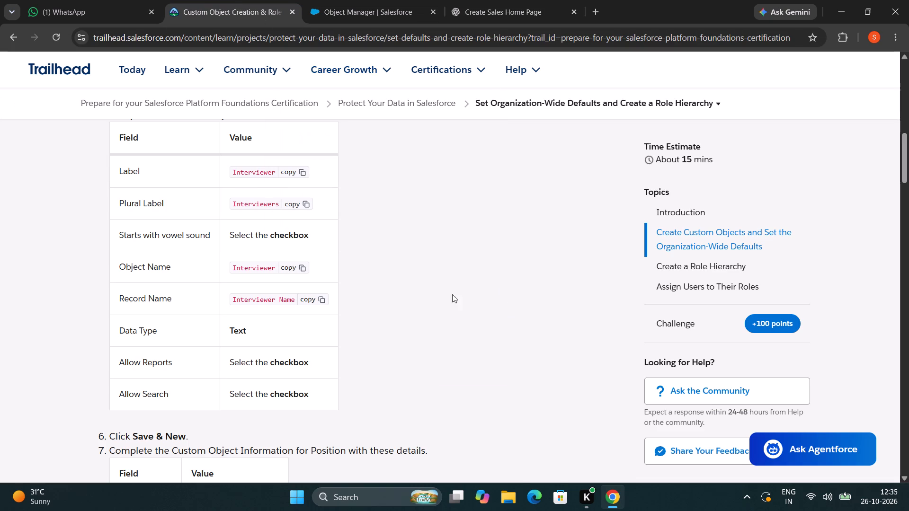
{"action": "left_click", "coordinate": [292, 170]}
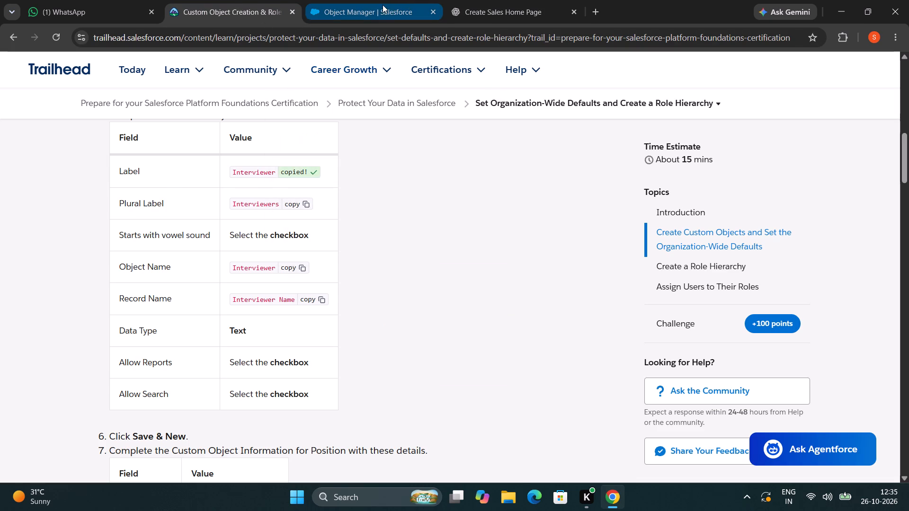
{"action": "left_click", "coordinate": [383, 5]}
{"action": "key", "text": "ctrl+v"}
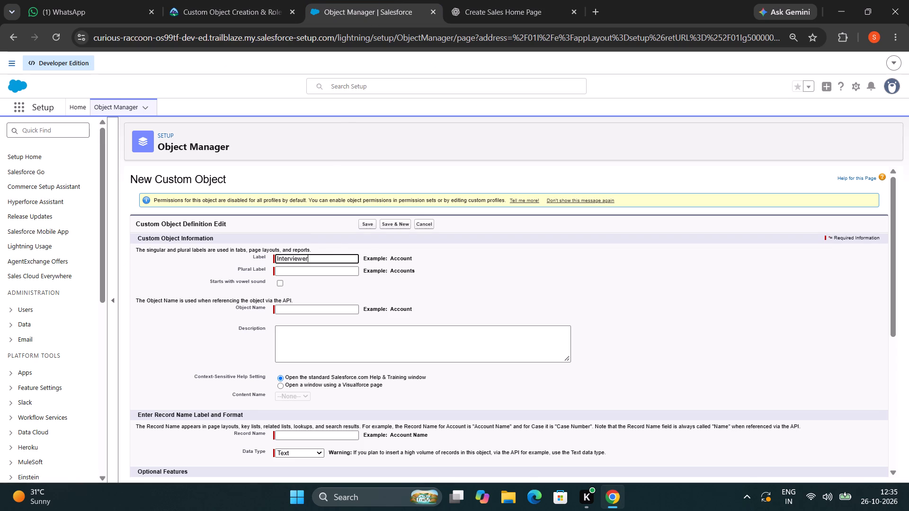
{"action": "left_click", "coordinate": [322, 271]}
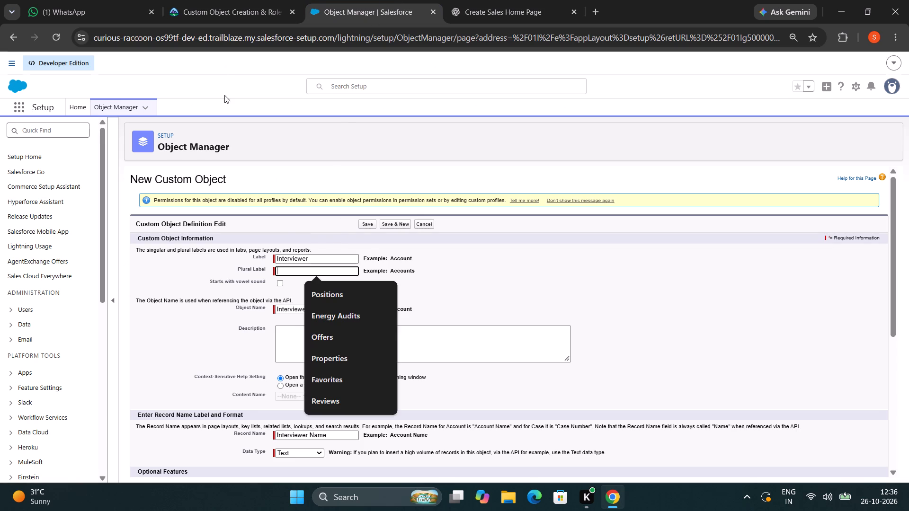
{"action": "left_click", "coordinate": [232, 0]}
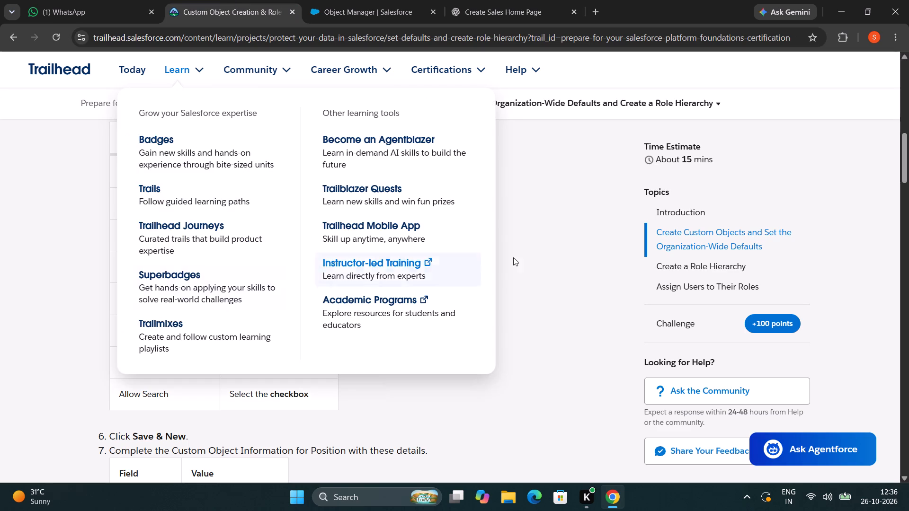
{"action": "left_click", "coordinate": [288, 198]}
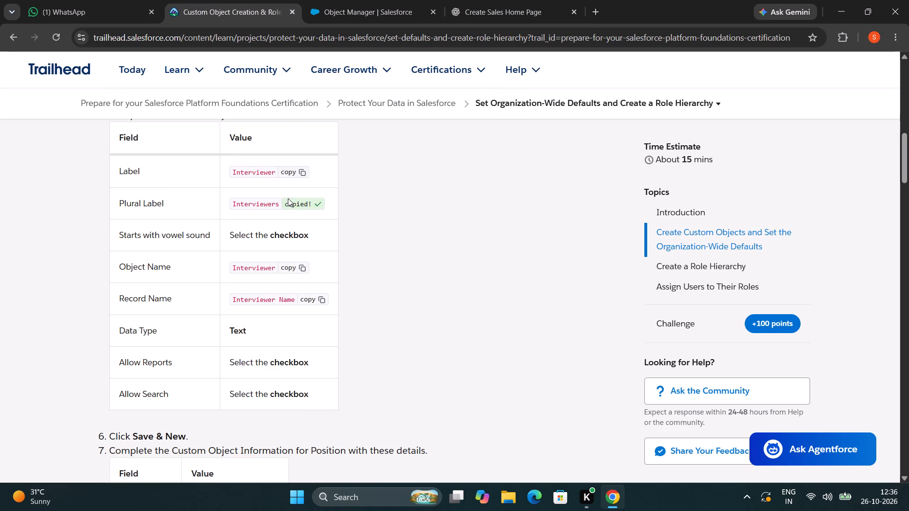
{"action": "left_click_drag", "start_coordinate": [337, 1], "coordinate": [339, 5]}
{"action": "key", "text": "ctrl+v"}
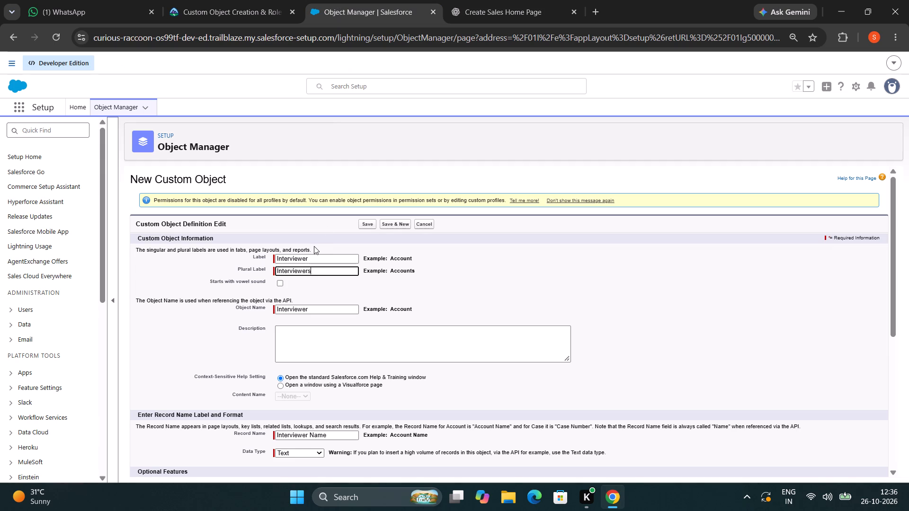
Mark the Interviewer object's label as starting with a vowel sound, as the Trailhead instructions specify.
{"action": "left_click", "coordinate": [214, 0]}
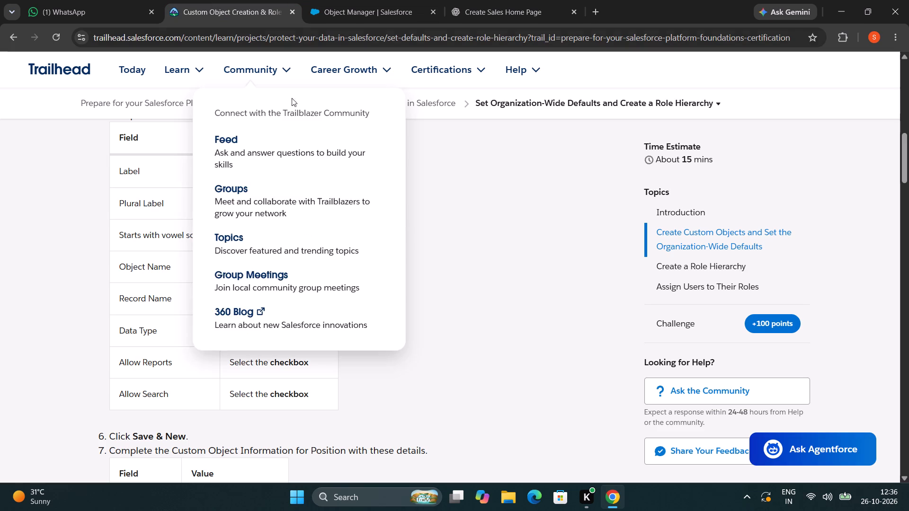
{"action": "left_click", "coordinate": [361, 12]}
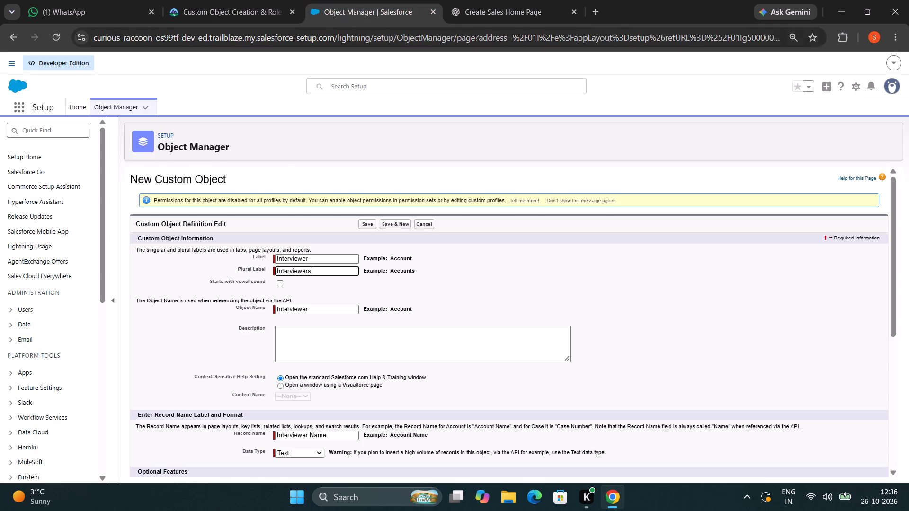
{"action": "left_click", "coordinate": [282, 282]}
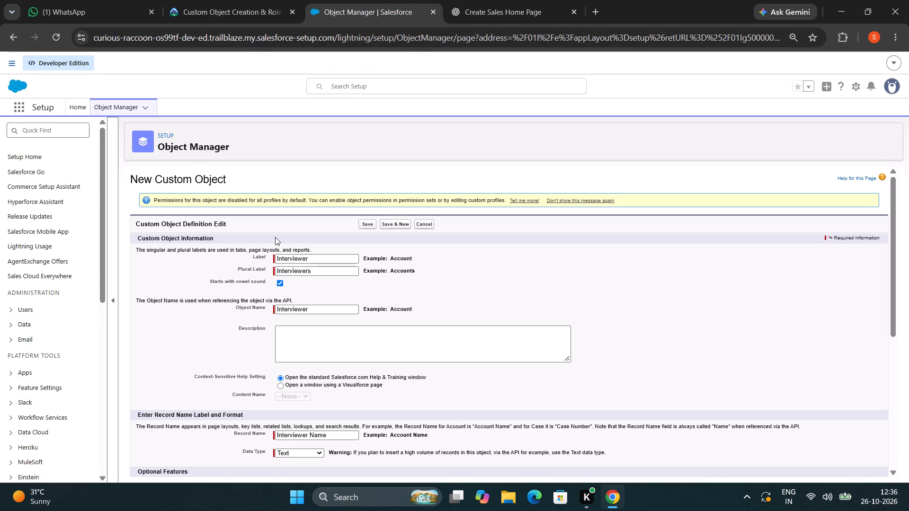
Enable Allow Reports and Allow Search for the Interviewer object, checking its settings against the Trailhead details.
{"action": "left_click", "coordinate": [254, 0]}
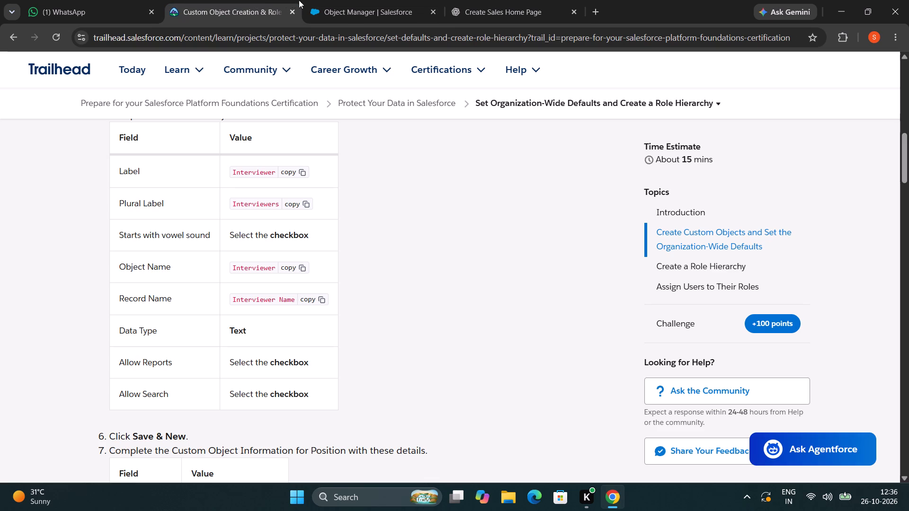
{"action": "left_click", "coordinate": [356, 4]}
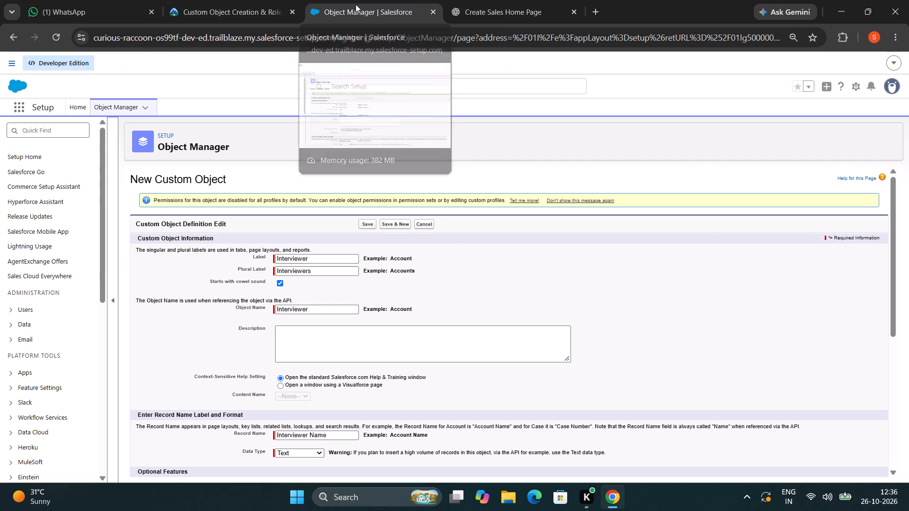
{"action": "scroll", "coordinate": [621, 330], "scroll_direction": "down", "scroll_amount": 2}
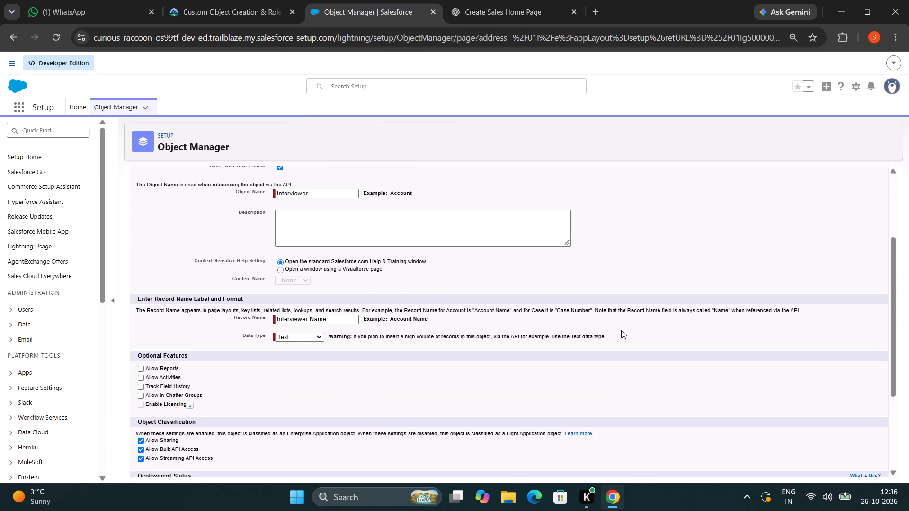
{"action": "scroll", "coordinate": [359, 324], "scroll_direction": "down", "scroll_amount": 2}
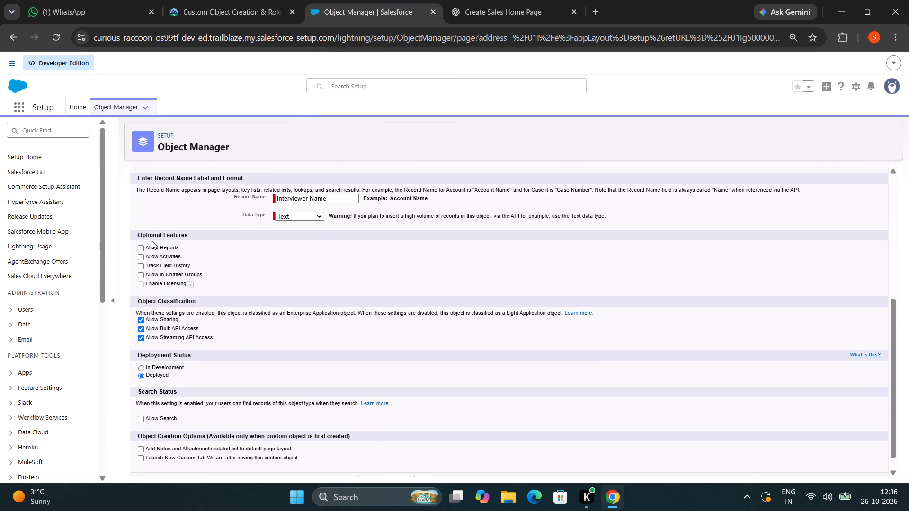
{"action": "left_click", "coordinate": [139, 245]}
{"action": "left_click", "coordinate": [140, 418]}
{"action": "scroll", "coordinate": [303, 400], "scroll_direction": "down", "scroll_amount": 3}
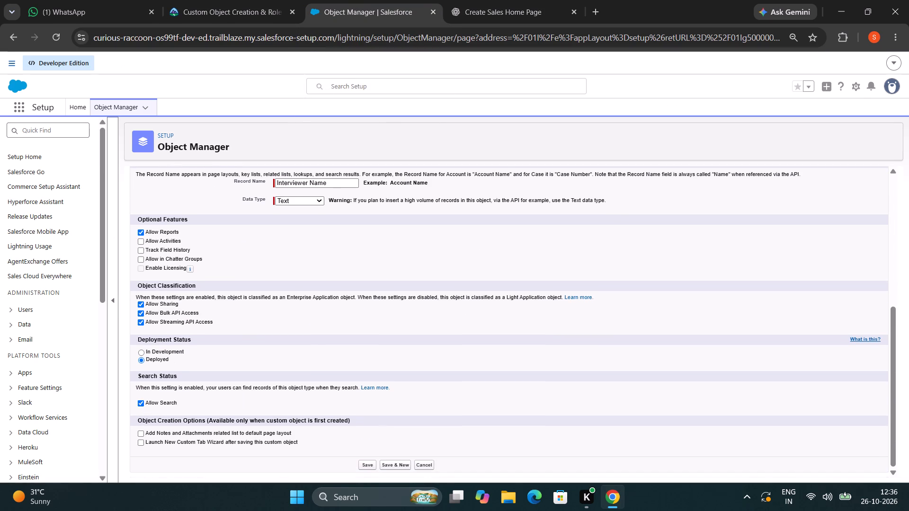
{"action": "left_click", "coordinate": [204, 0]}
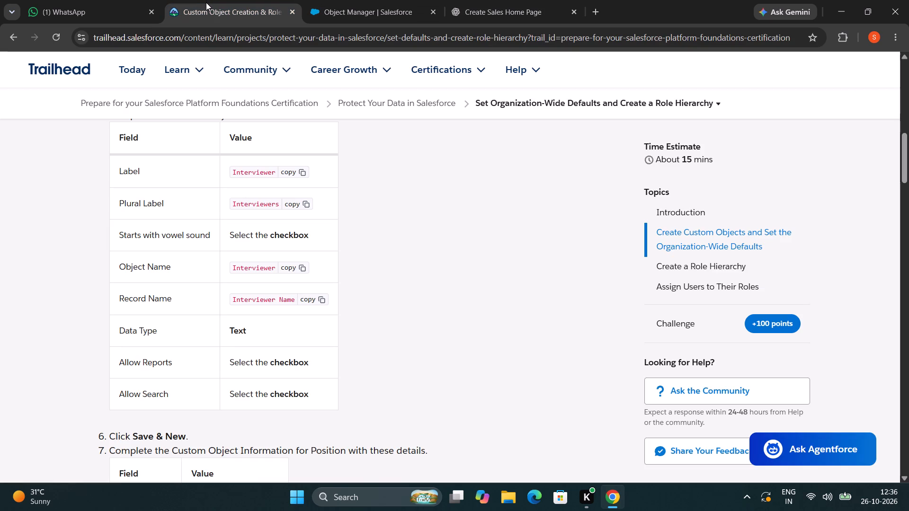
{"action": "left_click", "coordinate": [352, 6]}
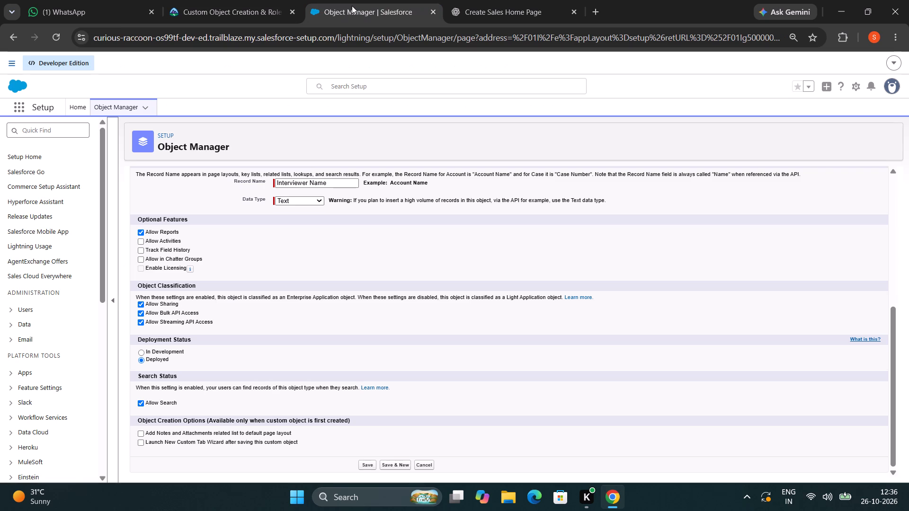
Check the Trailhead instructions that follow the Interviewer details, and save the Interviewer object so that another new custom object starts.
{"action": "left_click", "coordinate": [211, 14]}
{"action": "scroll", "coordinate": [552, 445], "scroll_direction": "down", "scroll_amount": 2}
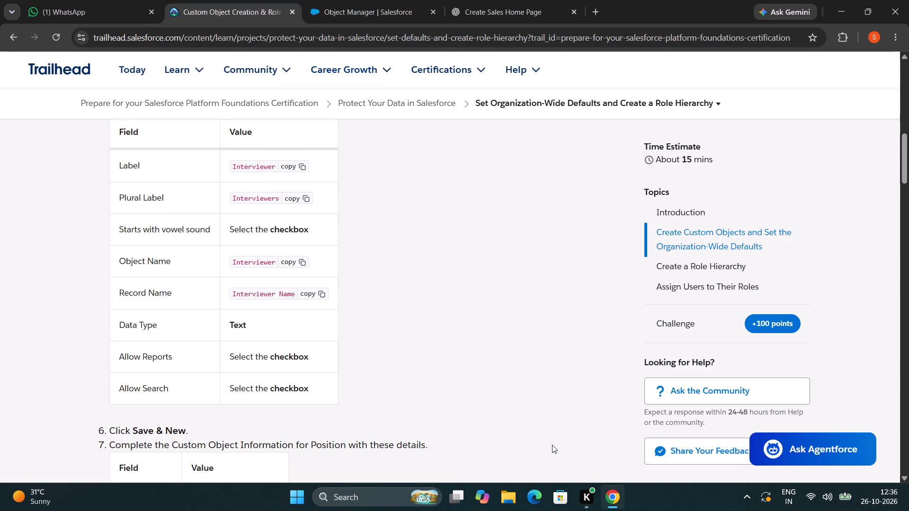
{"action": "scroll", "coordinate": [552, 445], "scroll_direction": "down", "scroll_amount": 4}
{"action": "scroll", "coordinate": [518, 416], "scroll_direction": "up", "scroll_amount": 1}
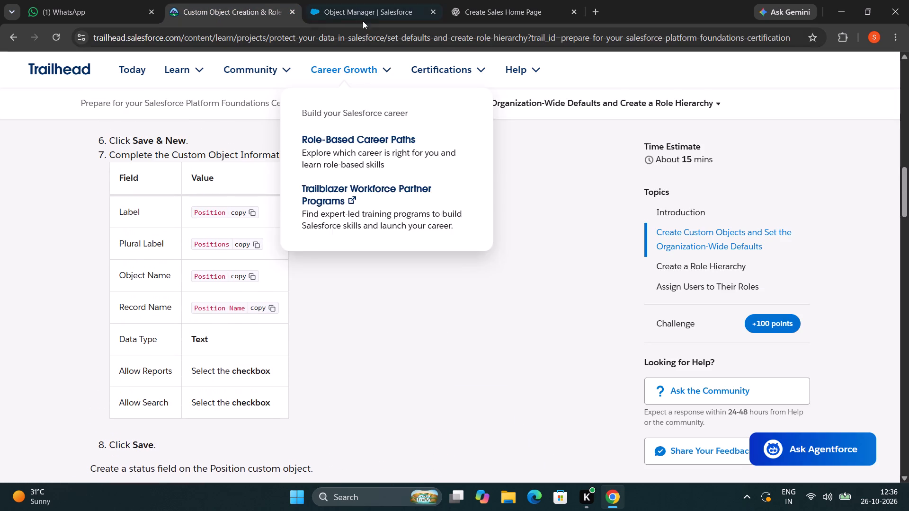
{"action": "left_click", "coordinate": [362, 9]}
{"action": "left_click", "coordinate": [396, 462]}
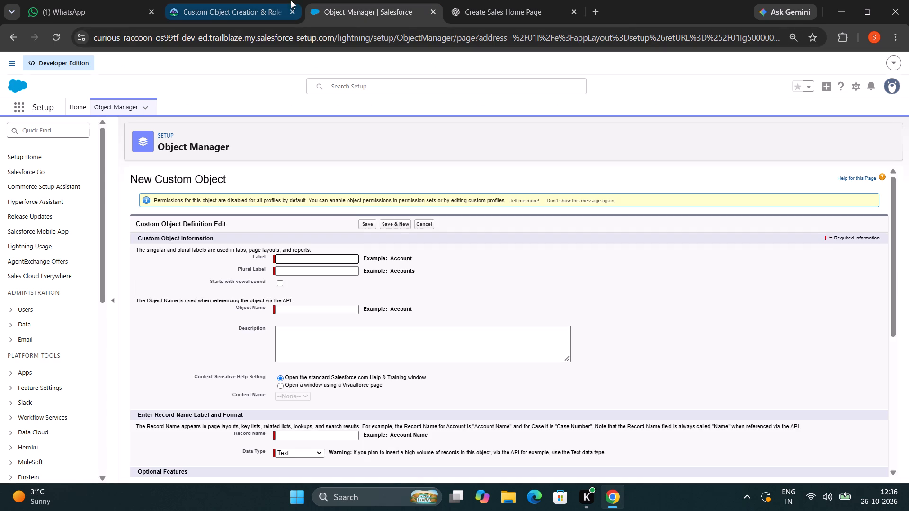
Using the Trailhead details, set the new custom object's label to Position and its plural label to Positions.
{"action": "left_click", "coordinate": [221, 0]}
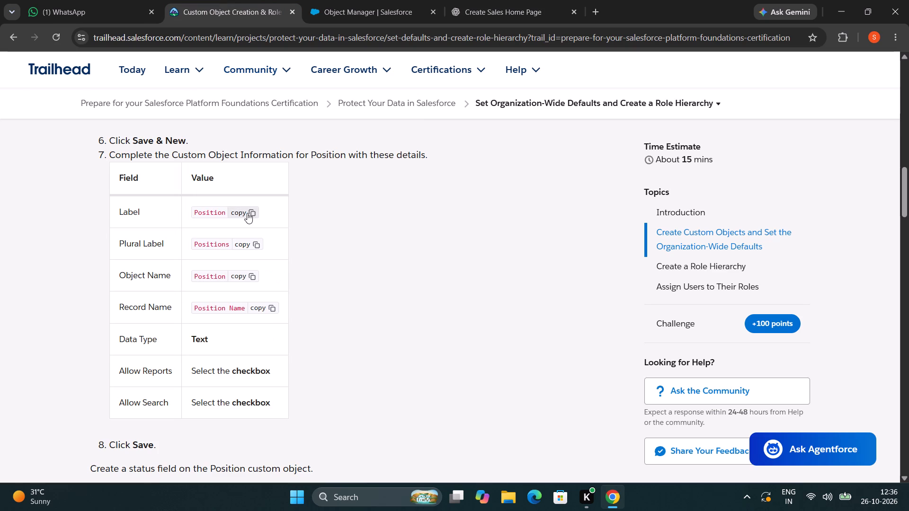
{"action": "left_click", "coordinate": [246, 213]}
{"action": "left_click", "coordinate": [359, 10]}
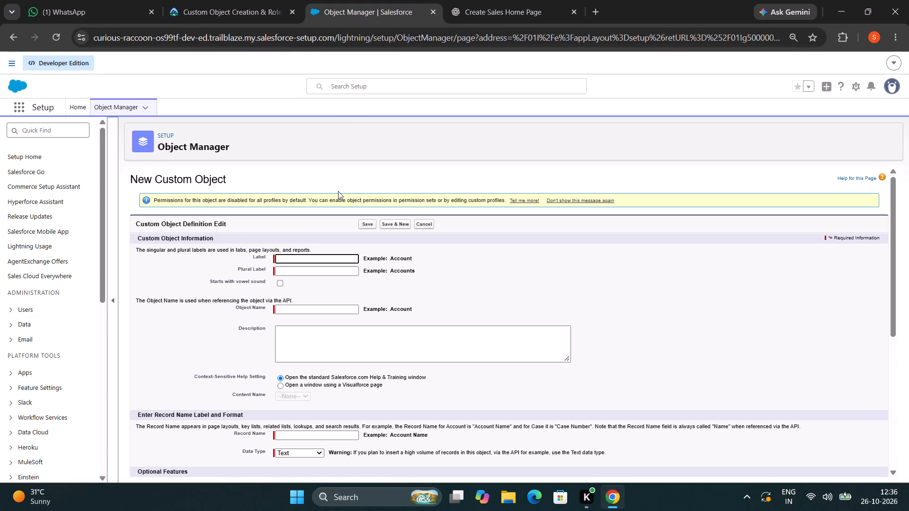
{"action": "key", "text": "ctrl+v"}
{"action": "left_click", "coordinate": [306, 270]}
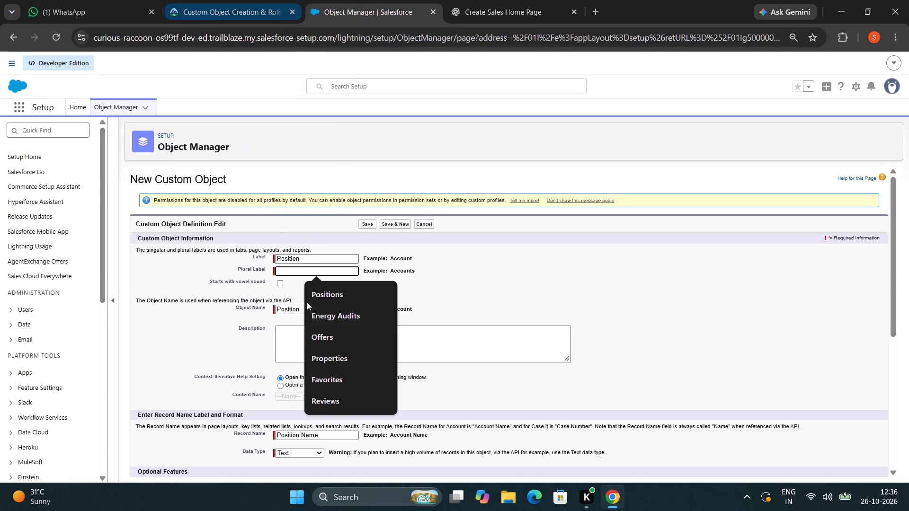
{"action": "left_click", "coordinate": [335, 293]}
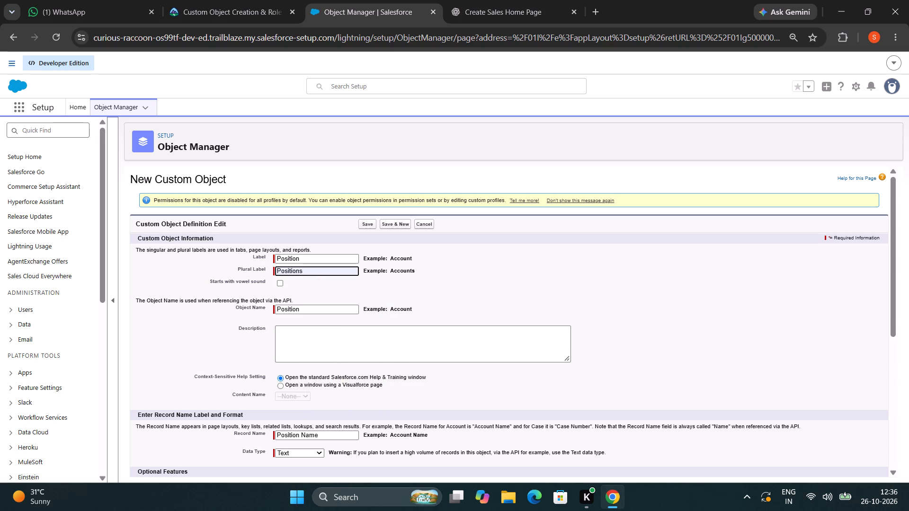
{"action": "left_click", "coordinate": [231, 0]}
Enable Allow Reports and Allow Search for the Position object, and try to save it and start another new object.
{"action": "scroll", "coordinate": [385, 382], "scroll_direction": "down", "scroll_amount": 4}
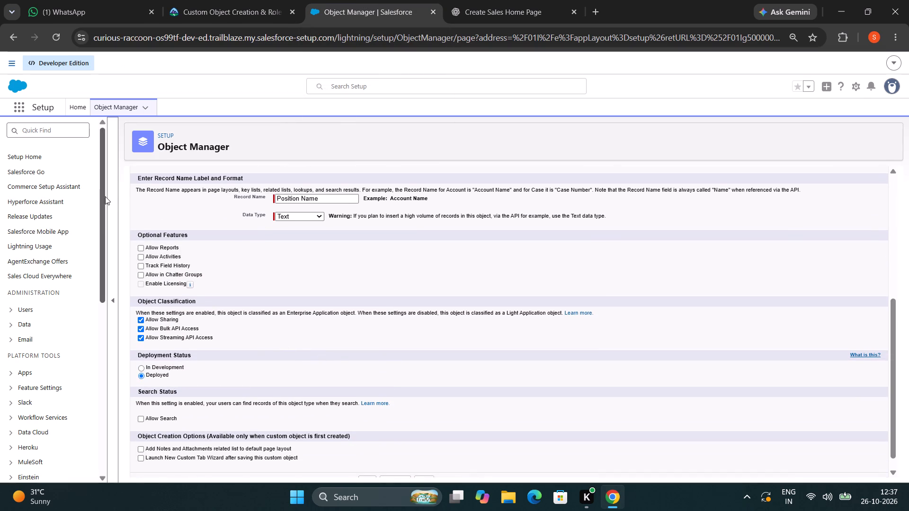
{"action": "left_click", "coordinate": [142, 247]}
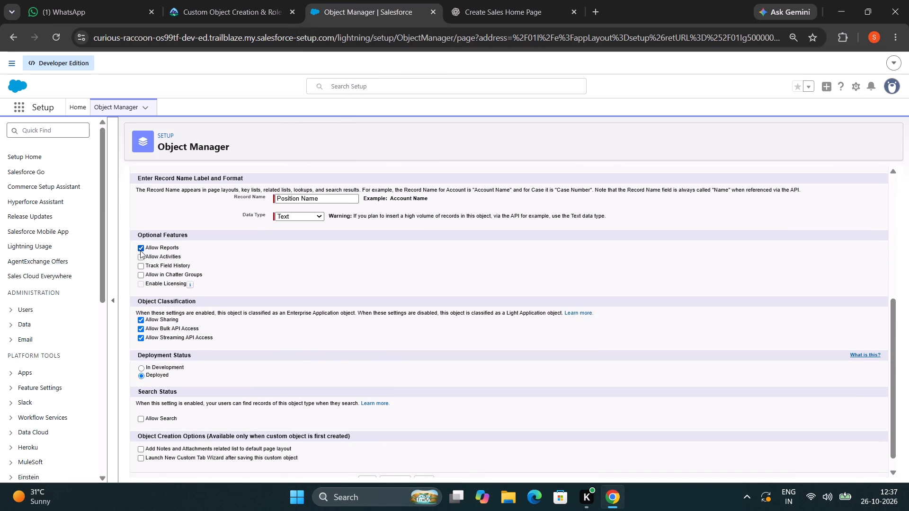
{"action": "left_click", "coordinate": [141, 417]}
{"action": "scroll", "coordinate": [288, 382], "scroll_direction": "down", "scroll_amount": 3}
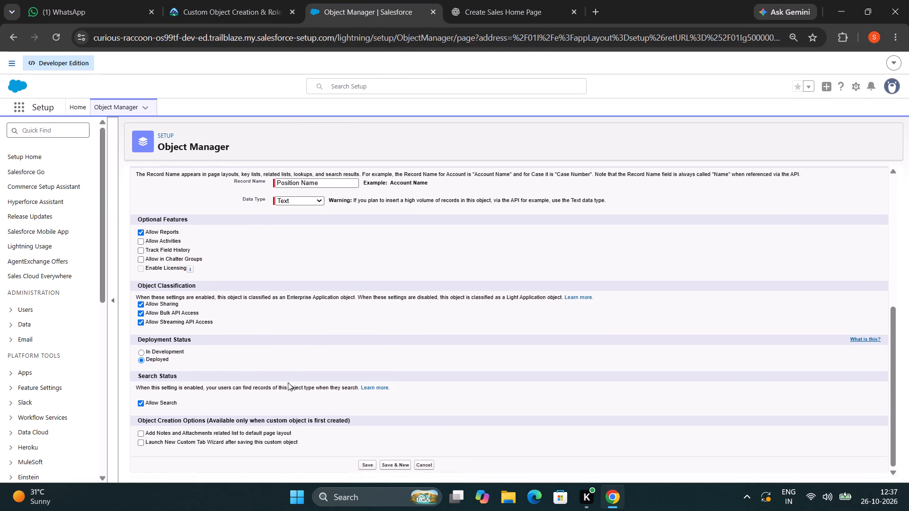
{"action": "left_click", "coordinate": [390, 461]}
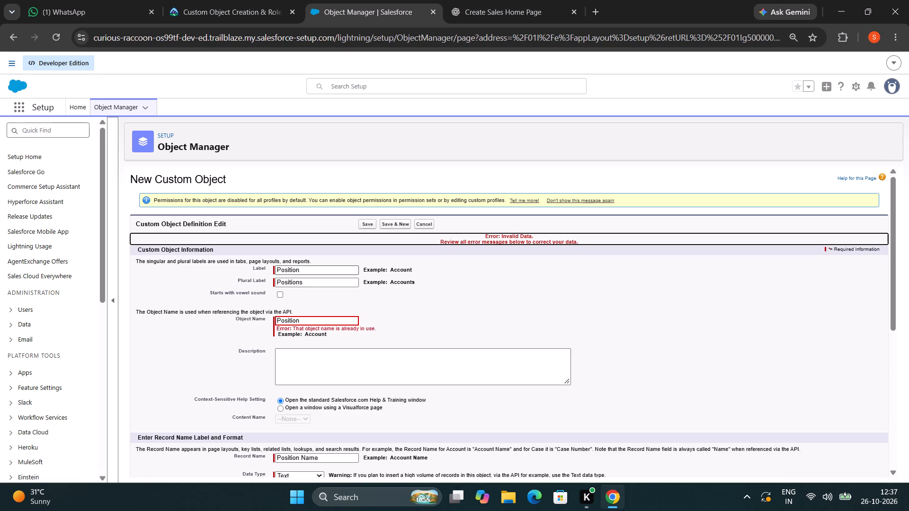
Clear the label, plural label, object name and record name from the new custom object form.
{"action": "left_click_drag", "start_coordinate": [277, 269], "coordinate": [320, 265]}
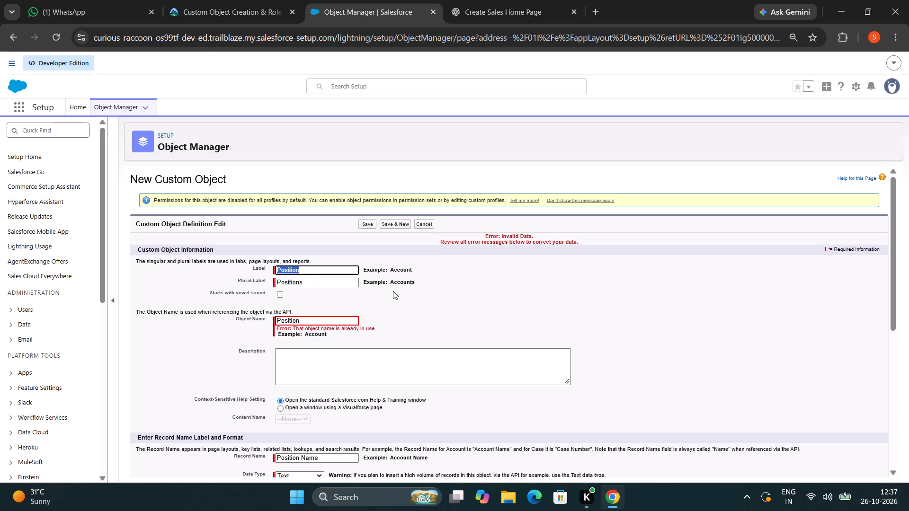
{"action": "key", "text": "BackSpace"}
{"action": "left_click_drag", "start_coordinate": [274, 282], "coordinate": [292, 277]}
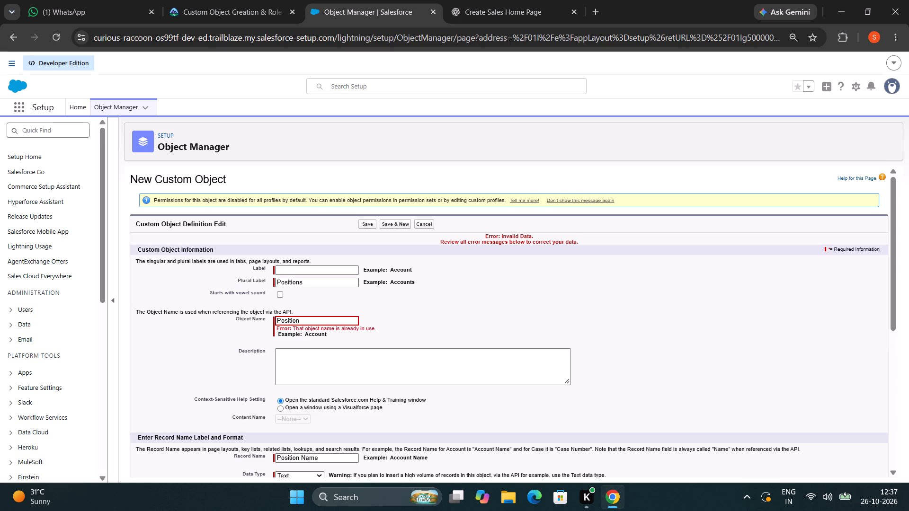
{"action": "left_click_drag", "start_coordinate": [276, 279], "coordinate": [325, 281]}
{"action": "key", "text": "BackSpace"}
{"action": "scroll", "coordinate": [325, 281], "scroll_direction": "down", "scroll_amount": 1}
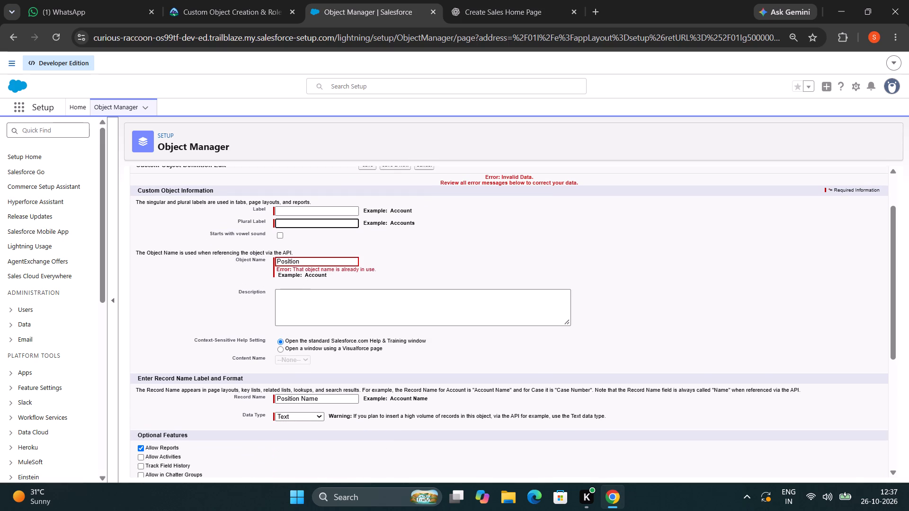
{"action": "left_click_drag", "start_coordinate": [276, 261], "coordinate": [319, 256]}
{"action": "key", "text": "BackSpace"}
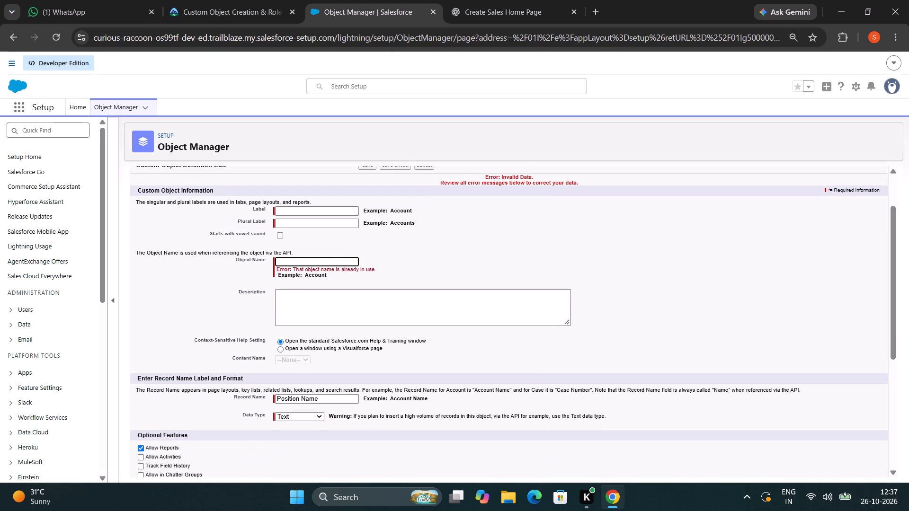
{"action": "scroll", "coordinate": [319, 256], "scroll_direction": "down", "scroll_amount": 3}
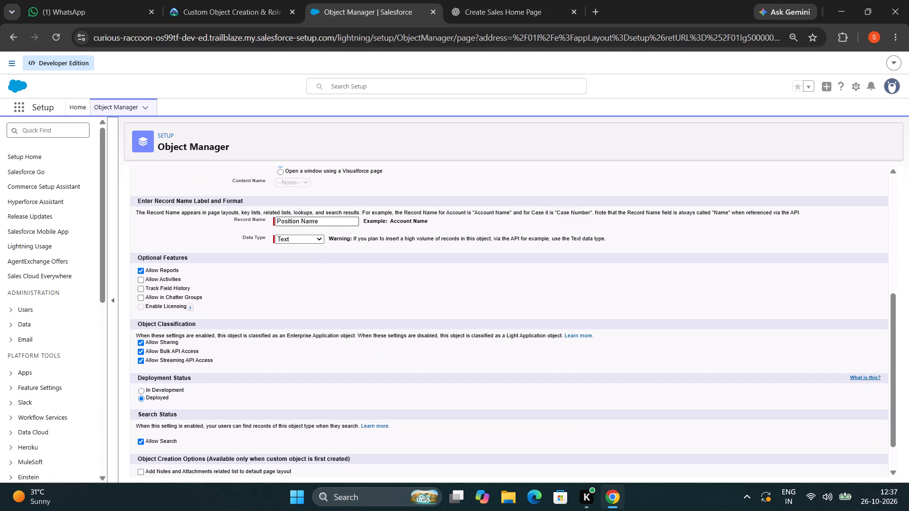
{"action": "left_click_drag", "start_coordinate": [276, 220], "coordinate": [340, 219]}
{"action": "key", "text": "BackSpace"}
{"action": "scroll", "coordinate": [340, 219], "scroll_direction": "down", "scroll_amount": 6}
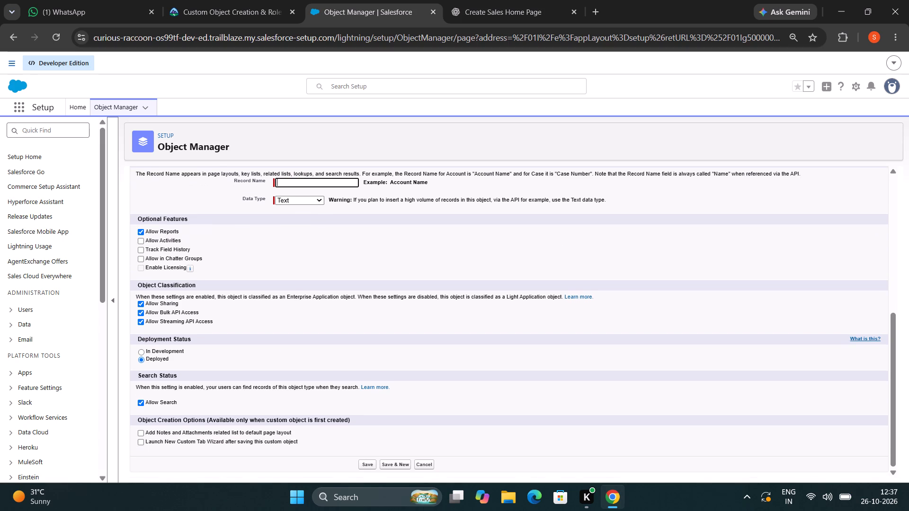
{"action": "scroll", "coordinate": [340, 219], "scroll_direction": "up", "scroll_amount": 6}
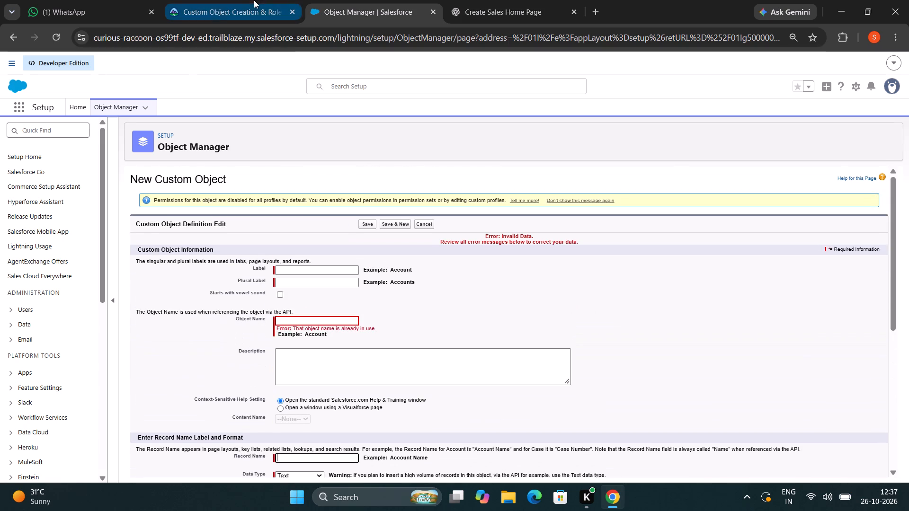
Review the Trailhead instructions that follow the Position details, including the Status field on the Position object.
{"action": "left_click", "coordinate": [214, 6]}
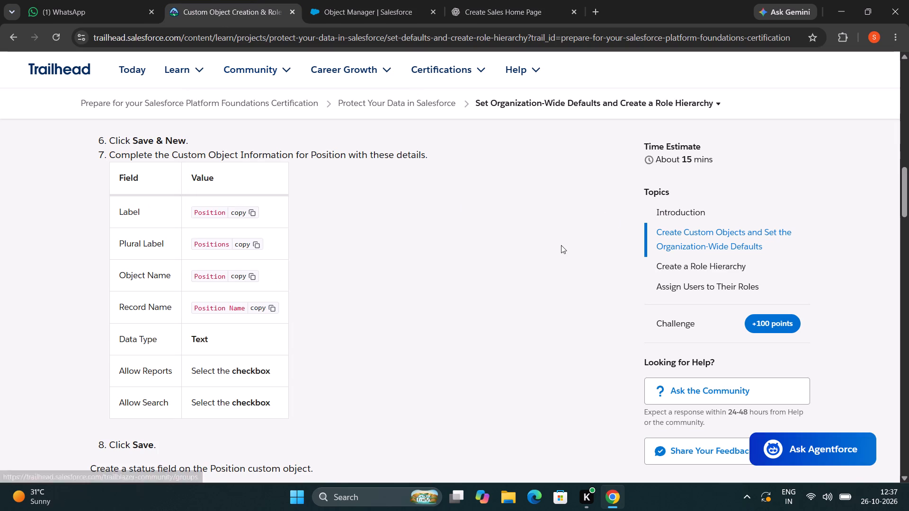
{"action": "scroll", "coordinate": [561, 245], "scroll_direction": "down", "scroll_amount": 5}
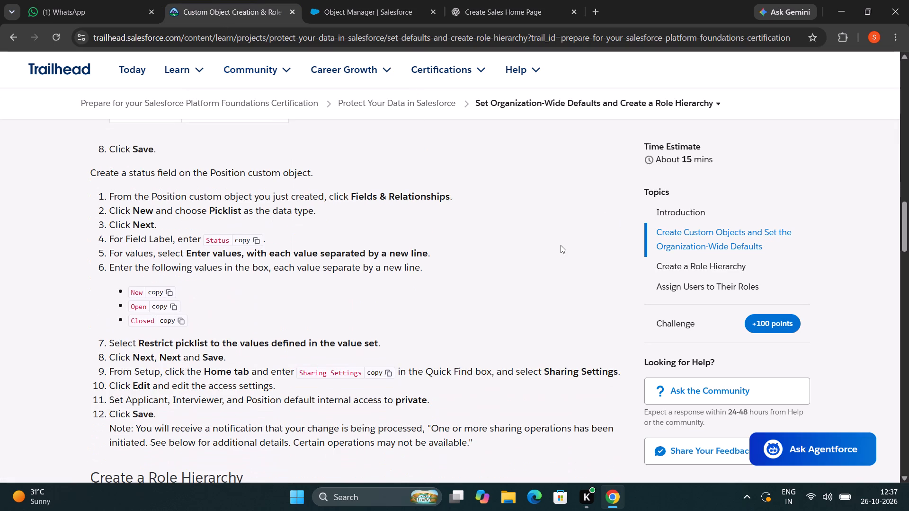
{"action": "scroll", "coordinate": [561, 245], "scroll_direction": "up", "scroll_amount": 7}
{"action": "left_click", "coordinate": [356, 0]}
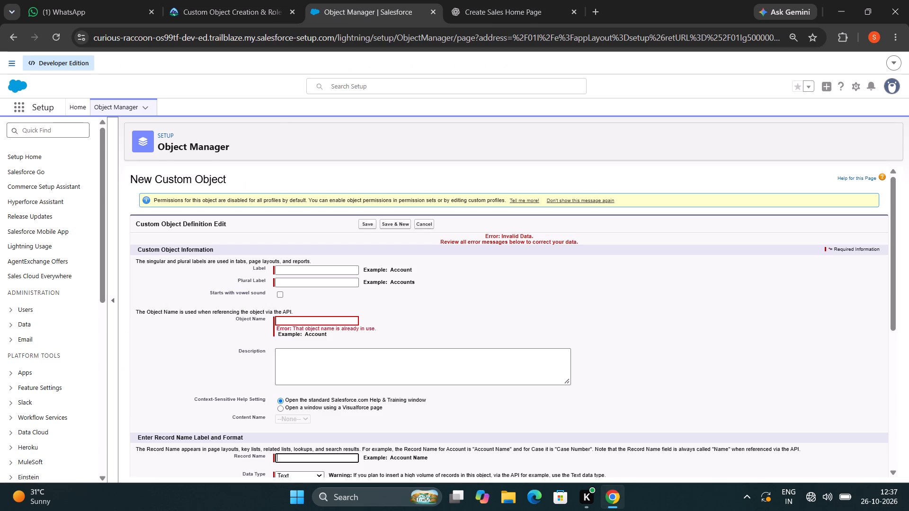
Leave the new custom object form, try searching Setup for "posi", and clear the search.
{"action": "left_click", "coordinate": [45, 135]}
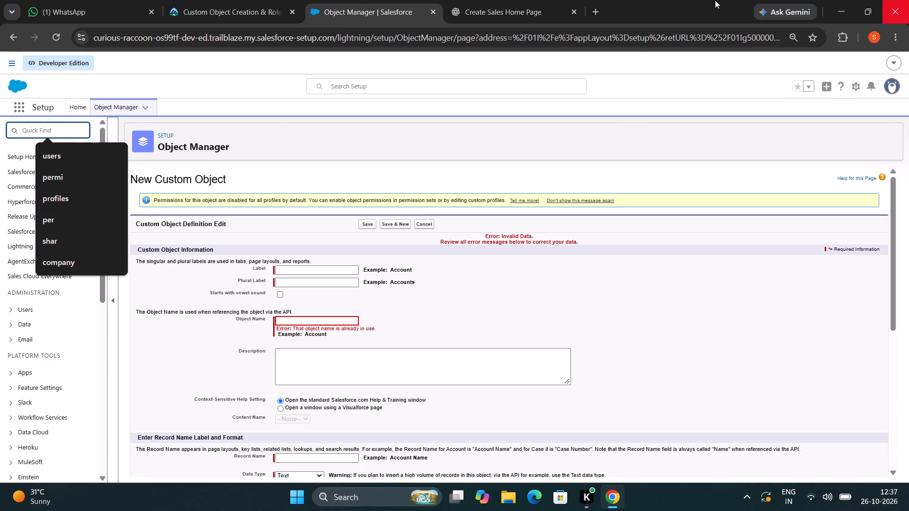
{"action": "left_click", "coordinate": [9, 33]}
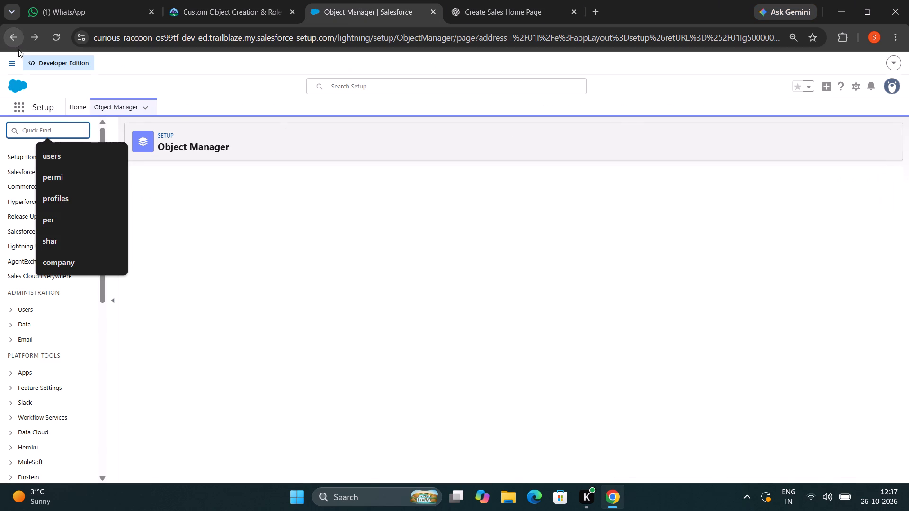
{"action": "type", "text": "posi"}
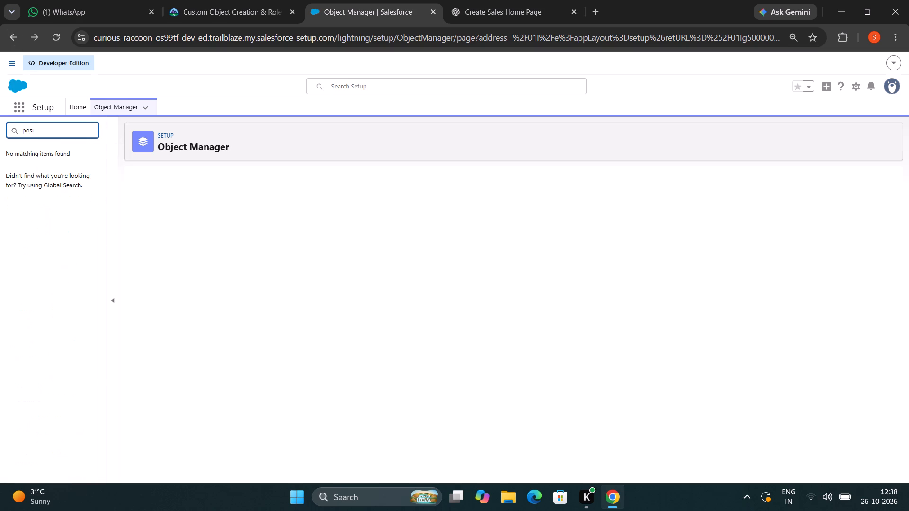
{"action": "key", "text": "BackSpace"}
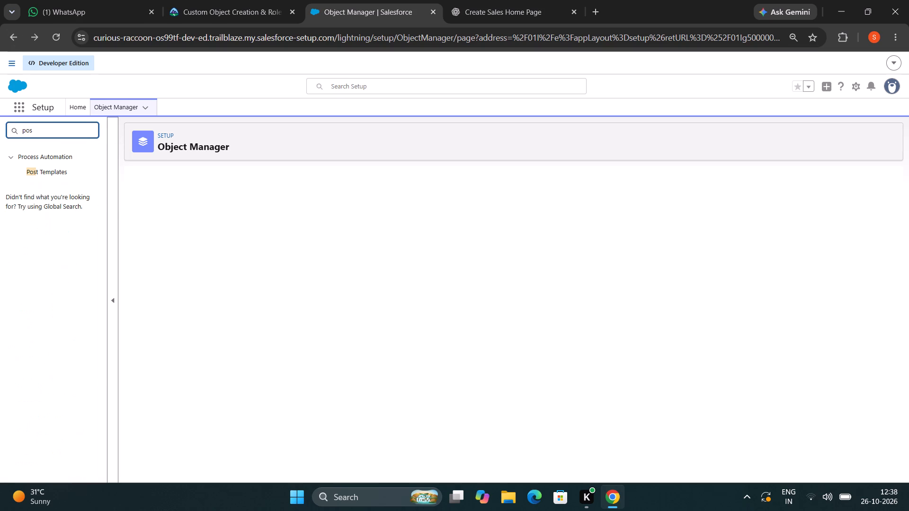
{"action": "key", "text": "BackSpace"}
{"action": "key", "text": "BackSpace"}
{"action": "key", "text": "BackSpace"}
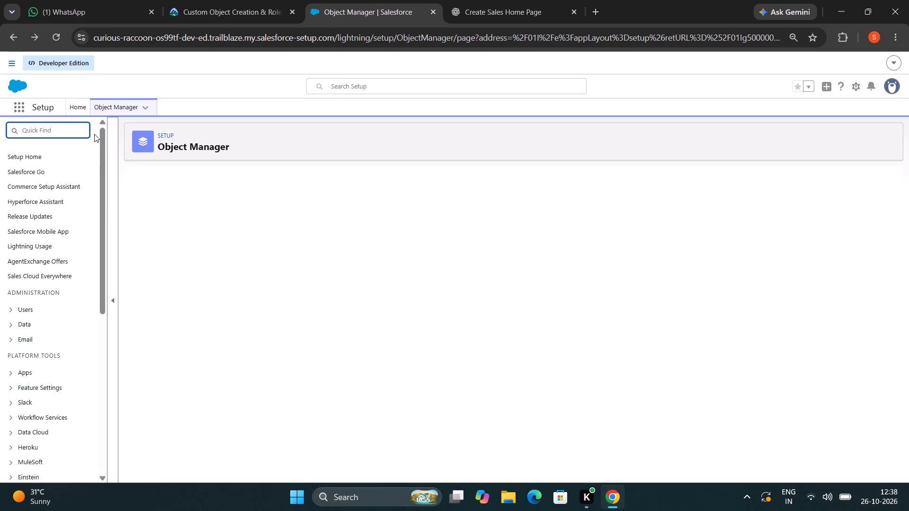
Search the Object Manager's object list for the Position object using "posit".
{"action": "left_click", "coordinate": [72, 106]}
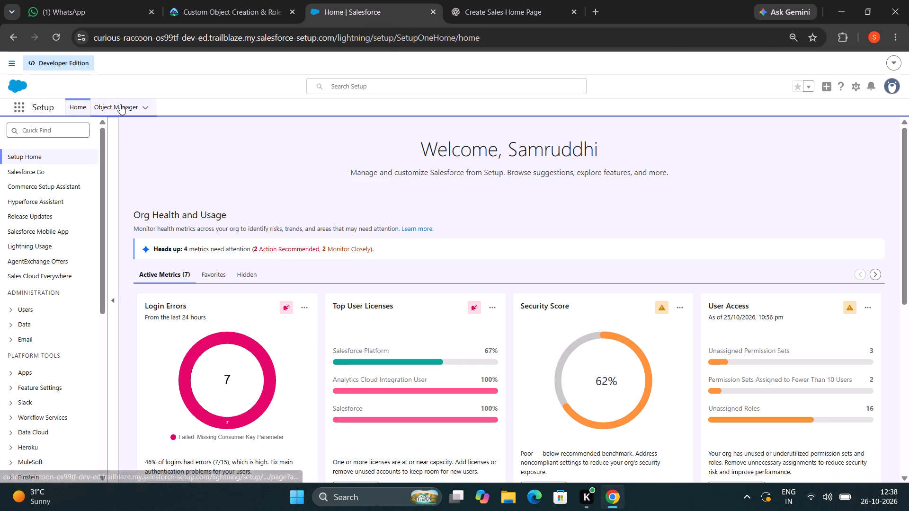
{"action": "left_click", "coordinate": [120, 104]}
{"action": "left_click", "coordinate": [747, 136]}
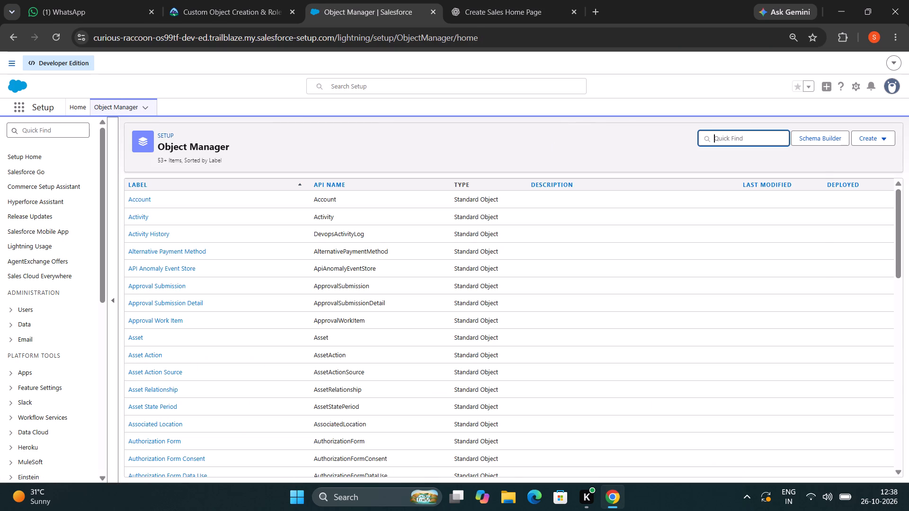
{"action": "type", "text": "pos"}
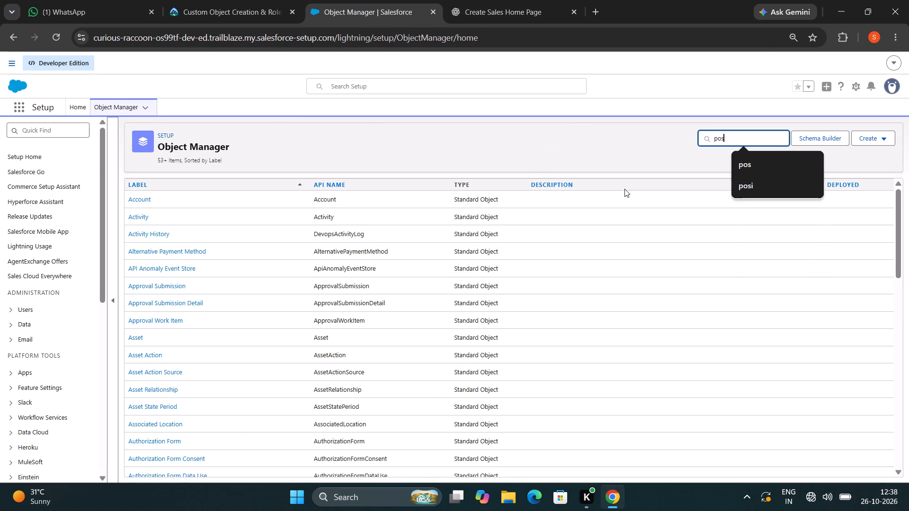
{"action": "type", "text": "it"}
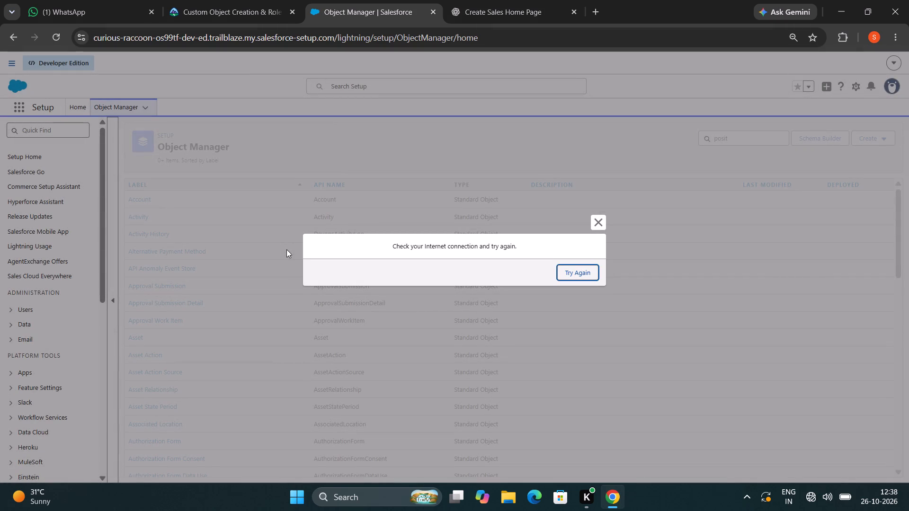
{"action": "left_click", "coordinate": [589, 276]}
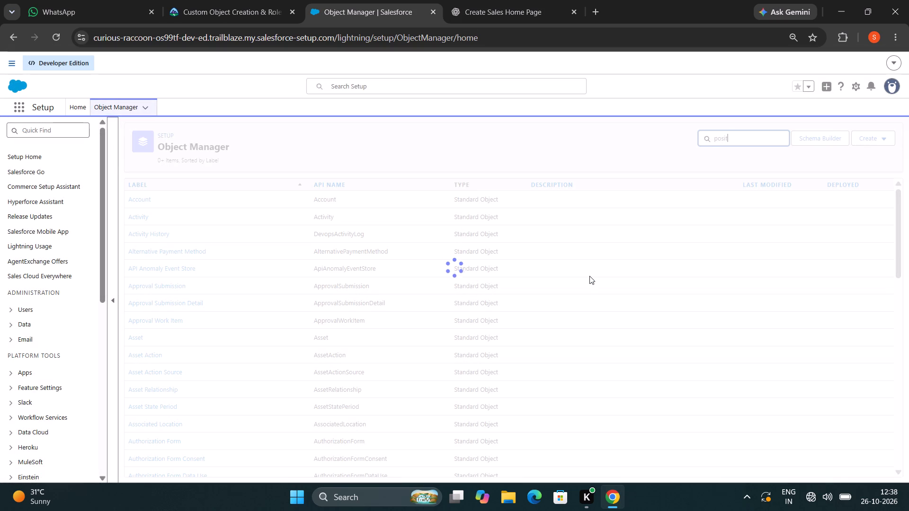
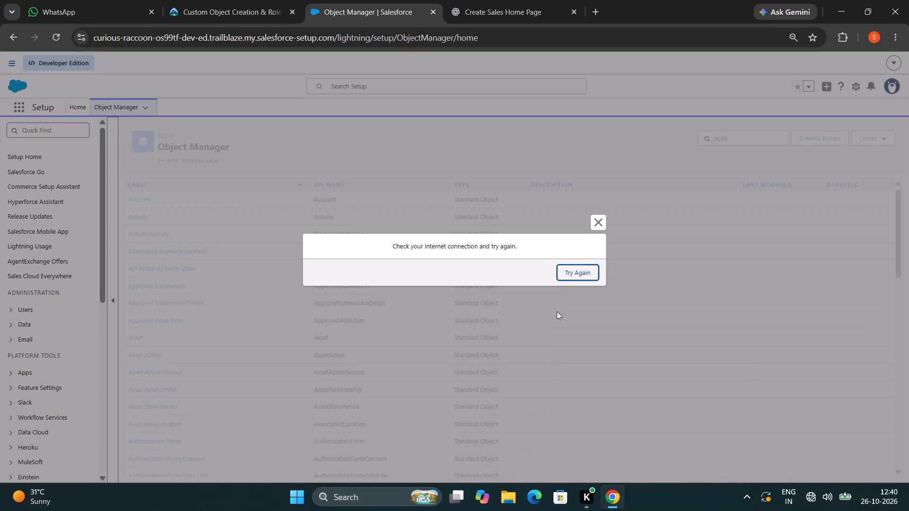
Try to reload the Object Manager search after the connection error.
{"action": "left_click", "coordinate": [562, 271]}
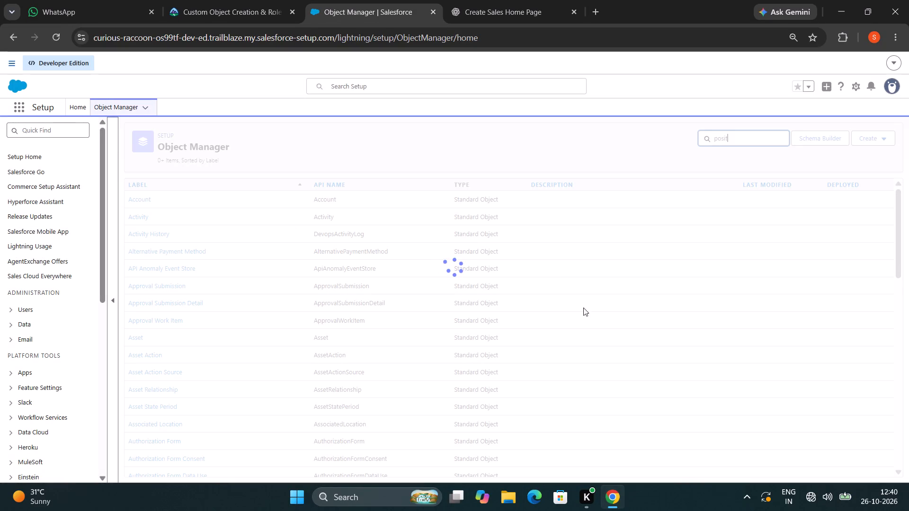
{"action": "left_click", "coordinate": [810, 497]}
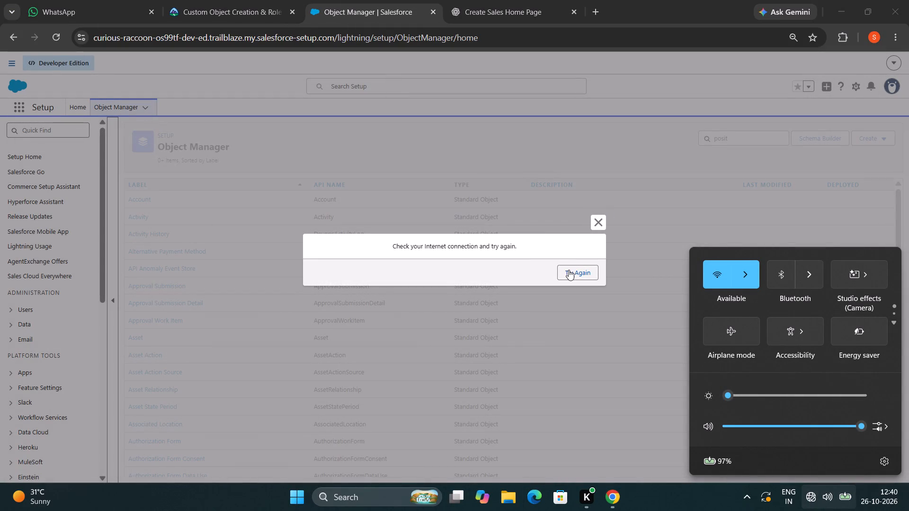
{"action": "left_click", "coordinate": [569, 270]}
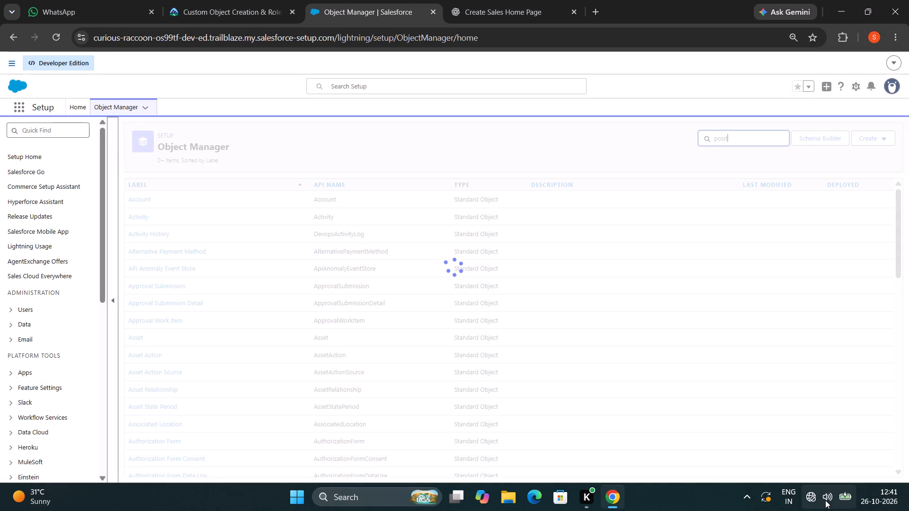
Look through the available Wi-Fi networks, and retry the Object Manager search.
{"action": "left_click", "coordinate": [808, 498]}
{"action": "left_click", "coordinate": [736, 274]}
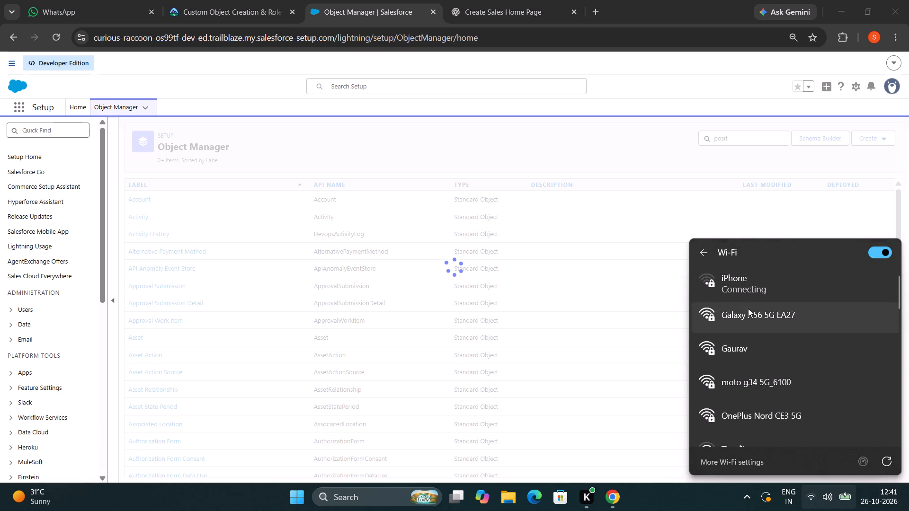
{"action": "scroll", "coordinate": [759, 326], "scroll_direction": "down", "scroll_amount": 11}
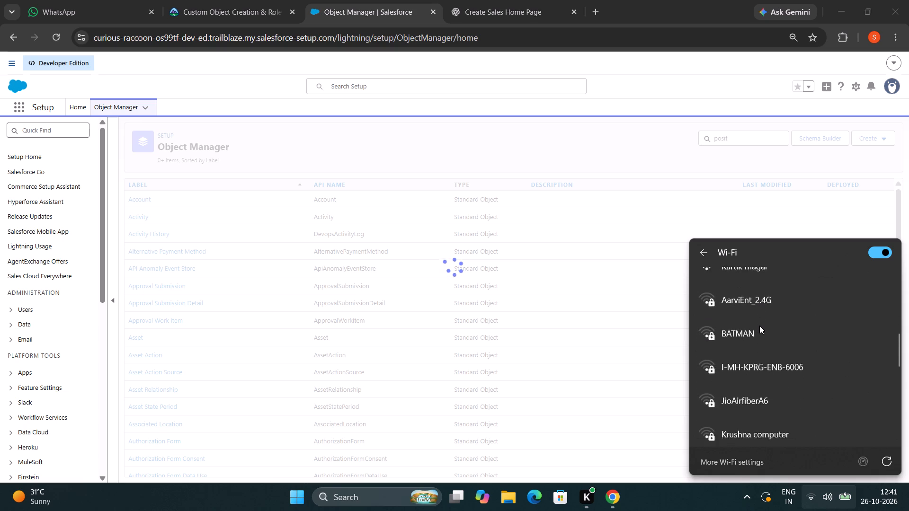
{"action": "scroll", "coordinate": [759, 326], "scroll_direction": "down", "scroll_amount": 14}
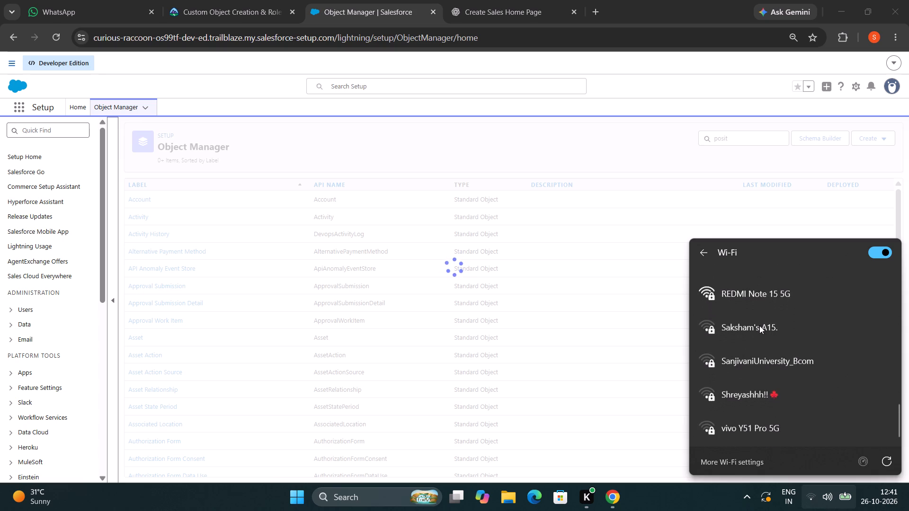
{"action": "scroll", "coordinate": [759, 326], "scroll_direction": "down", "scroll_amount": 4}
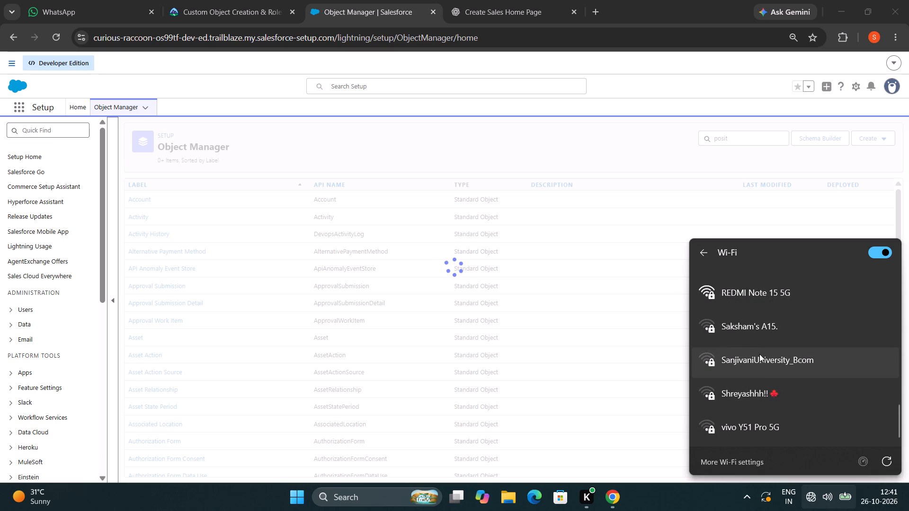
{"action": "left_click", "coordinate": [604, 354]}
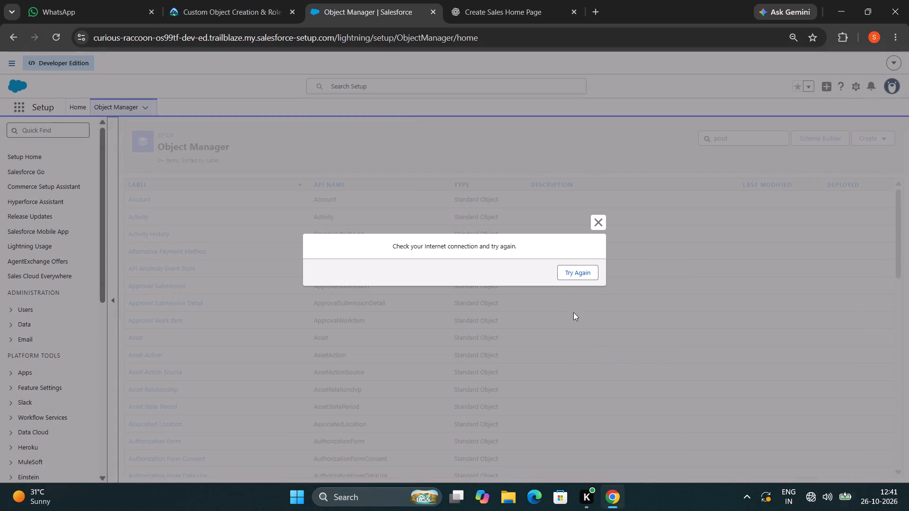
{"action": "left_click", "coordinate": [570, 272]}
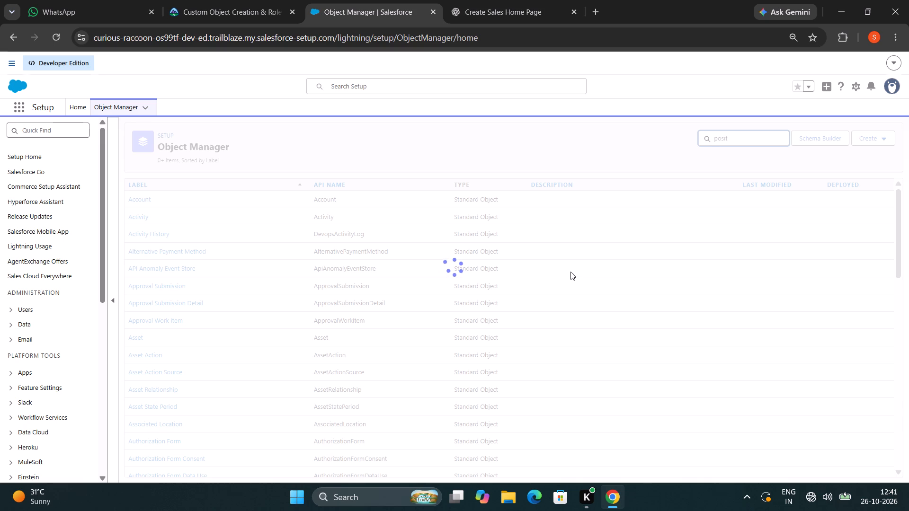
Review the Trailhead instructions for the Interviewer and Position custom object details.
{"action": "left_click", "coordinate": [220, 0]}
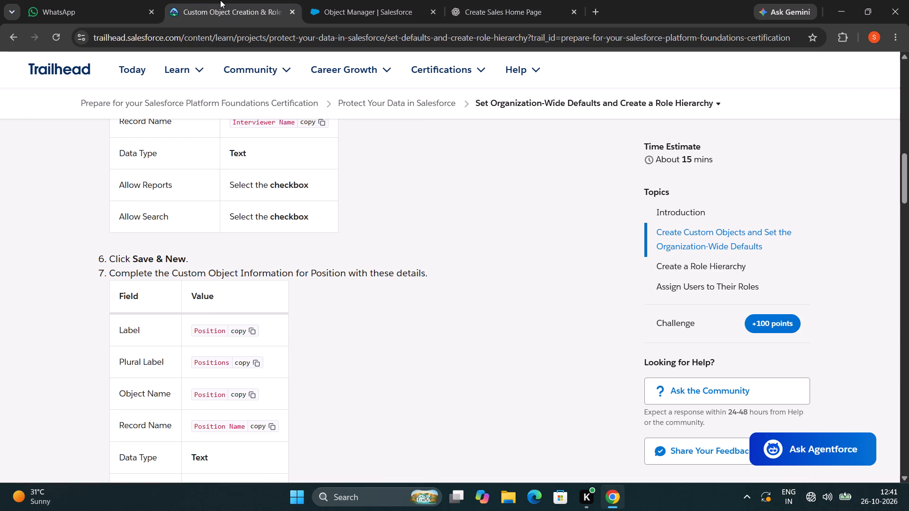
{"action": "scroll", "coordinate": [530, 348], "scroll_direction": "up", "scroll_amount": 1}
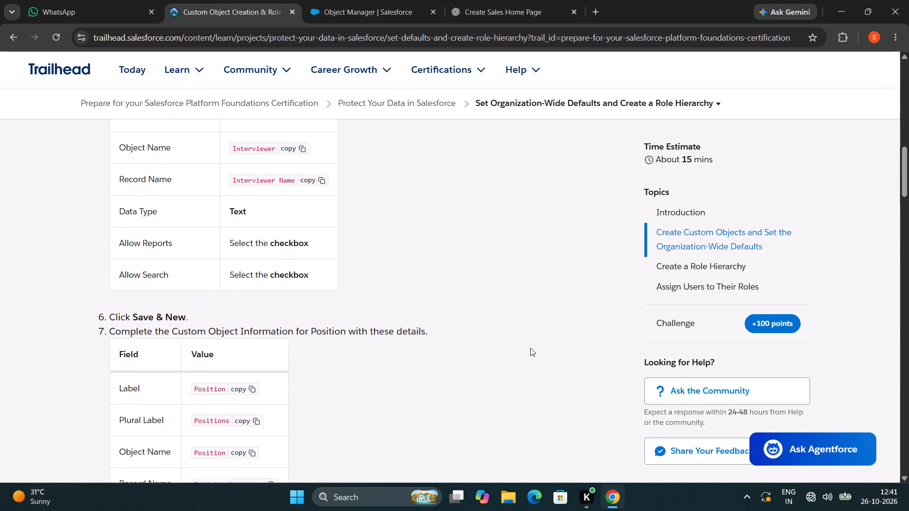
{"action": "scroll", "coordinate": [530, 348], "scroll_direction": "up", "scroll_amount": 3}
{"action": "scroll", "coordinate": [530, 348], "scroll_direction": "down", "scroll_amount": 4}
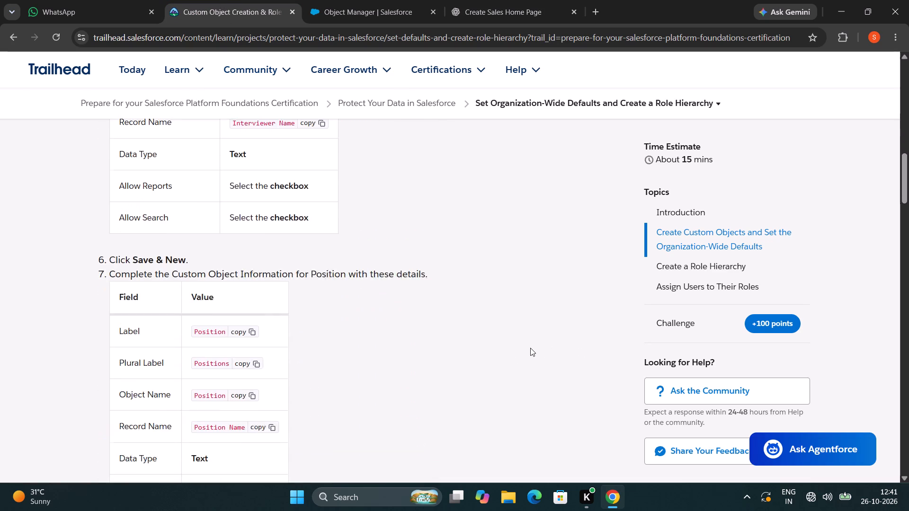
{"action": "scroll", "coordinate": [530, 348], "scroll_direction": "down", "scroll_amount": 2}
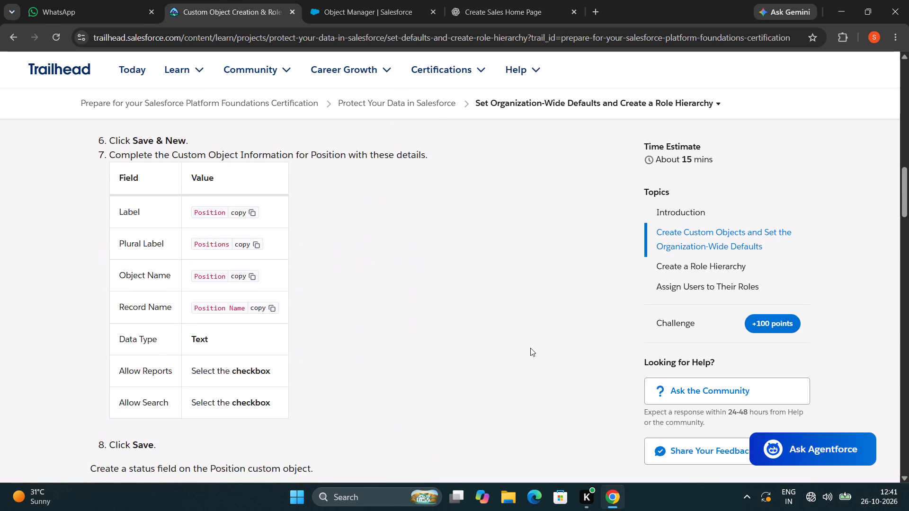
Return to Object Manager and examine the full list of available Wi-Fi networks.
{"action": "left_click", "coordinate": [346, 0]}
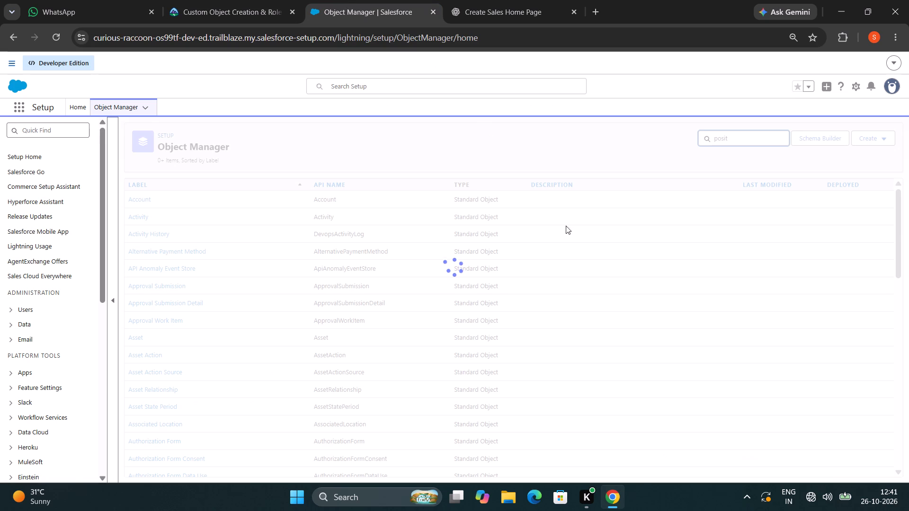
{"action": "left_click", "coordinate": [808, 498]}
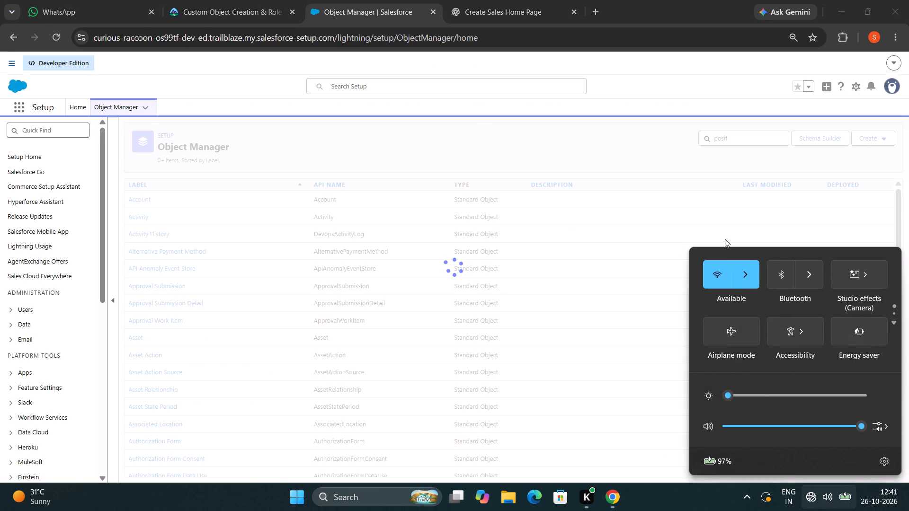
{"action": "left_click", "coordinate": [743, 266]}
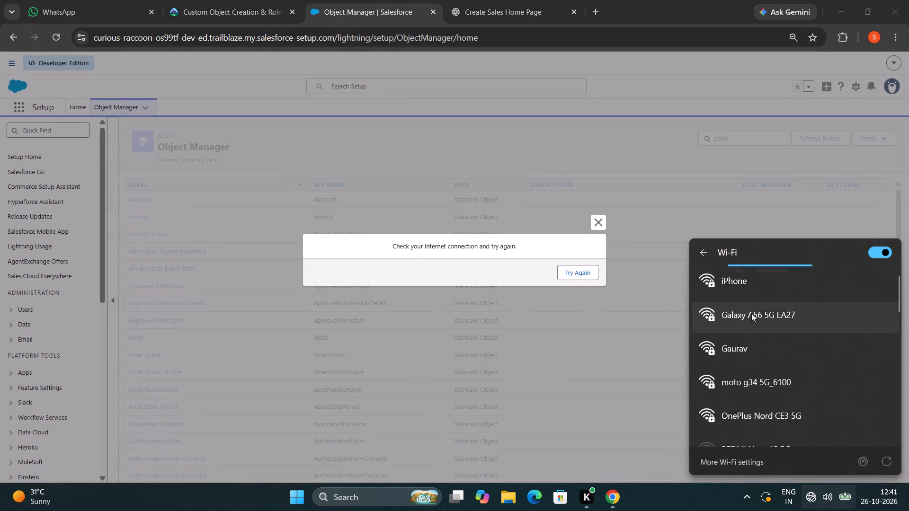
{"action": "scroll", "coordinate": [743, 369], "scroll_direction": "down", "scroll_amount": 10}
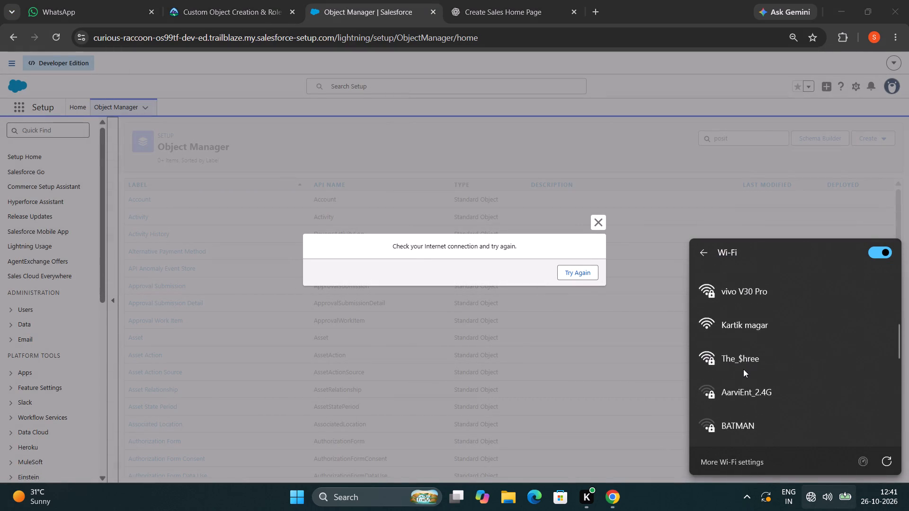
{"action": "scroll", "coordinate": [743, 369], "scroll_direction": "down", "scroll_amount": 9}
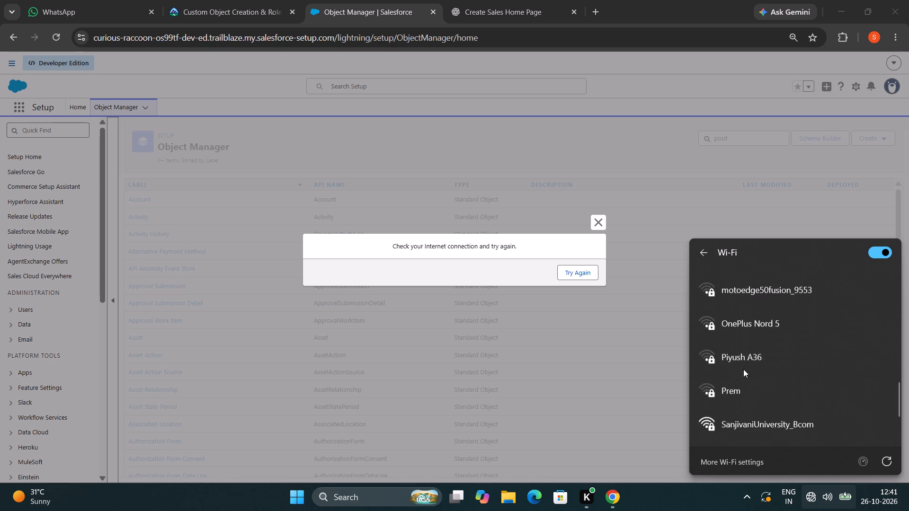
{"action": "scroll", "coordinate": [743, 369], "scroll_direction": "down", "scroll_amount": 6}
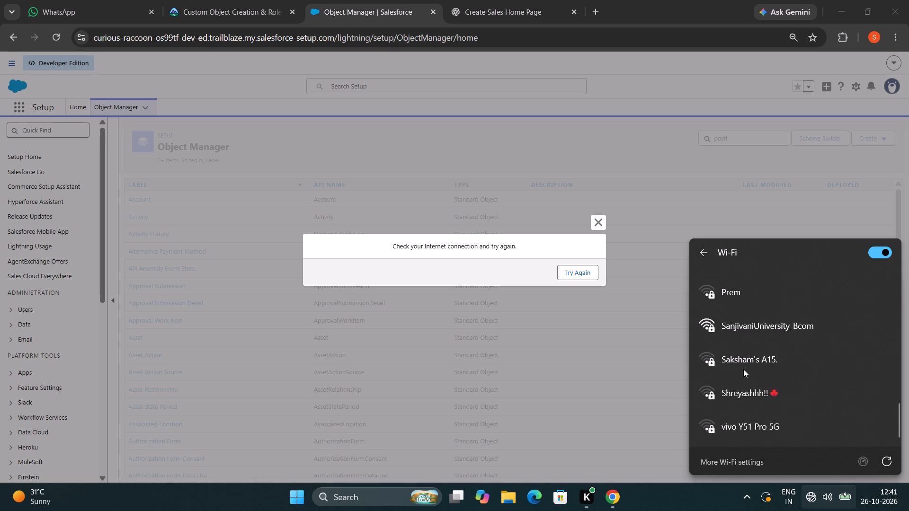
{"action": "scroll", "coordinate": [743, 369], "scroll_direction": "up", "scroll_amount": 1}
{"action": "scroll", "coordinate": [743, 369], "scroll_direction": "down", "scroll_amount": 3}
{"action": "scroll", "coordinate": [743, 369], "scroll_direction": "up", "scroll_amount": 3}
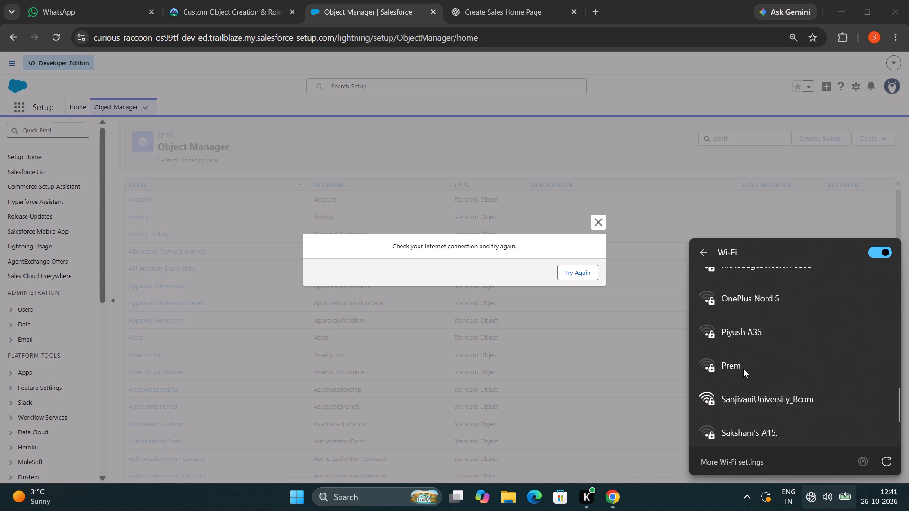
{"action": "scroll", "coordinate": [743, 369], "scroll_direction": "up", "scroll_amount": 10}
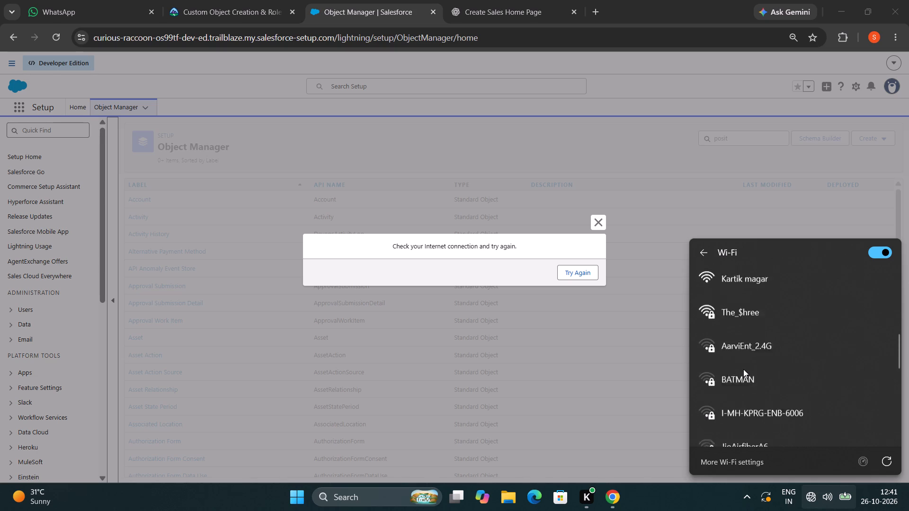
{"action": "scroll", "coordinate": [743, 369], "scroll_direction": "up", "scroll_amount": 9}
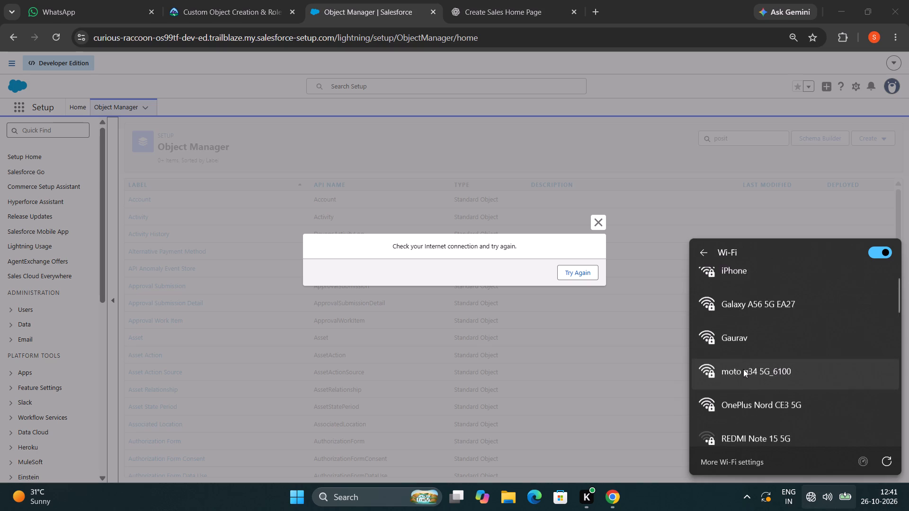
{"action": "scroll", "coordinate": [743, 369], "scroll_direction": "up", "scroll_amount": 3}
{"action": "scroll", "coordinate": [743, 369], "scroll_direction": "down", "scroll_amount": 7}
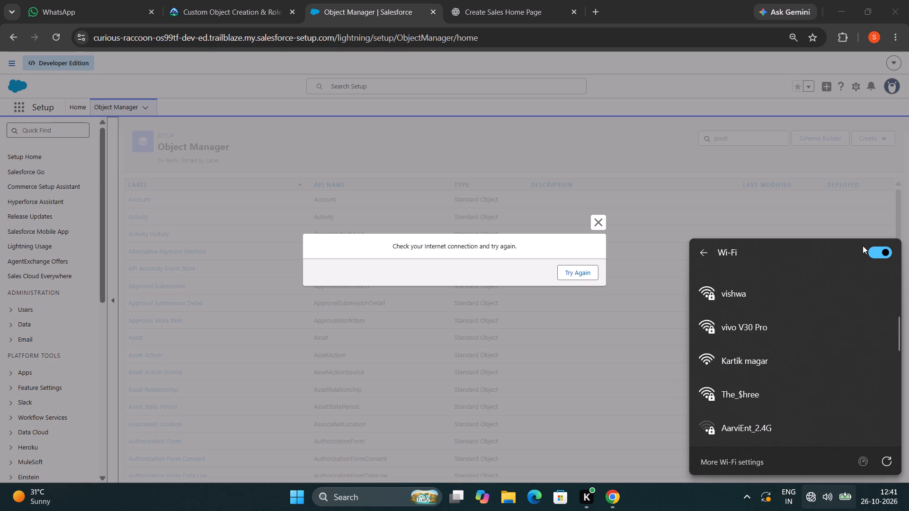
Turn the computer's Wi-Fi off and back on.
{"action": "left_click", "coordinate": [884, 247]}
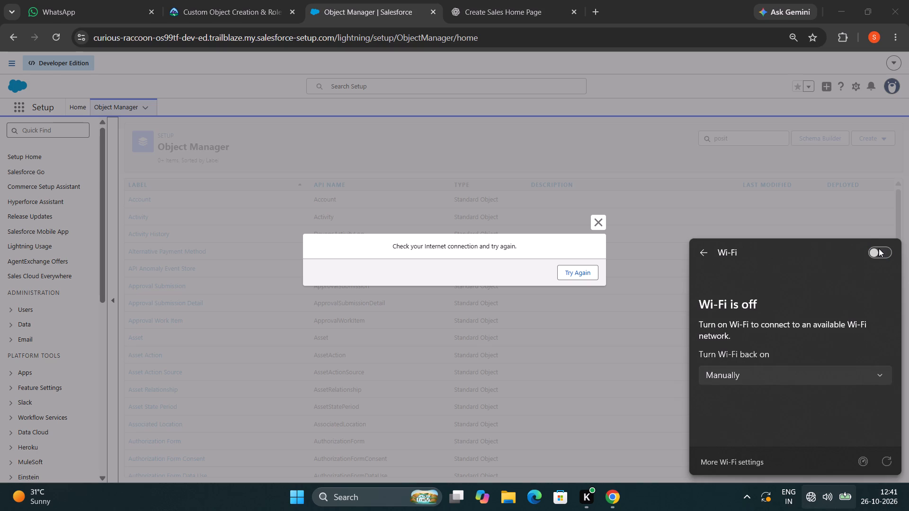
{"action": "left_click", "coordinate": [868, 250]}
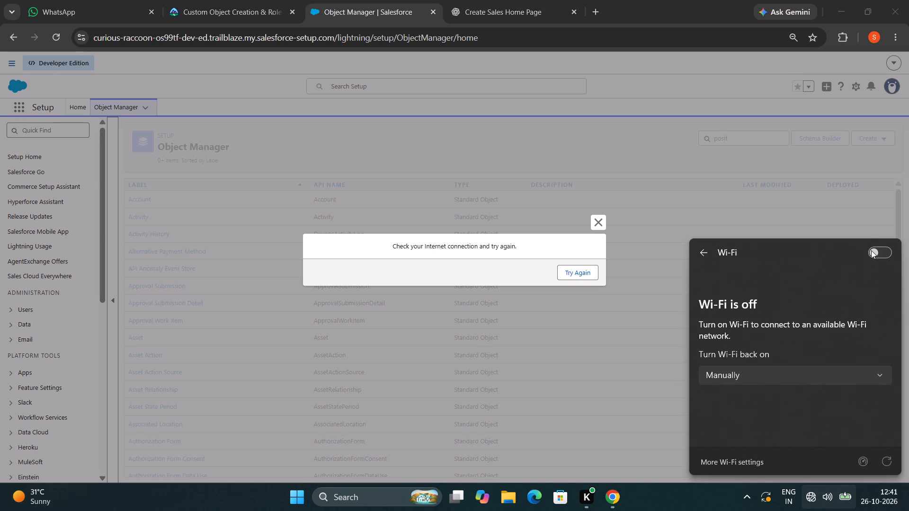
{"action": "left_click", "coordinate": [871, 250]}
Refresh the available Wi-Fi networks and look through the updated list.
{"action": "scroll", "coordinate": [704, 380], "scroll_direction": "down", "scroll_amount": 2}
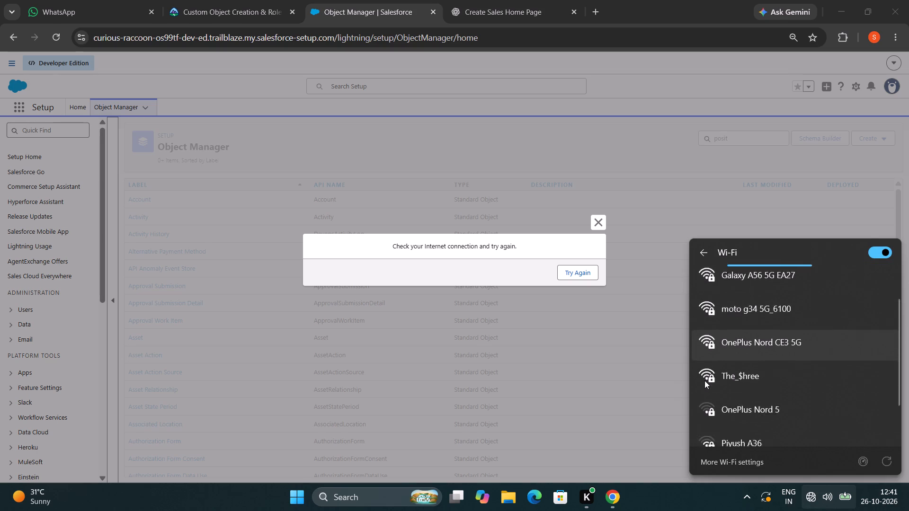
{"action": "scroll", "coordinate": [704, 380], "scroll_direction": "down", "scroll_amount": 6}
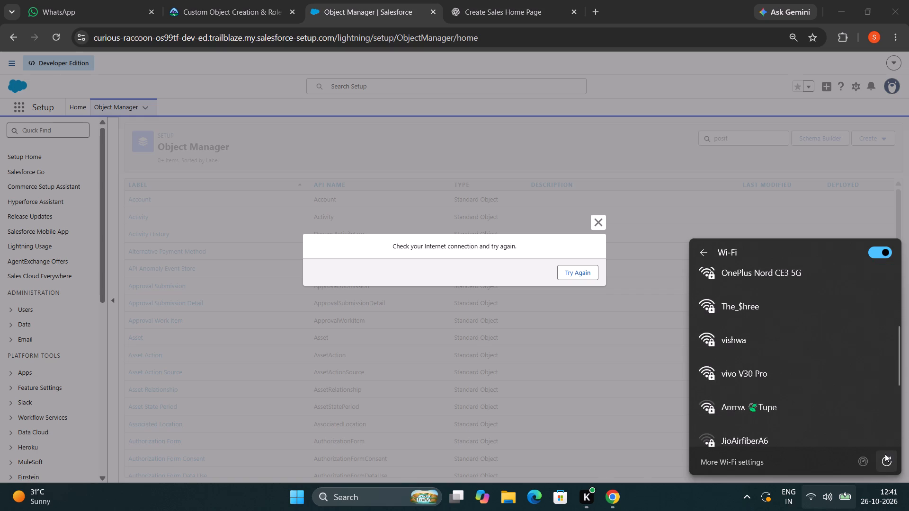
{"action": "left_click", "coordinate": [885, 454]}
{"action": "scroll", "coordinate": [784, 343], "scroll_direction": "down", "scroll_amount": 2}
{"action": "scroll", "coordinate": [784, 343], "scroll_direction": "up", "scroll_amount": 1}
{"action": "scroll", "coordinate": [784, 343], "scroll_direction": "down", "scroll_amount": 11}
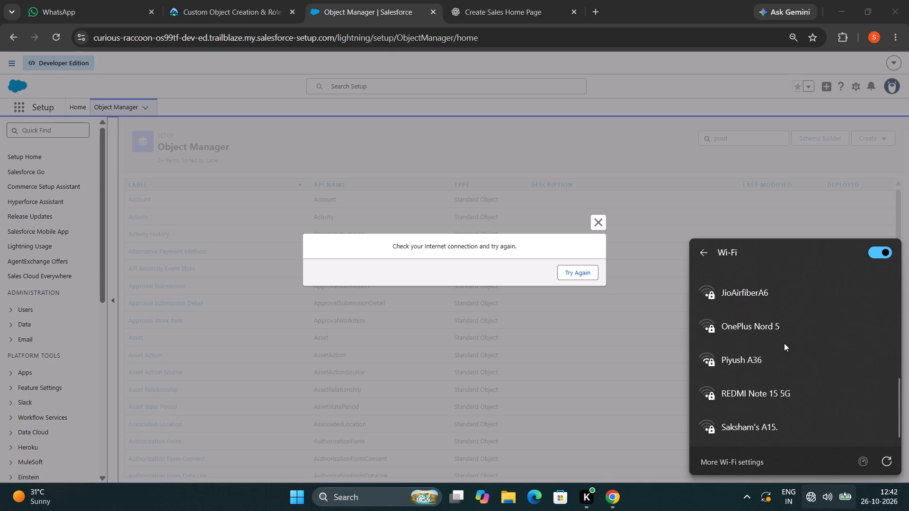
{"action": "scroll", "coordinate": [784, 343], "scroll_direction": "up", "scroll_amount": 11}
{"action": "scroll", "coordinate": [770, 284], "scroll_direction": "up", "scroll_amount": 8}
{"action": "scroll", "coordinate": [770, 284], "scroll_direction": "down", "scroll_amount": 7}
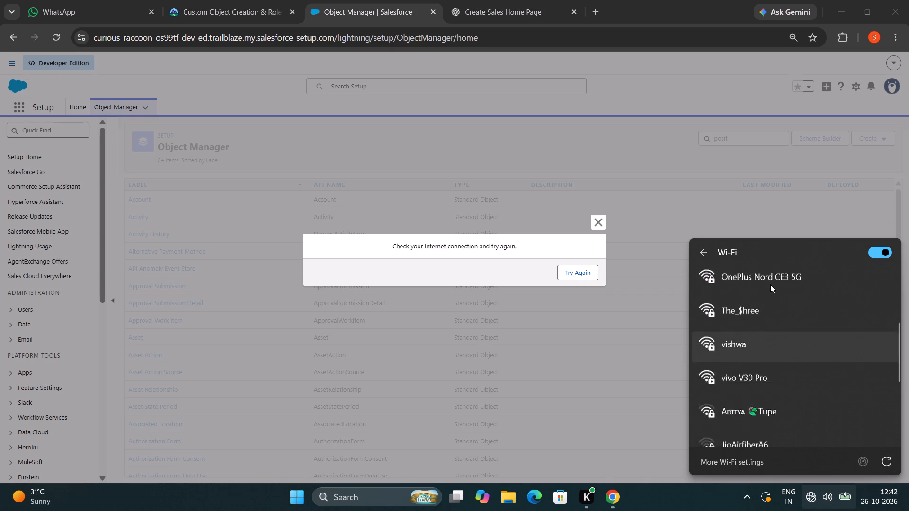
{"action": "scroll", "coordinate": [770, 284], "scroll_direction": "down", "scroll_amount": 10}
{"action": "scroll", "coordinate": [770, 284], "scroll_direction": "up", "scroll_amount": 4}
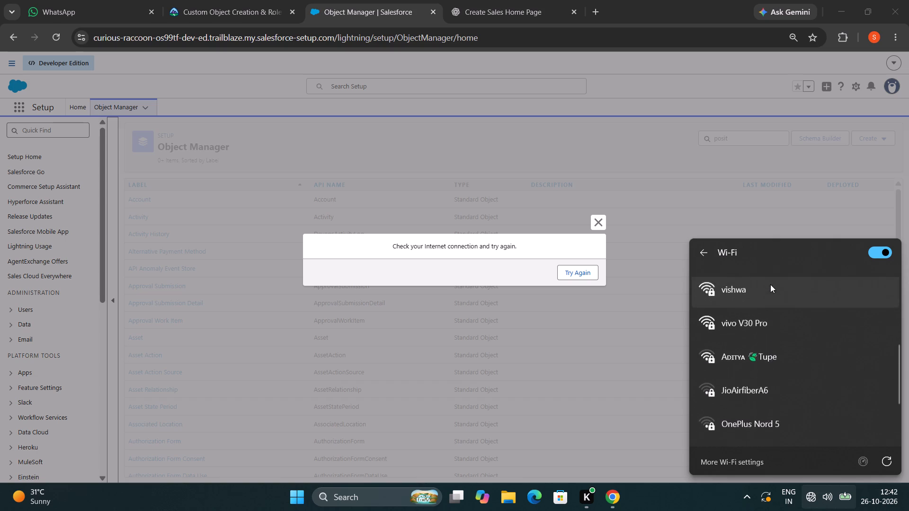
{"action": "scroll", "coordinate": [770, 284], "scroll_direction": "up", "scroll_amount": 7}
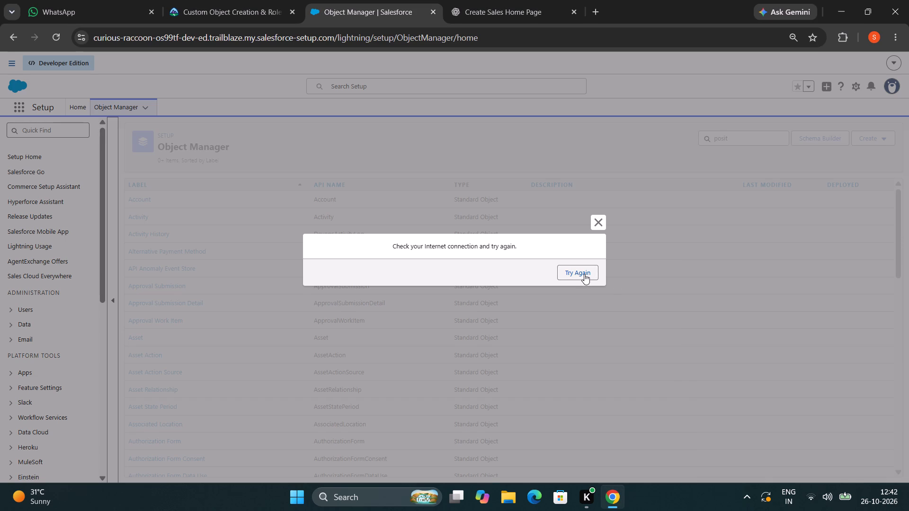
Retry the Object Manager search and open the Position custom object.
{"action": "left_click", "coordinate": [584, 274]}
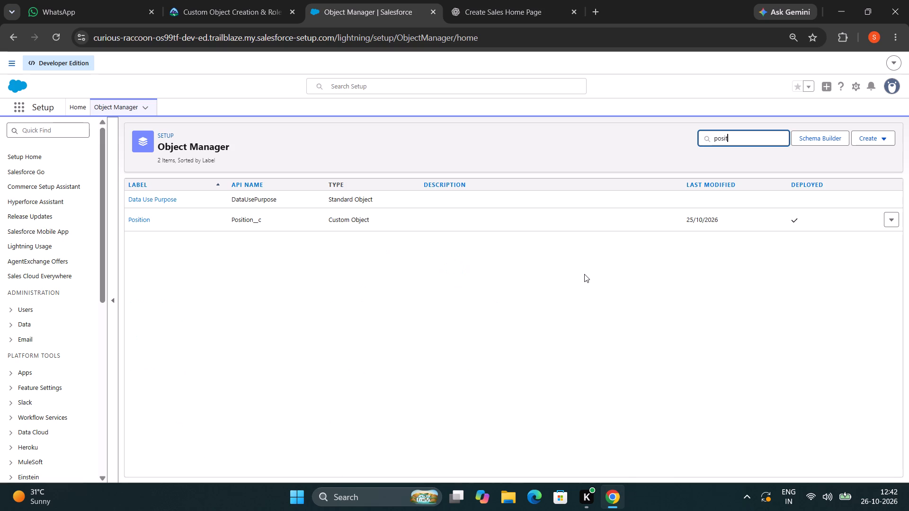
{"action": "left_click", "coordinate": [130, 220]}
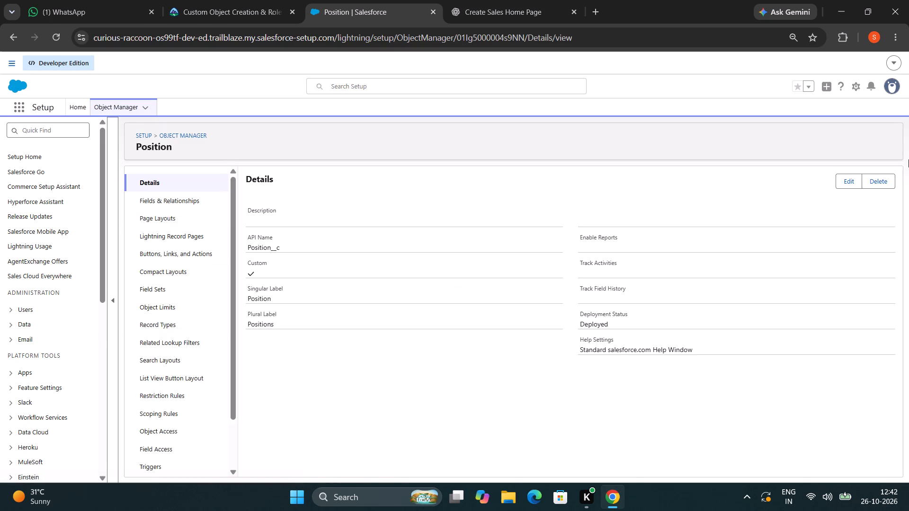
Edit the Position object's definition to enable Starts with vowel sound and Allow Reports, and save it.
{"action": "left_click", "coordinate": [842, 181]}
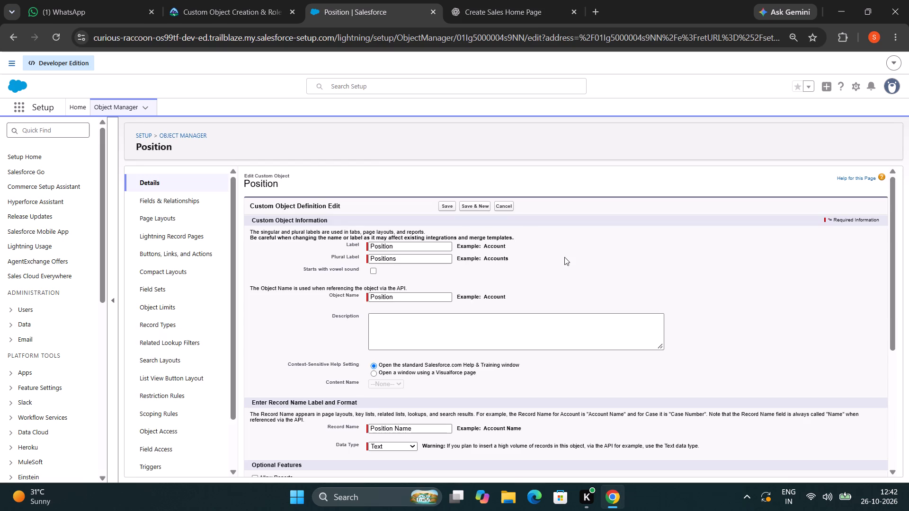
{"action": "left_click", "coordinate": [375, 270]}
{"action": "scroll", "coordinate": [480, 276], "scroll_direction": "down", "scroll_amount": 2}
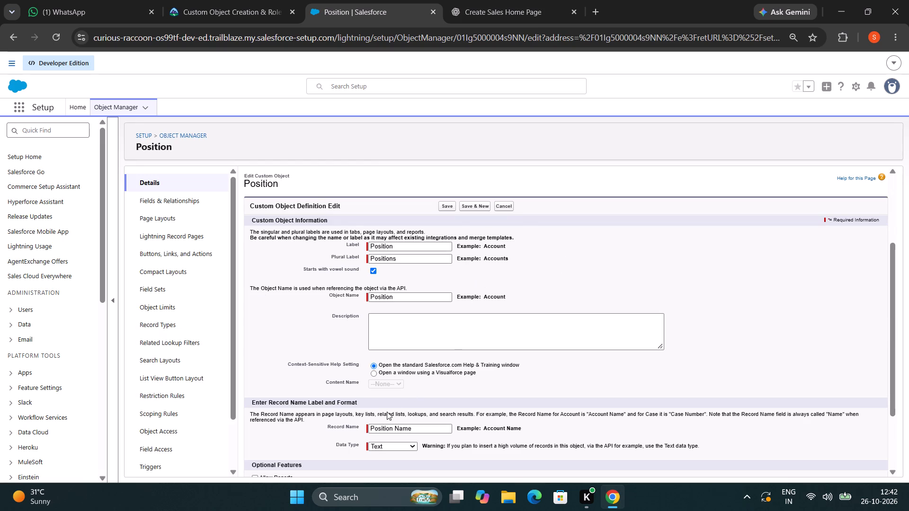
{"action": "scroll", "coordinate": [387, 412], "scroll_direction": "down", "scroll_amount": 1}
{"action": "left_click", "coordinate": [254, 300]}
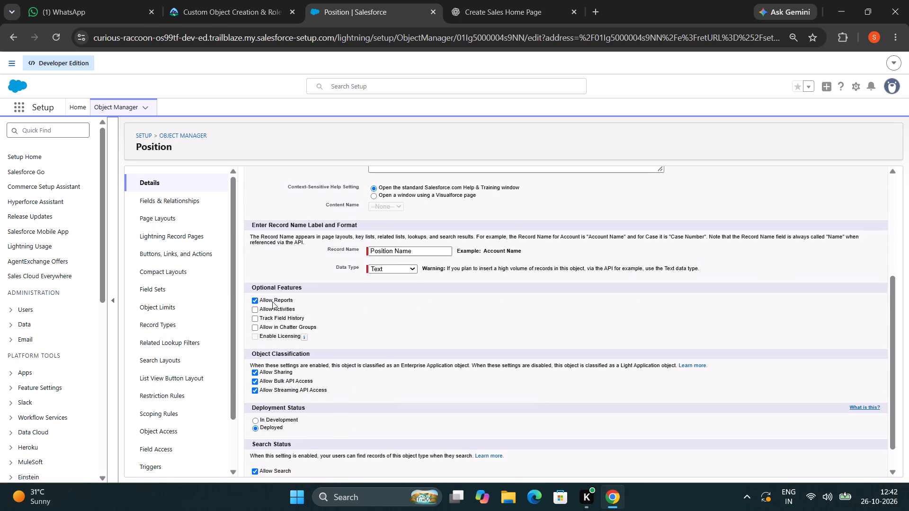
{"action": "scroll", "coordinate": [388, 326], "scroll_direction": "down", "scroll_amount": 3}
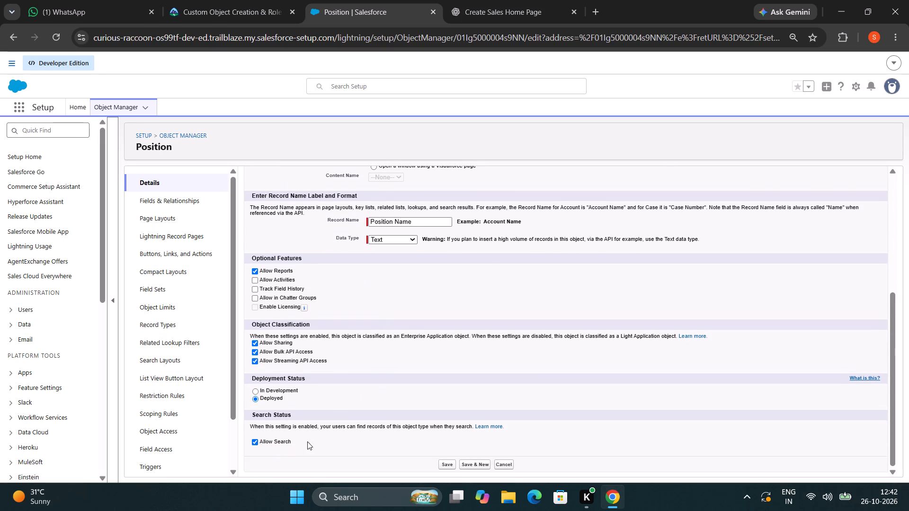
{"action": "left_click", "coordinate": [445, 465]}
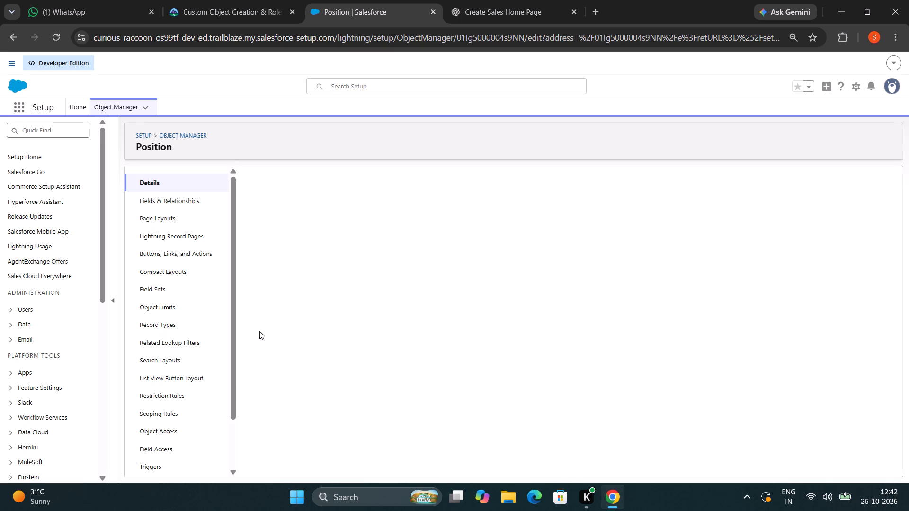
Consult the Trailhead status-field instructions and start a new custom field under the Position object's Fields & Relationships.
{"action": "left_click", "coordinate": [224, 13]}
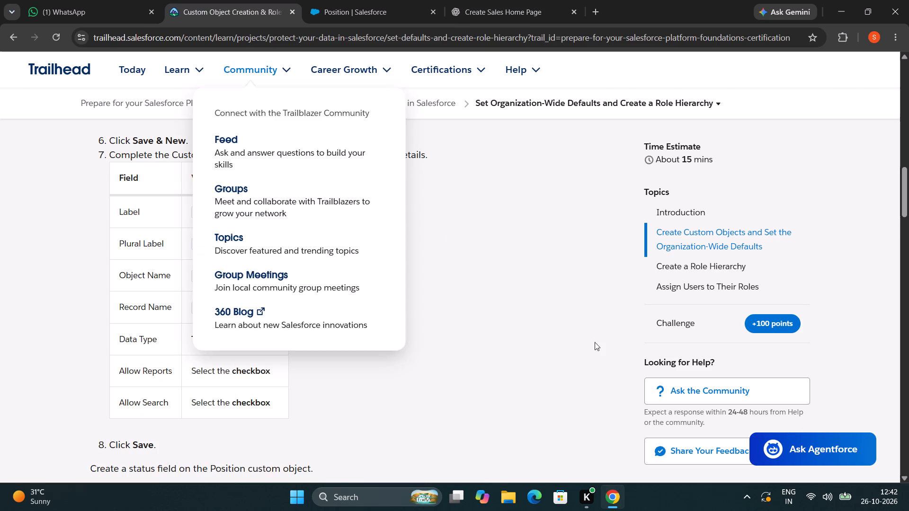
{"action": "scroll", "coordinate": [610, 376], "scroll_direction": "down", "scroll_amount": 4}
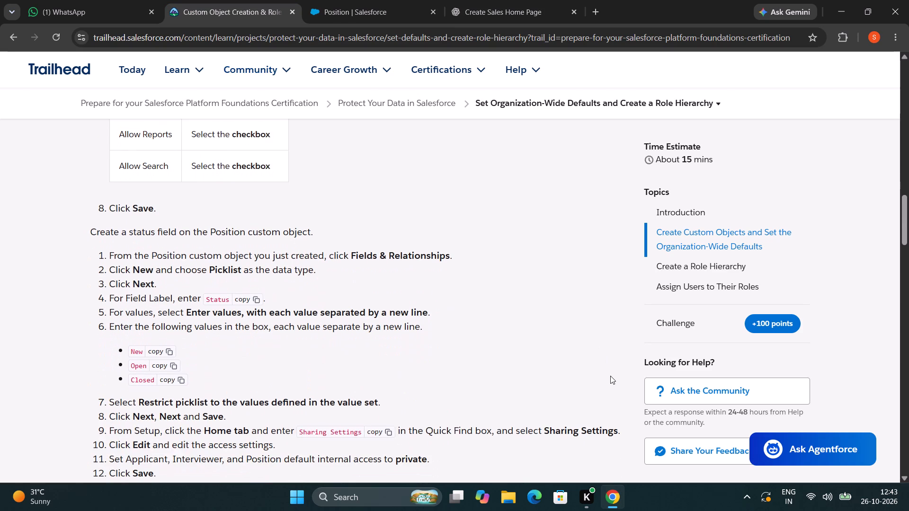
{"action": "scroll", "coordinate": [610, 376], "scroll_direction": "down", "scroll_amount": 1}
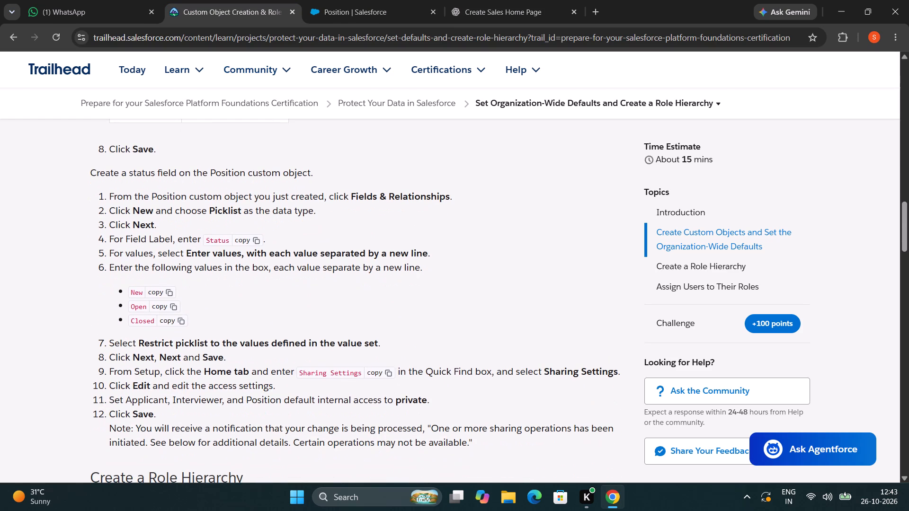
{"action": "left_click", "coordinate": [337, 8]}
{"action": "left_click", "coordinate": [200, 201]}
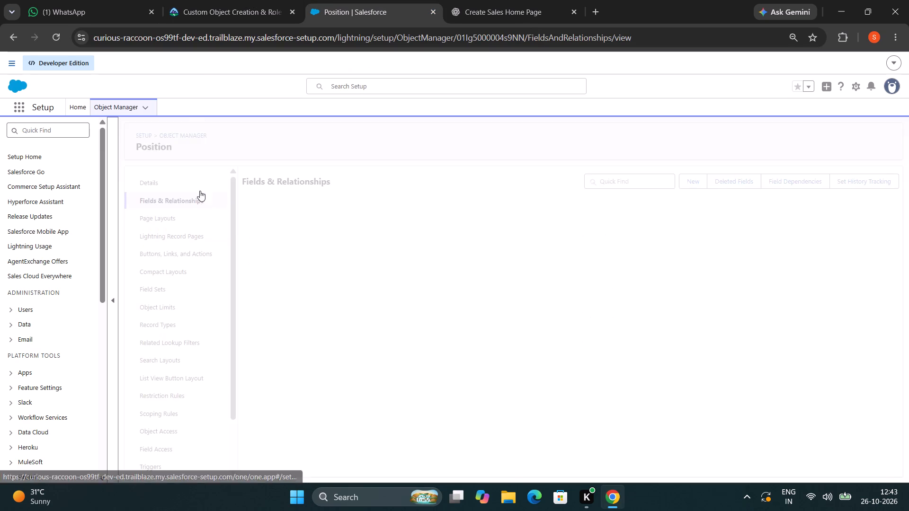
{"action": "left_click", "coordinate": [227, 7]}
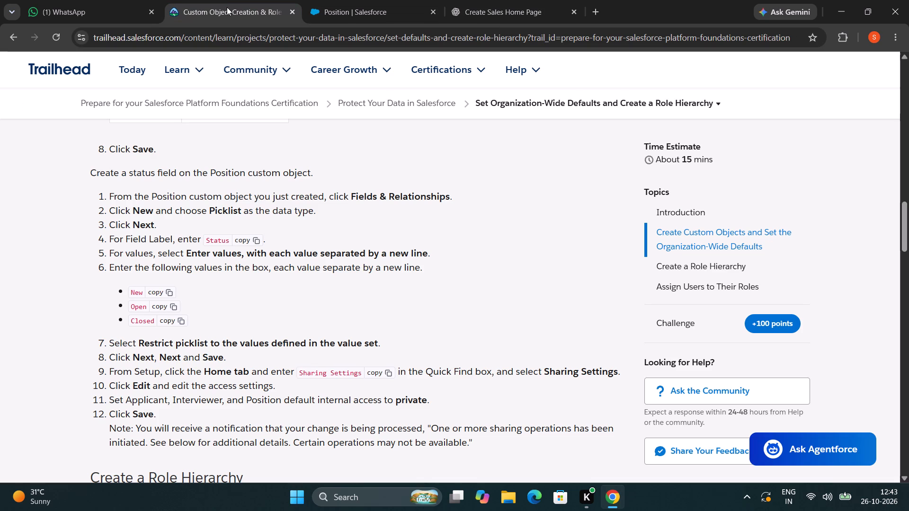
{"action": "left_click", "coordinate": [338, 11]}
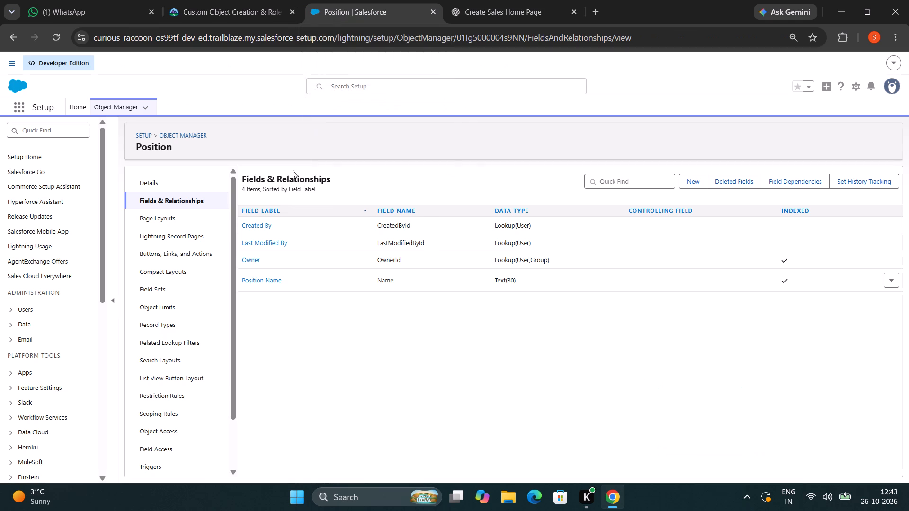
{"action": "left_click", "coordinate": [687, 176]}
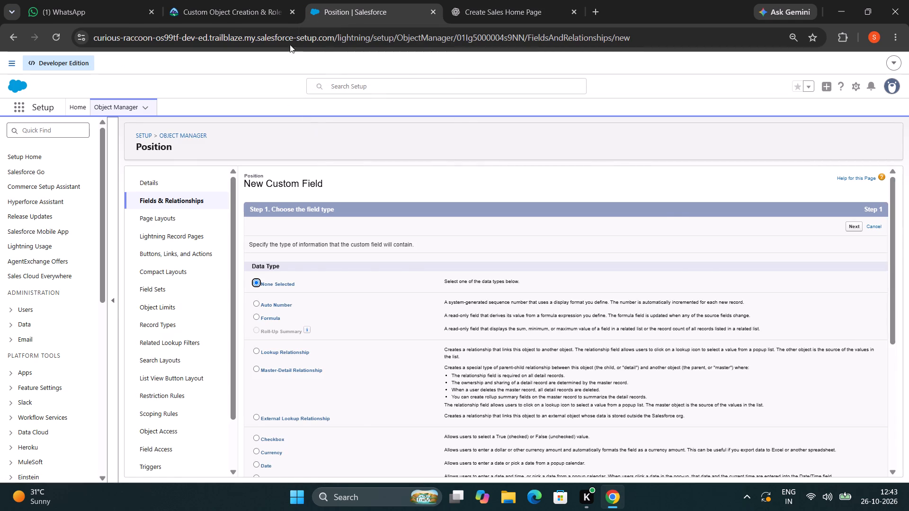
Choose Picklist as the new Position field's data type and continue to the field details.
{"action": "left_click", "coordinate": [222, 2]}
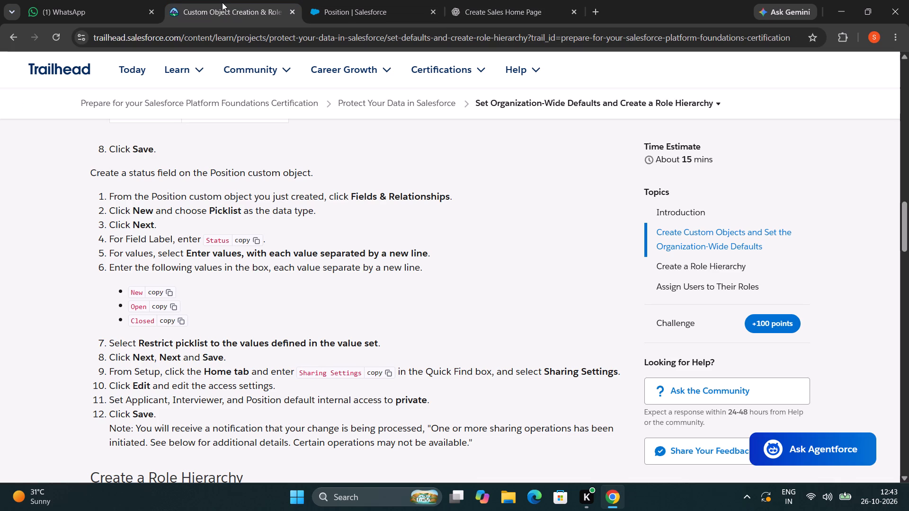
{"action": "left_click", "coordinate": [335, 1]}
{"action": "scroll", "coordinate": [369, 278], "scroll_direction": "down", "scroll_amount": 1}
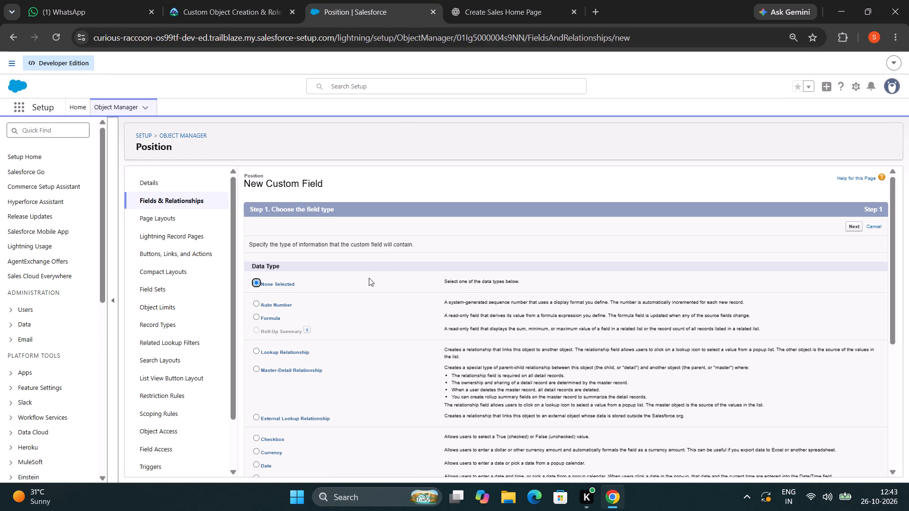
{"action": "scroll", "coordinate": [369, 278], "scroll_direction": "down", "scroll_amount": 3}
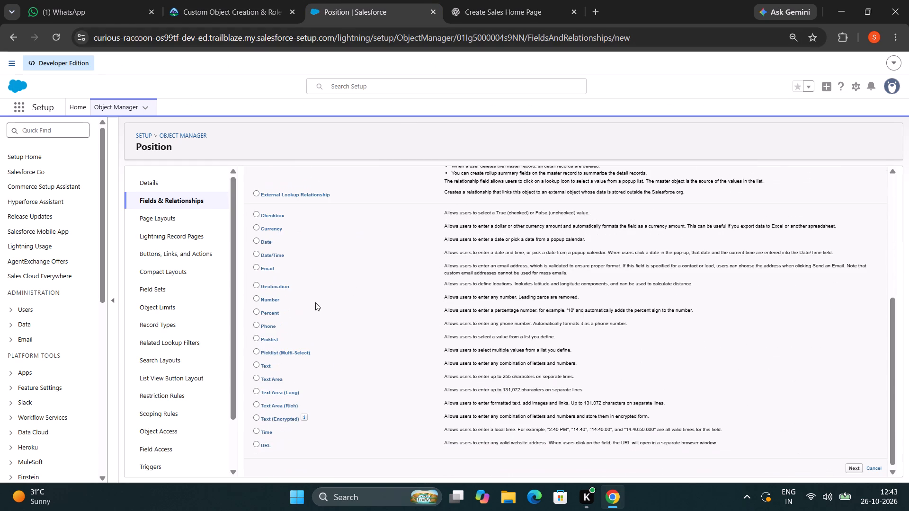
{"action": "left_click", "coordinate": [256, 333]}
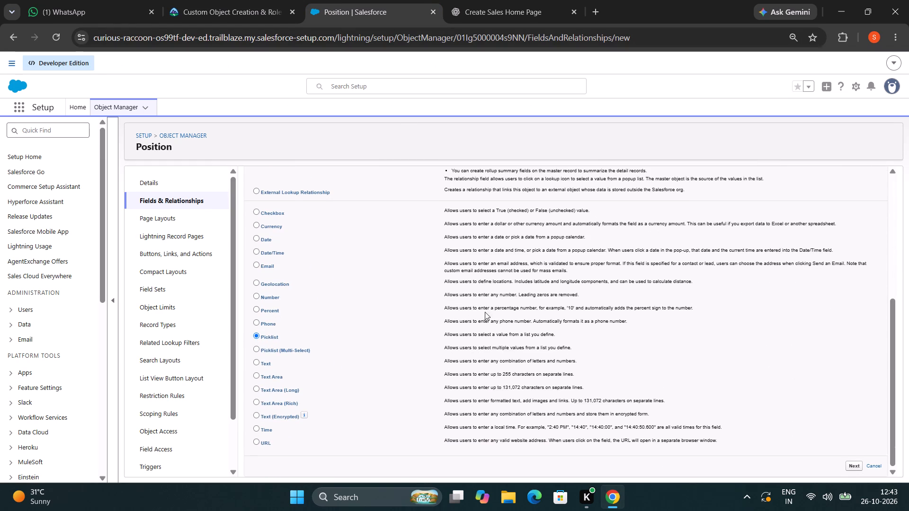
{"action": "scroll", "coordinate": [513, 310], "scroll_direction": "down", "scroll_amount": 6}
{"action": "left_click", "coordinate": [853, 465]}
Copy Status from the Trailhead instructions into the new picklist's field label and let the field name fill in to match.
{"action": "left_click", "coordinate": [215, 4]}
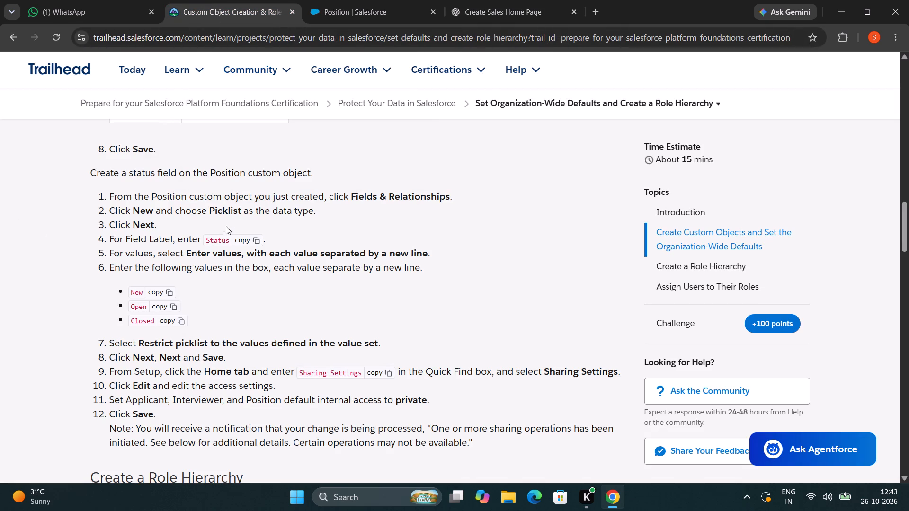
{"action": "left_click", "coordinate": [244, 237]}
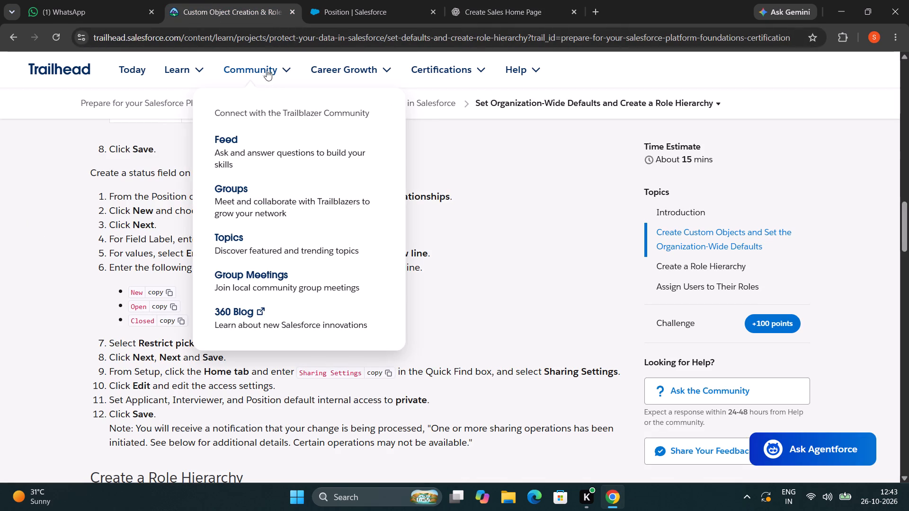
{"action": "left_click", "coordinate": [339, 5]}
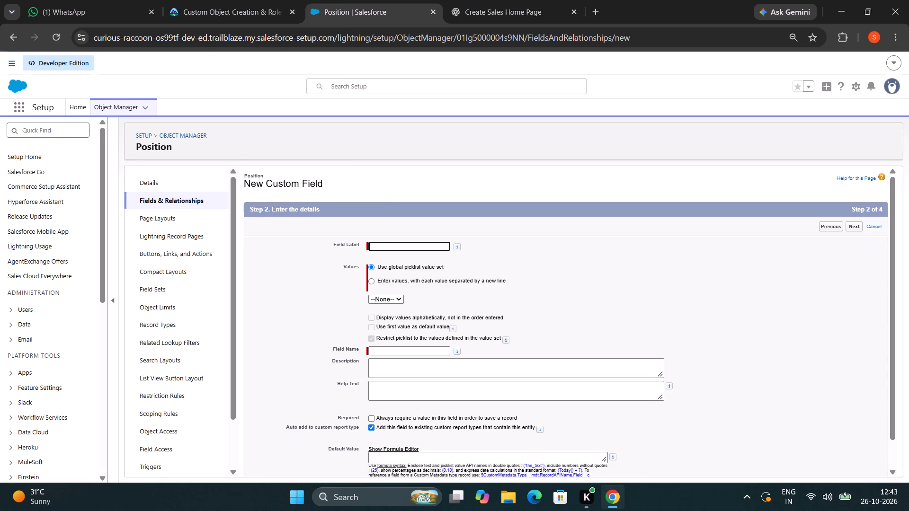
{"action": "key", "text": "ctrl+v"}
{"action": "left_click", "coordinate": [393, 348]}
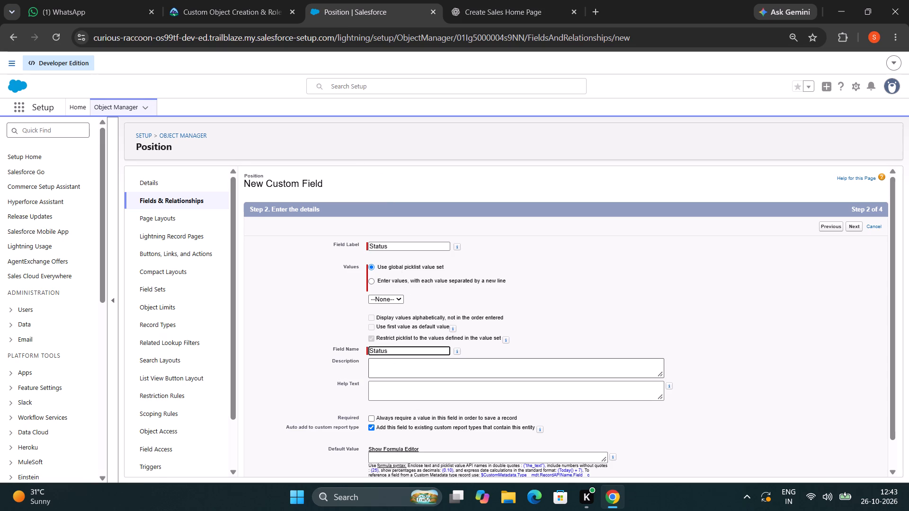
{"action": "left_click", "coordinate": [388, 372]}
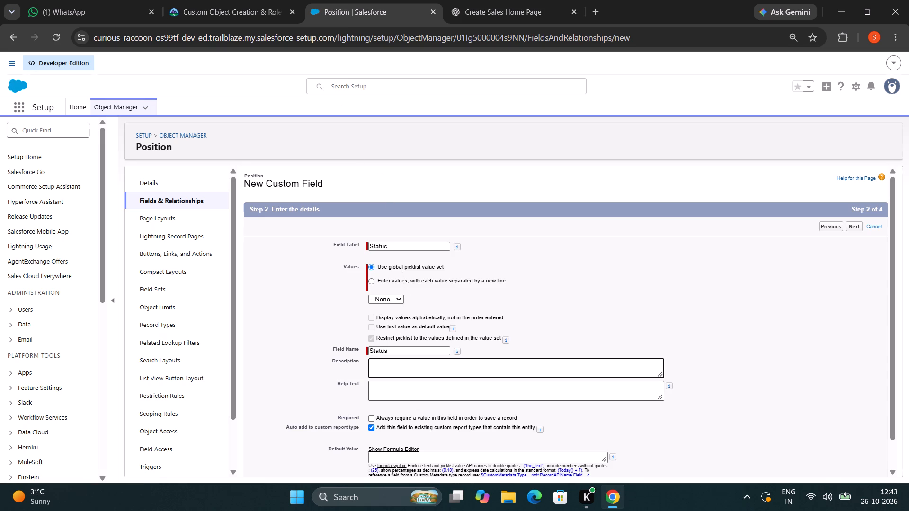
Set the Status picklist to entered values separated by a new line, and add New, copied from Trailhead, as the first value.
{"action": "left_click", "coordinate": [372, 280]}
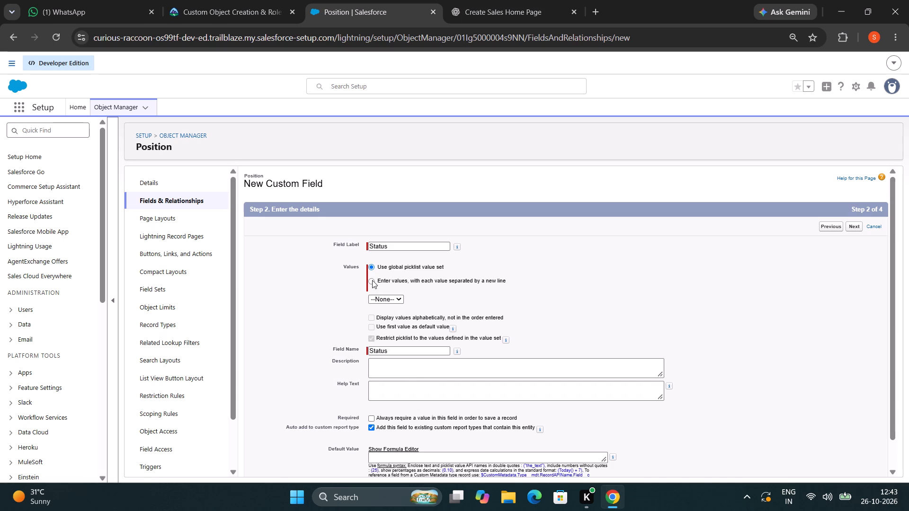
{"action": "left_click", "coordinate": [226, 5]}
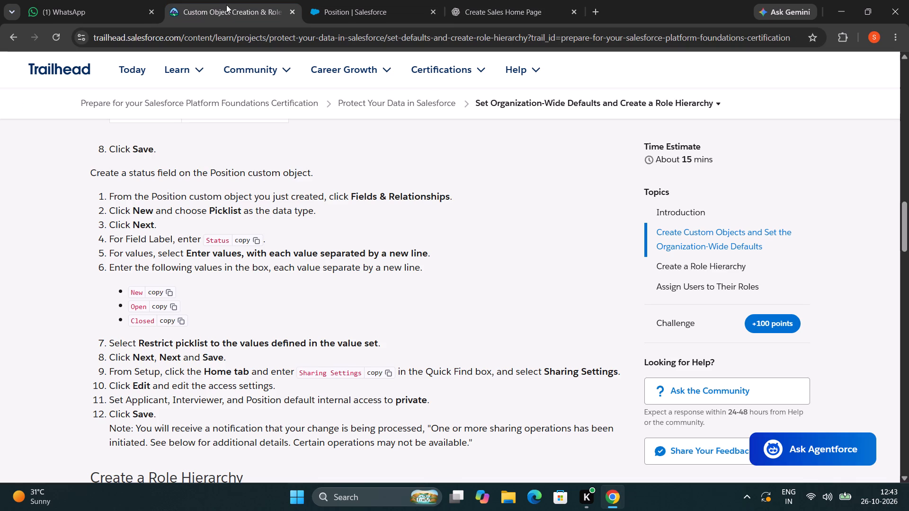
{"action": "left_click", "coordinate": [166, 289]}
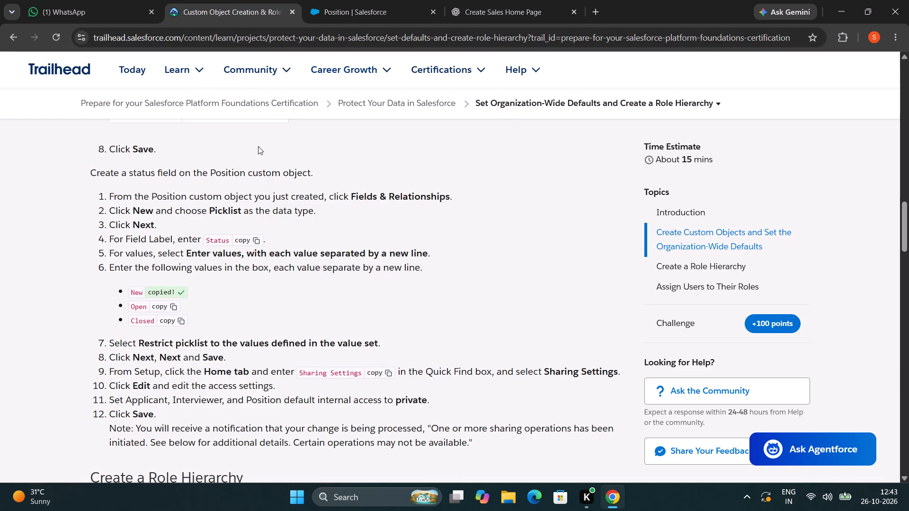
{"action": "left_click", "coordinate": [349, 4]}
{"action": "left_click", "coordinate": [382, 316]}
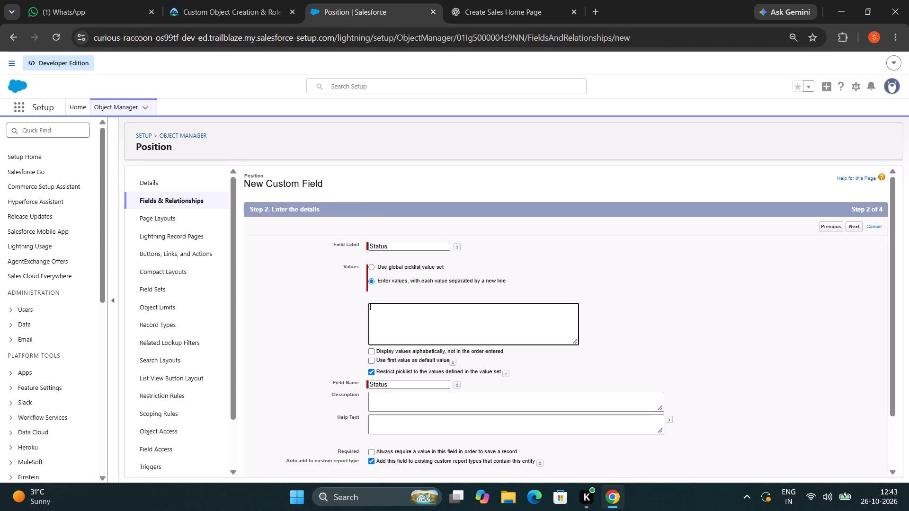
{"action": "key", "text": "ctrl+v"}
{"action": "key", "text": "Return"}
Add Open and Closed from the Trailhead instructions as the next Status picklist values, each on its own line.
{"action": "left_click", "coordinate": [243, 0]}
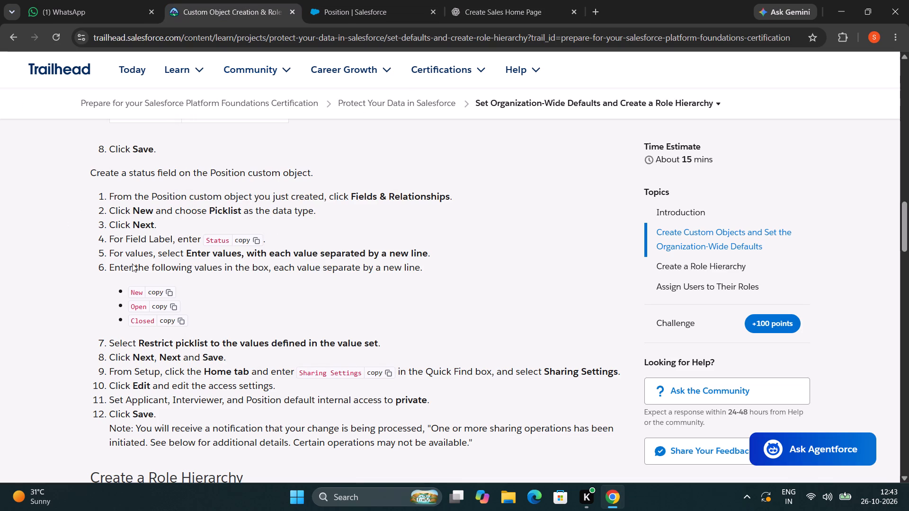
{"action": "left_click", "coordinate": [164, 305]}
{"action": "left_click", "coordinate": [338, 5]}
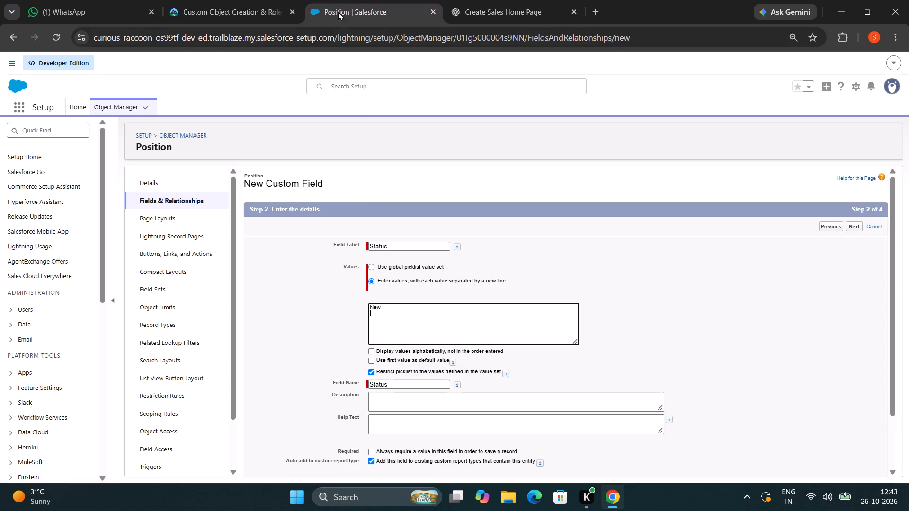
{"action": "key", "text": "ctrl+v"}
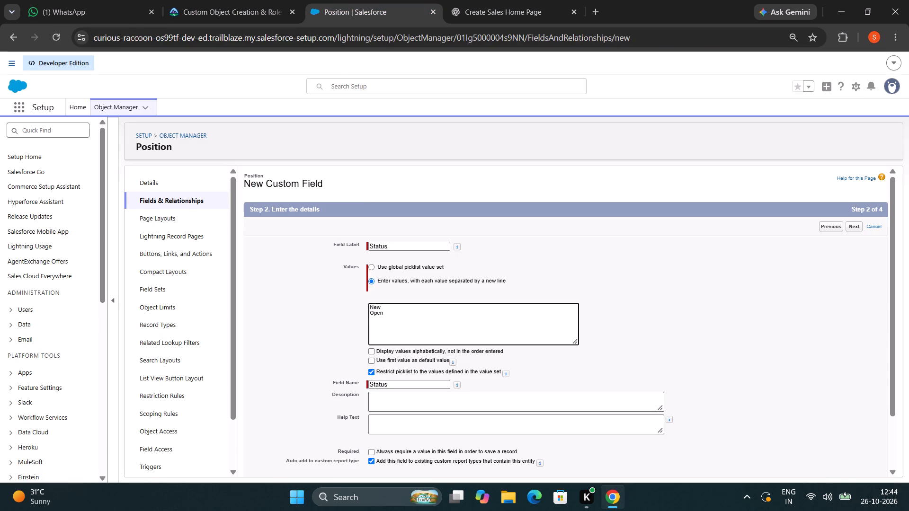
{"action": "key", "text": "Return"}
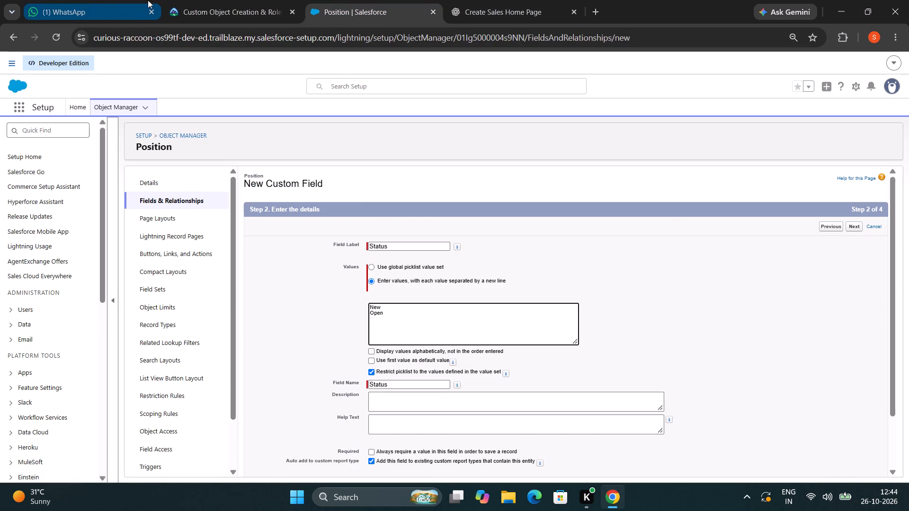
{"action": "left_click", "coordinate": [207, 13]}
{"action": "left_click", "coordinate": [160, 321]}
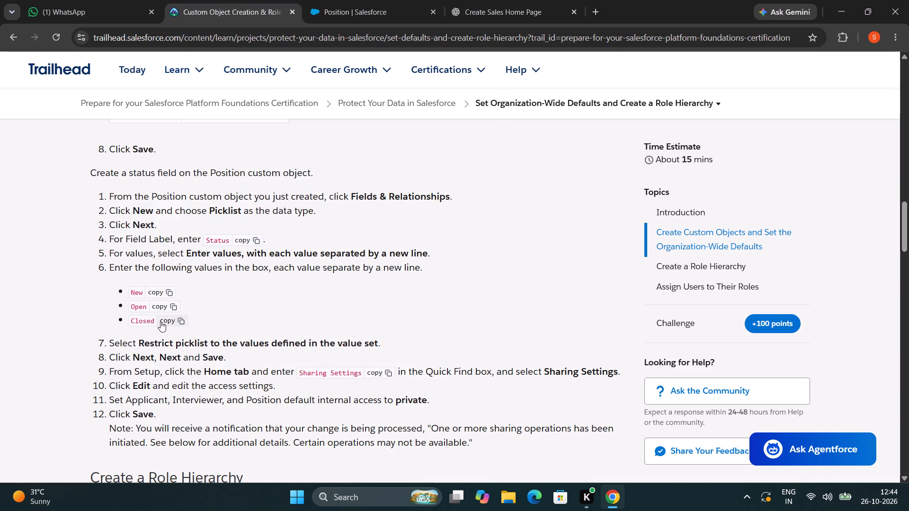
{"action": "left_click", "coordinate": [359, 6]}
{"action": "key", "text": "ctrl+v"}
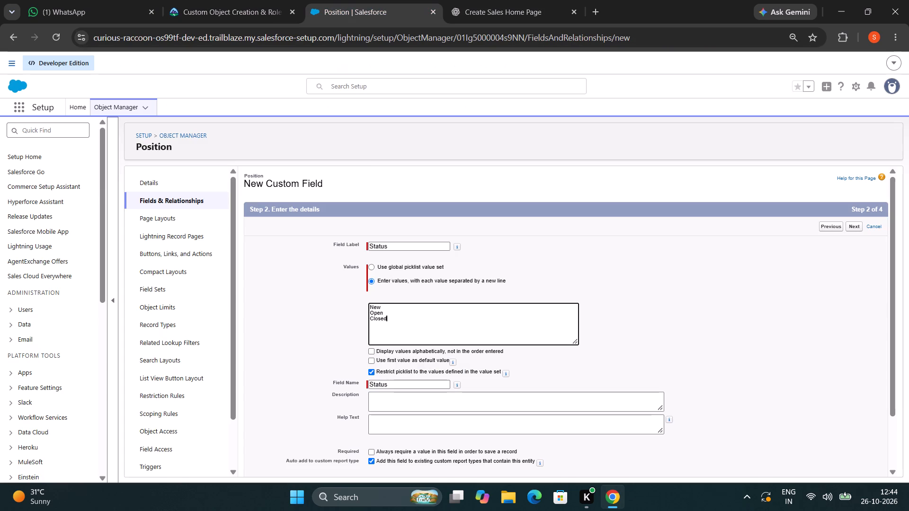
Check the remaining Trailhead instructions, keep the Status picklist restricted to its value set, and save the field through the remaining wizard pages.
{"action": "left_click", "coordinate": [214, 0]}
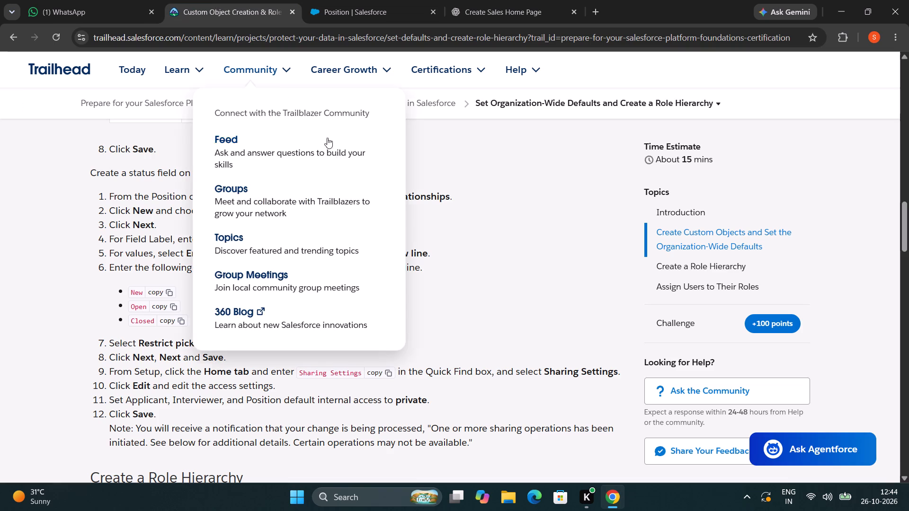
{"action": "scroll", "coordinate": [510, 260], "scroll_direction": "down", "scroll_amount": 2}
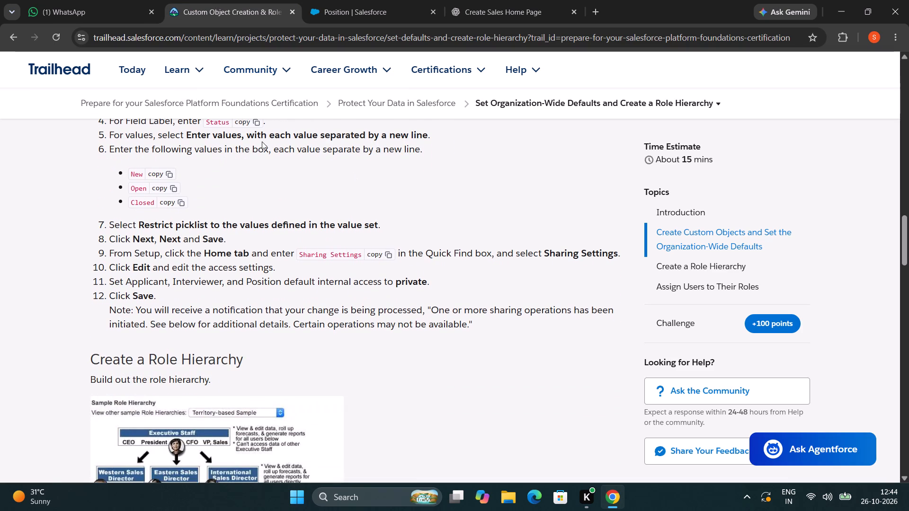
{"action": "left_click", "coordinate": [356, 3]}
{"action": "scroll", "coordinate": [580, 368], "scroll_direction": "down", "scroll_amount": 4}
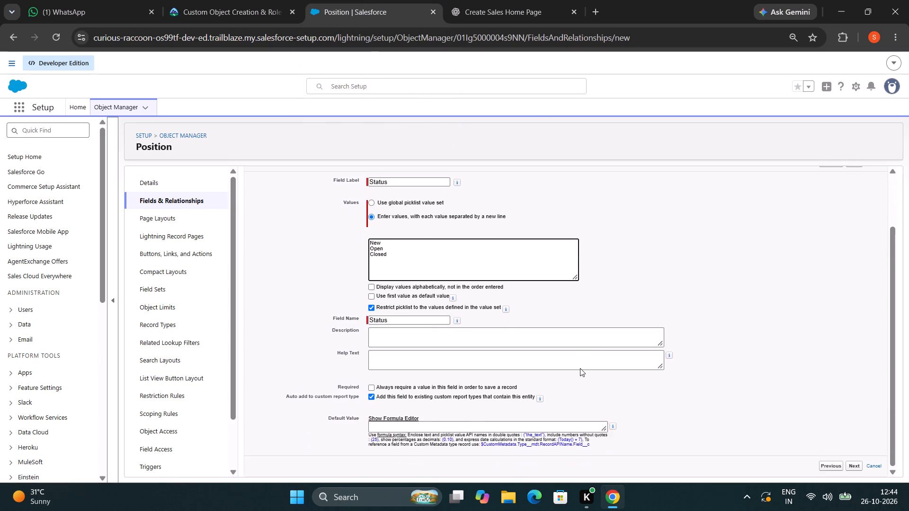
{"action": "scroll", "coordinate": [580, 368], "scroll_direction": "down", "scroll_amount": 2}
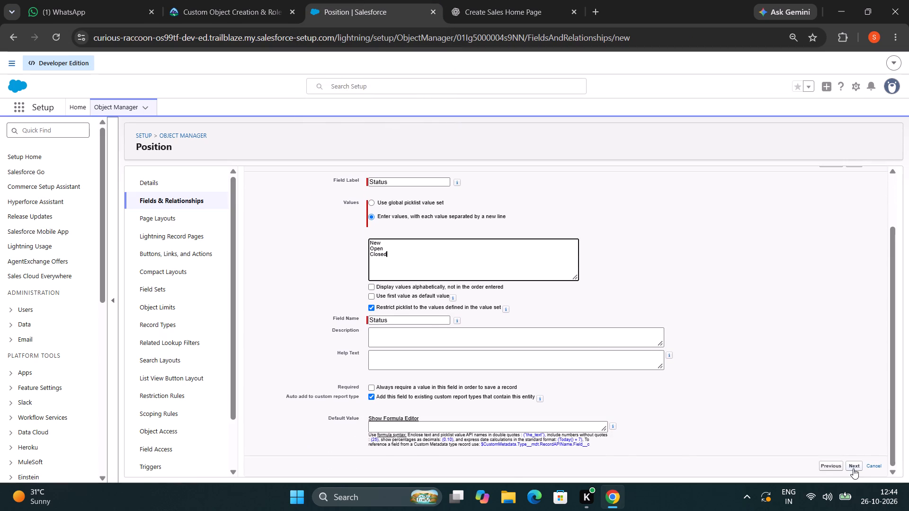
{"action": "left_click", "coordinate": [853, 468]}
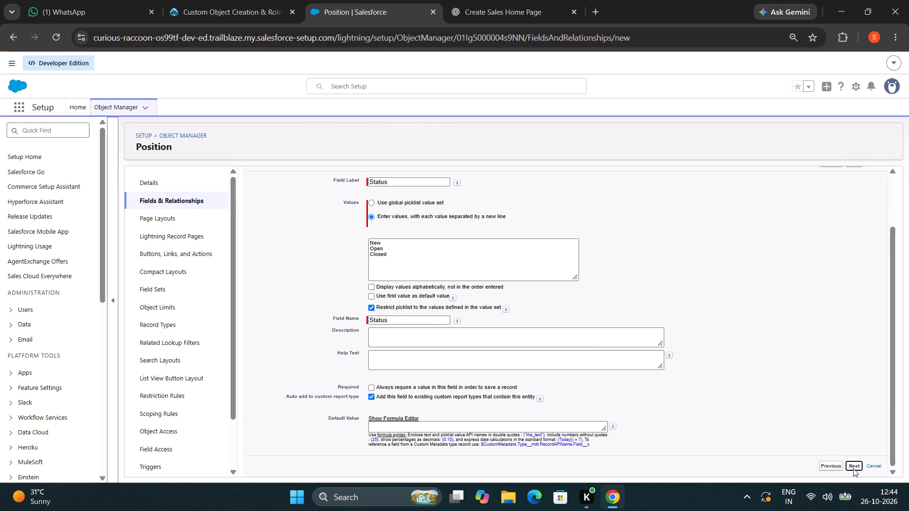
{"action": "scroll", "coordinate": [836, 413], "scroll_direction": "down", "scroll_amount": 10}
{"action": "left_click", "coordinate": [846, 463]}
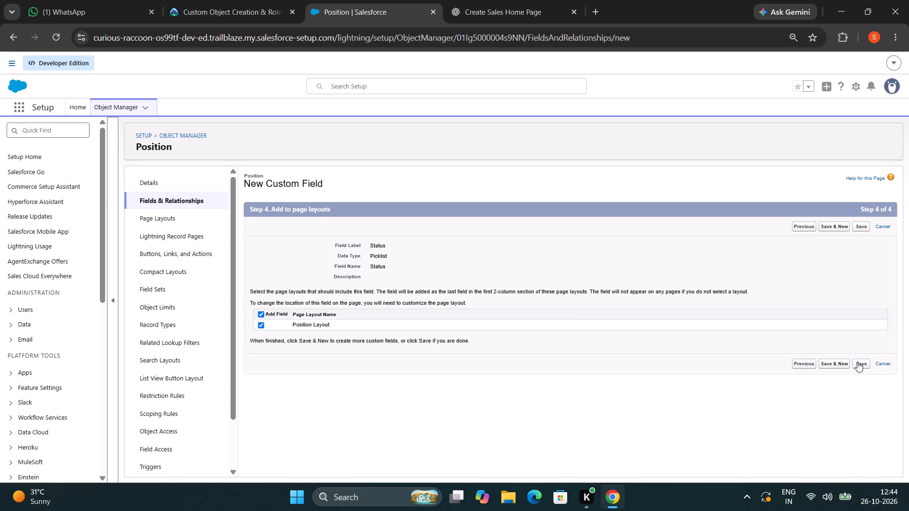
{"action": "left_click", "coordinate": [857, 361]}
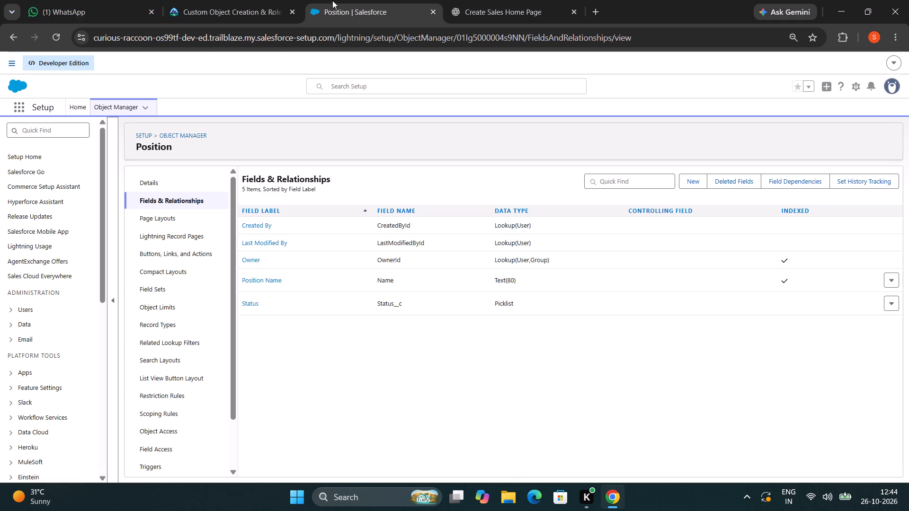
Follow the next Trailhead instruction: from Setup Home, search for "sharing" and open Sharing Settings.
{"action": "left_click", "coordinate": [182, 9]}
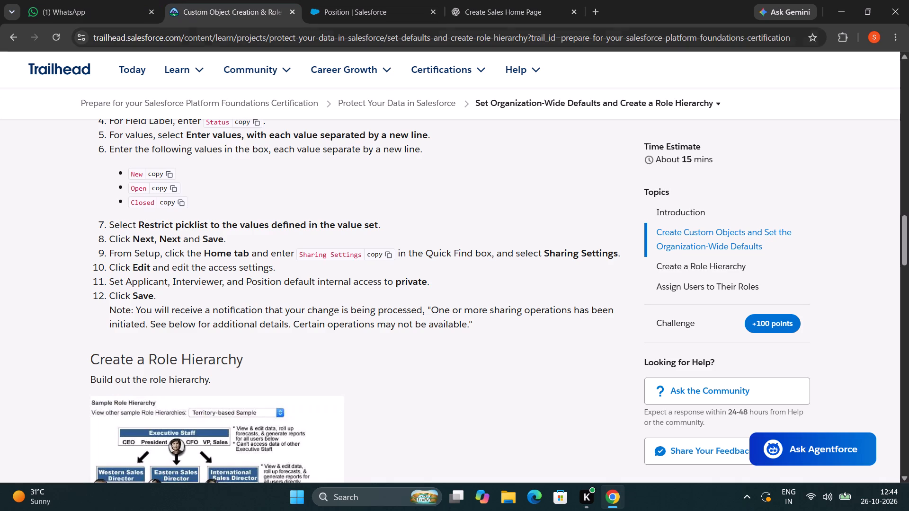
{"action": "scroll", "coordinate": [443, 214], "scroll_direction": "down", "scroll_amount": 1}
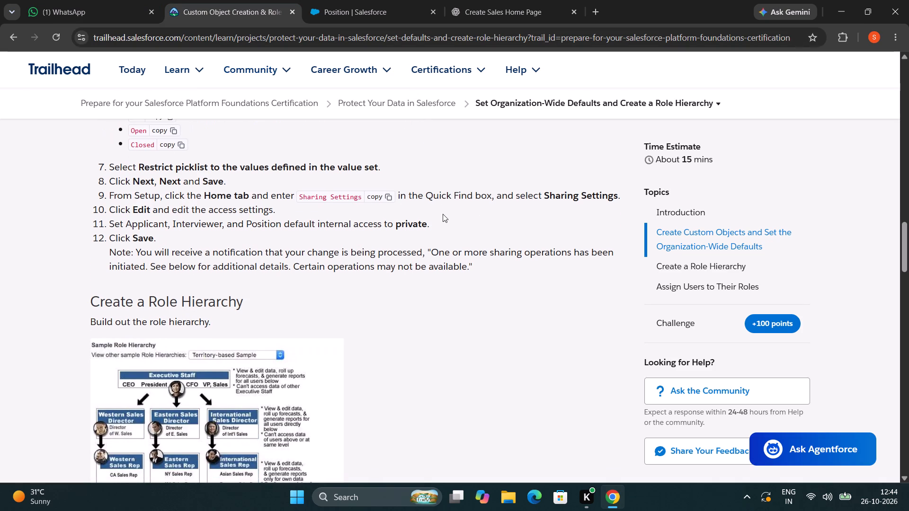
{"action": "scroll", "coordinate": [443, 214], "scroll_direction": "down", "scroll_amount": 1}
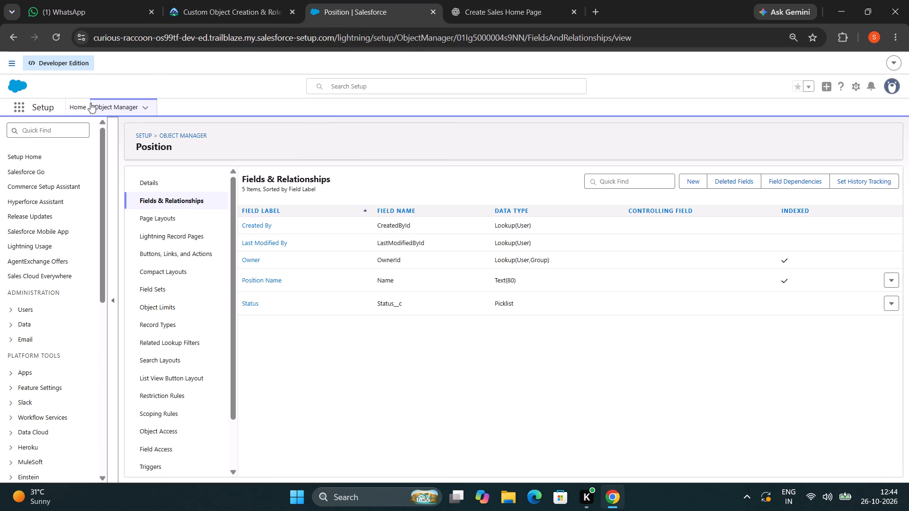
{"action": "left_click", "coordinate": [70, 103]}
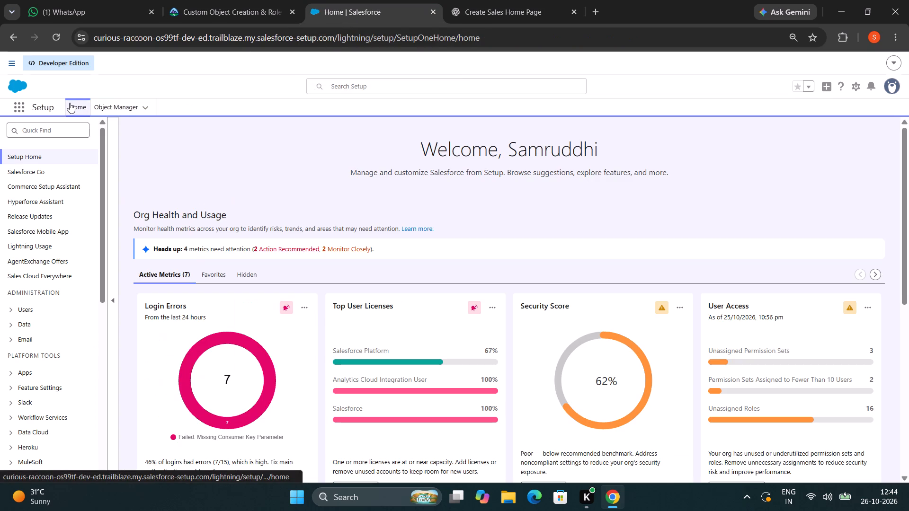
{"action": "left_click", "coordinate": [197, 5]}
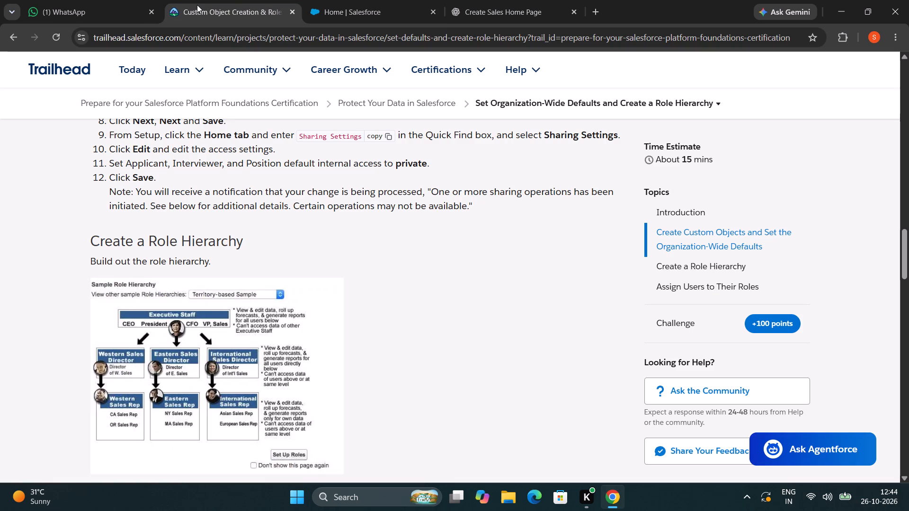
{"action": "left_click", "coordinate": [353, 6]}
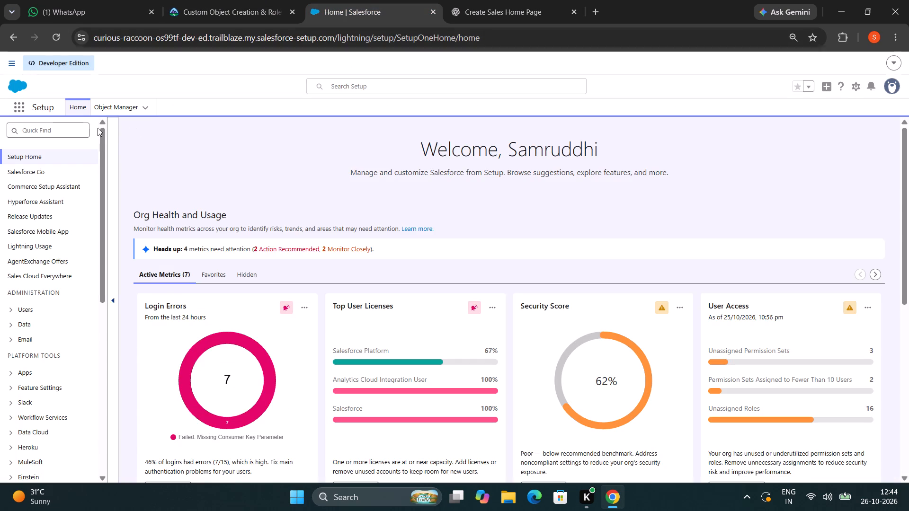
{"action": "left_click", "coordinate": [65, 132]}
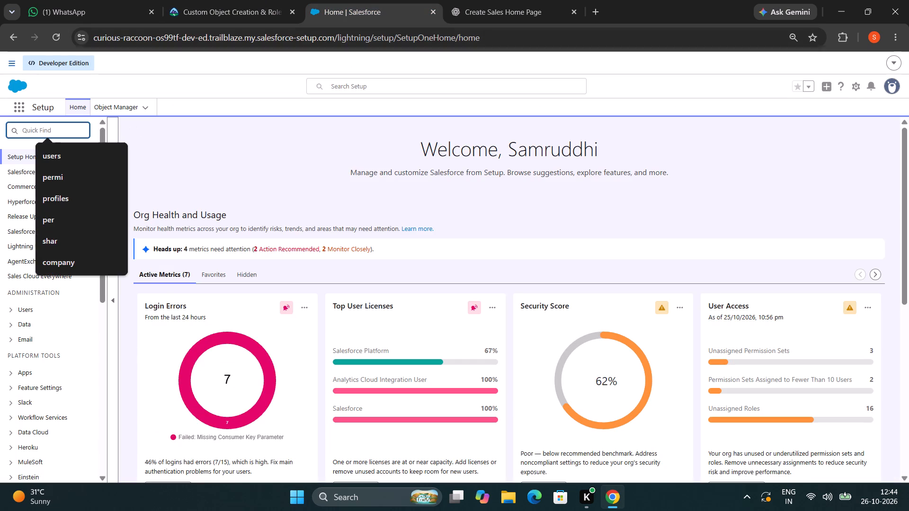
{"action": "type", "text": "sharing"}
{"action": "left_click", "coordinate": [46, 191]}
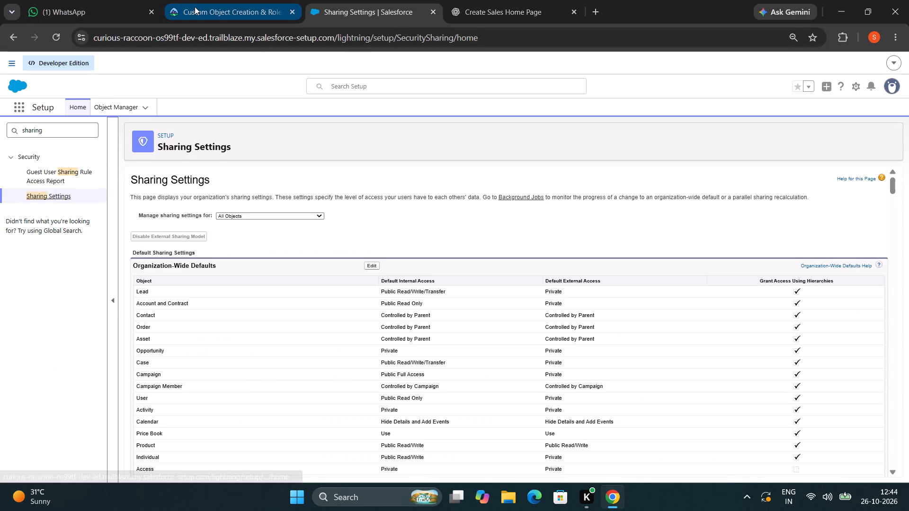
Check the next Trailhead instruction and open the Organization-Wide Defaults for editing.
{"action": "left_click", "coordinate": [195, 7]}
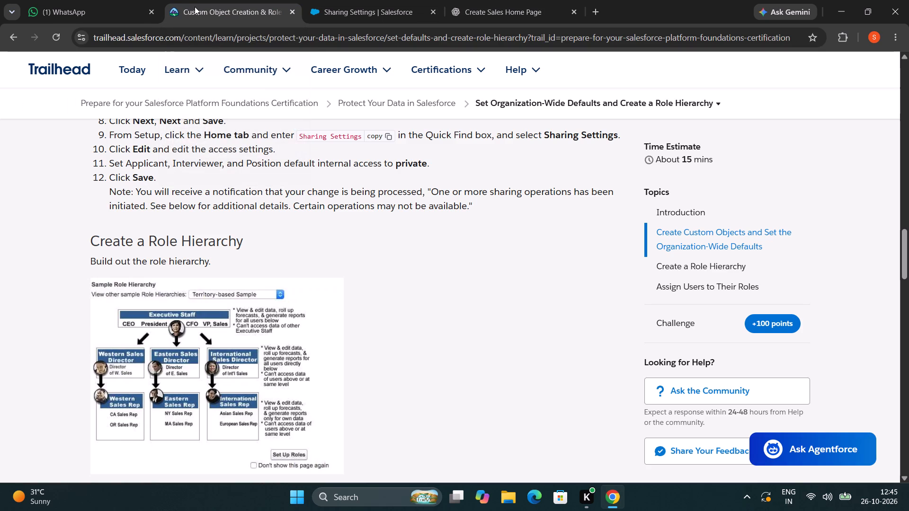
{"action": "left_click", "coordinate": [350, 6]}
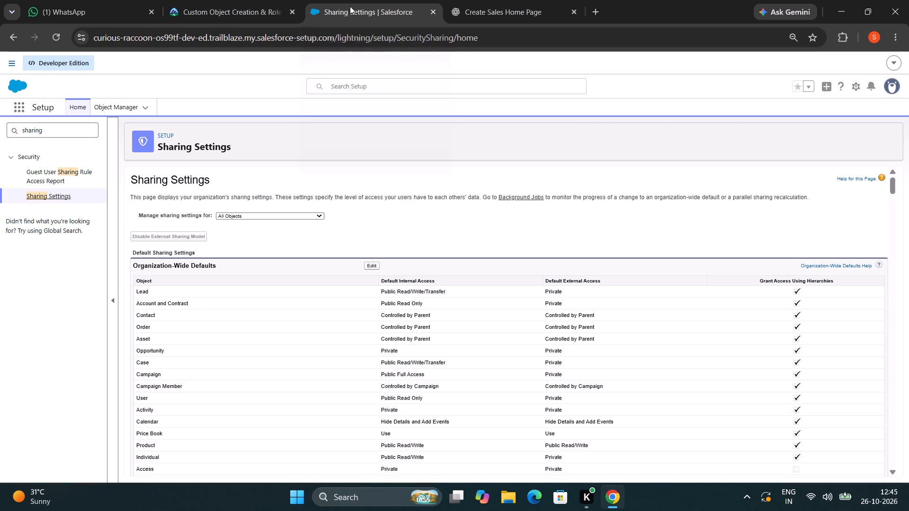
{"action": "left_click", "coordinate": [371, 264]}
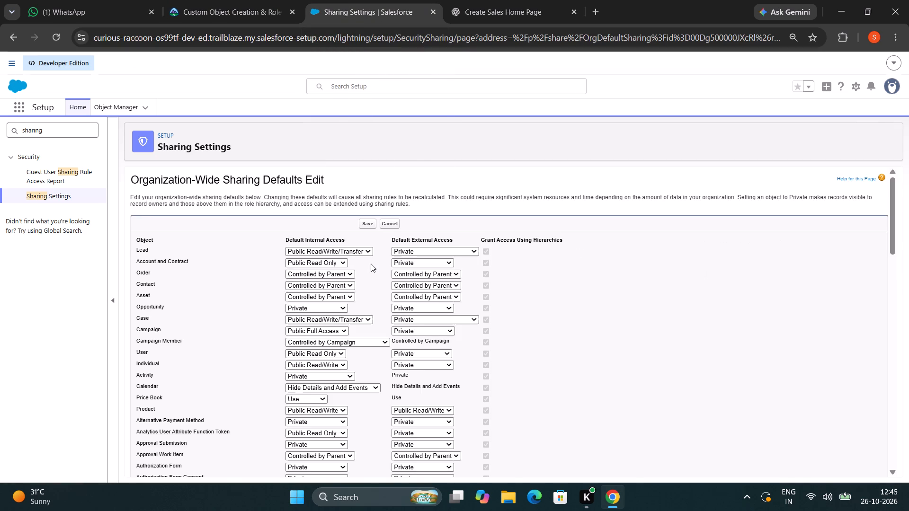
Locate the Applicant, Interviewer and Position rows in the organization-wide defaults and check which default internal access Trailhead requires for them.
{"action": "left_click", "coordinate": [243, 5]}
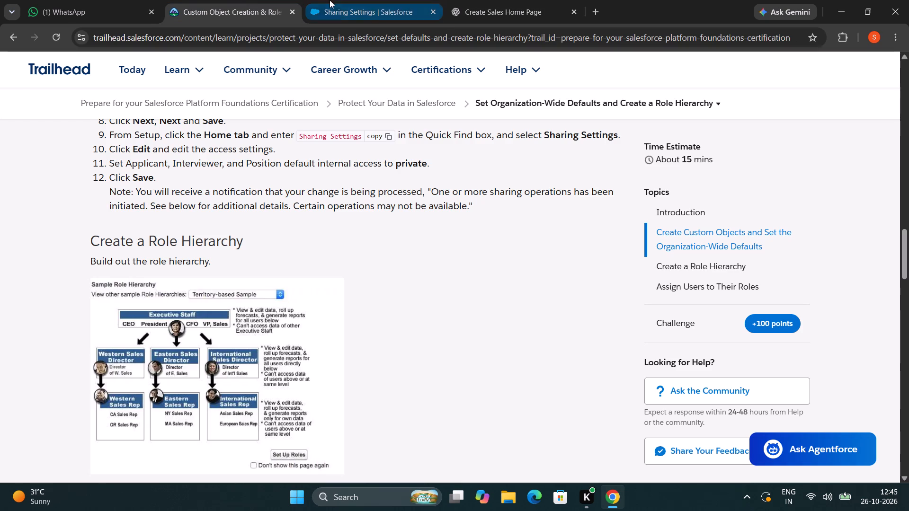
{"action": "left_click", "coordinate": [360, 8]}
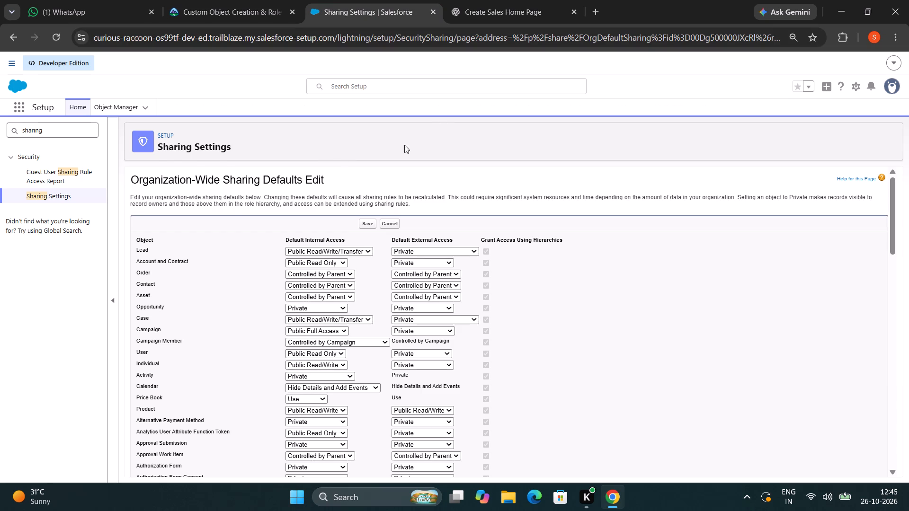
{"action": "scroll", "coordinate": [201, 250], "scroll_direction": "down", "scroll_amount": 1}
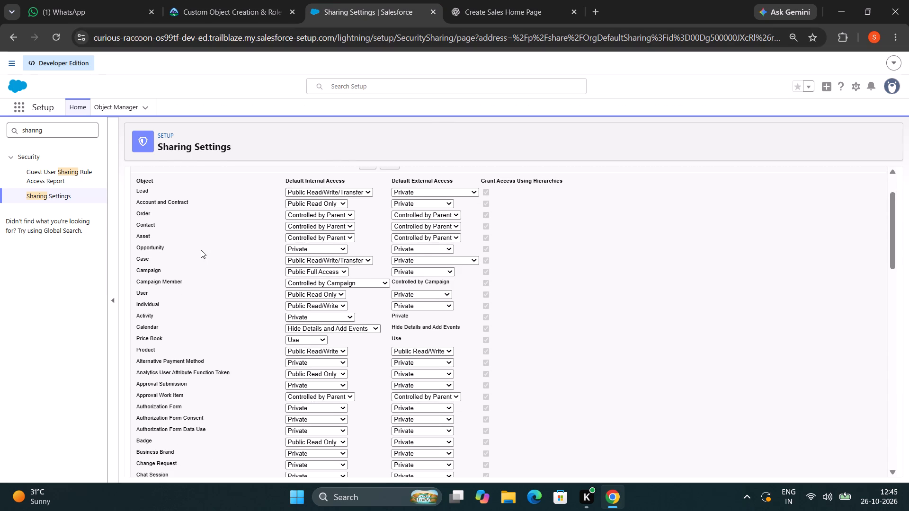
{"action": "scroll", "coordinate": [201, 250], "scroll_direction": "down", "scroll_amount": 2}
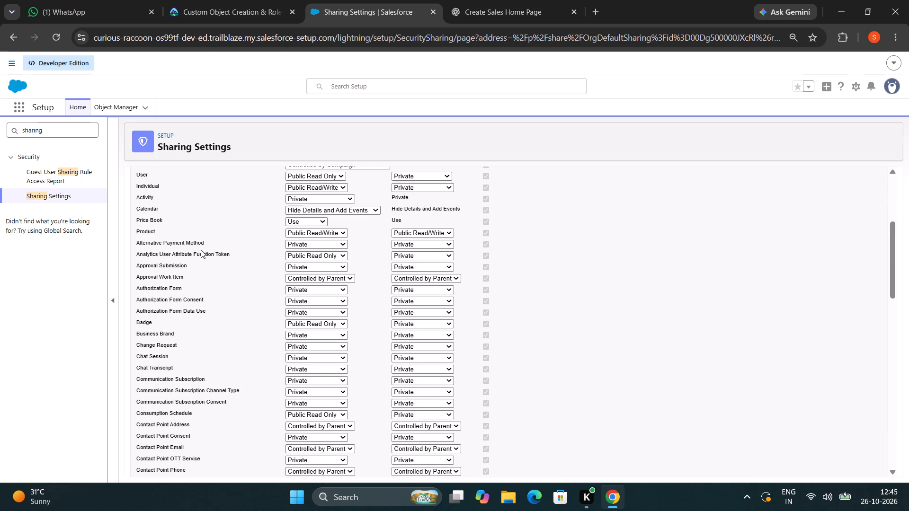
{"action": "scroll", "coordinate": [201, 250], "scroll_direction": "down", "scroll_amount": 1}
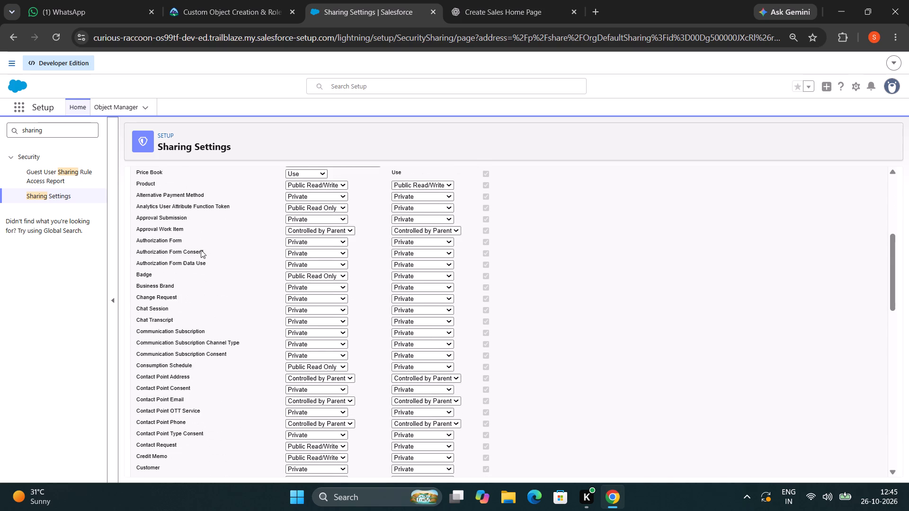
{"action": "scroll", "coordinate": [201, 250], "scroll_direction": "down", "scroll_amount": 3}
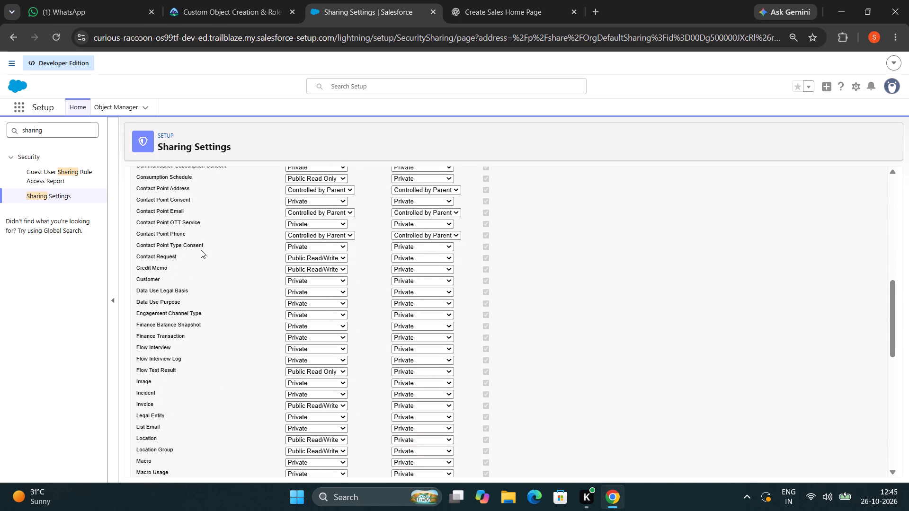
{"action": "scroll", "coordinate": [201, 250], "scroll_direction": "down", "scroll_amount": 1}
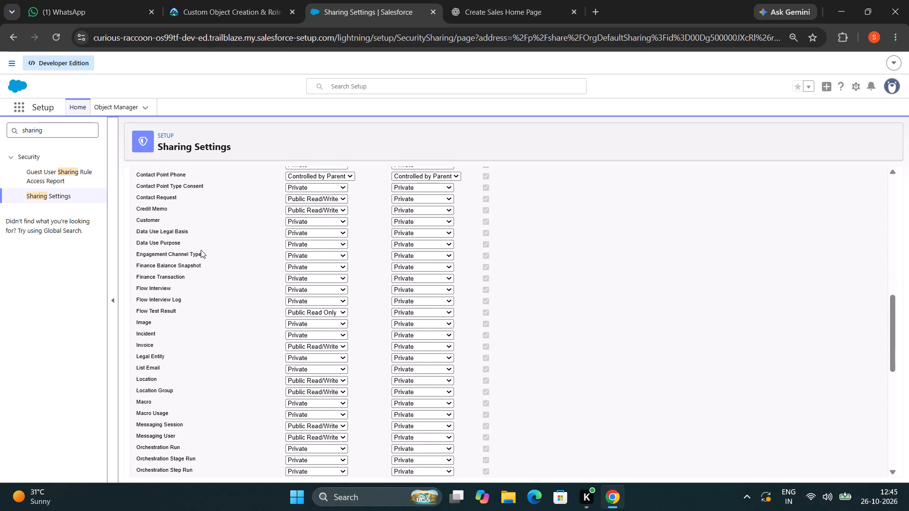
{"action": "scroll", "coordinate": [201, 250], "scroll_direction": "down", "scroll_amount": 3}
{"action": "scroll", "coordinate": [201, 250], "scroll_direction": "up", "scroll_amount": 3}
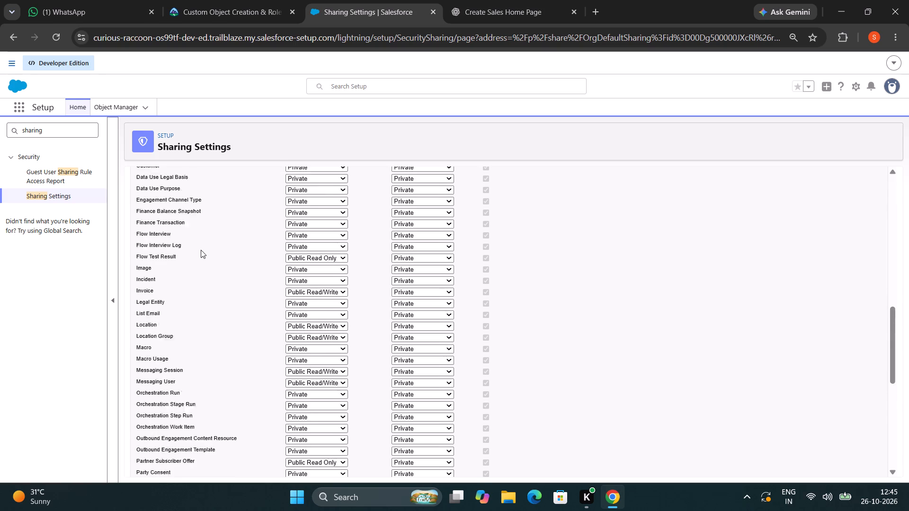
{"action": "scroll", "coordinate": [201, 250], "scroll_direction": "up", "scroll_amount": 13}
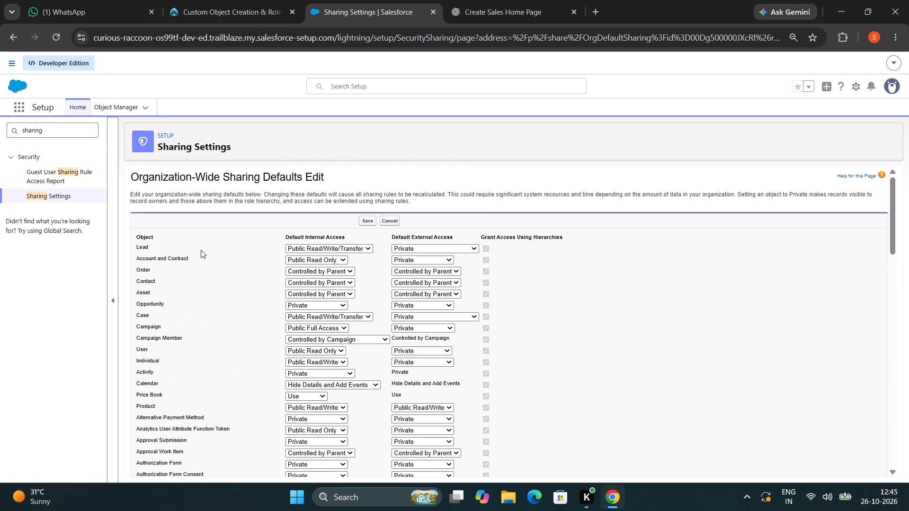
{"action": "scroll", "coordinate": [201, 250], "scroll_direction": "down", "scroll_amount": 5}
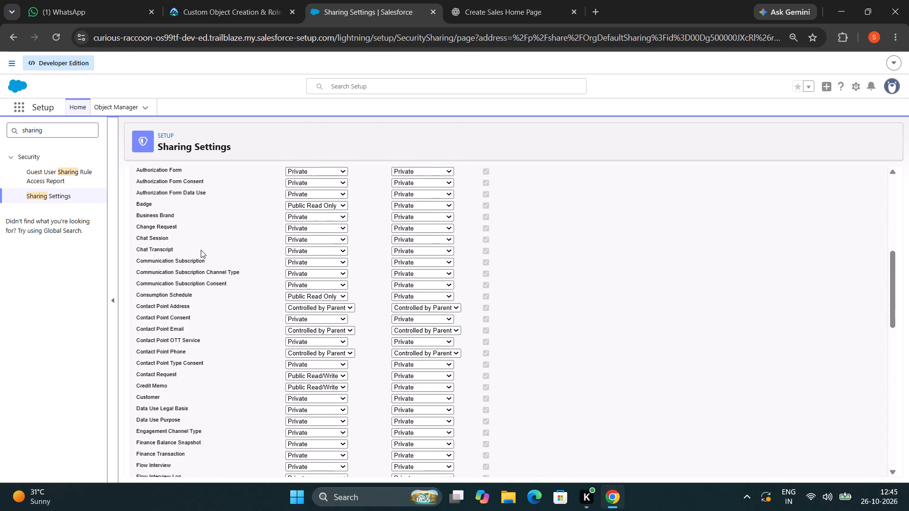
{"action": "scroll", "coordinate": [201, 250], "scroll_direction": "down", "scroll_amount": 7}
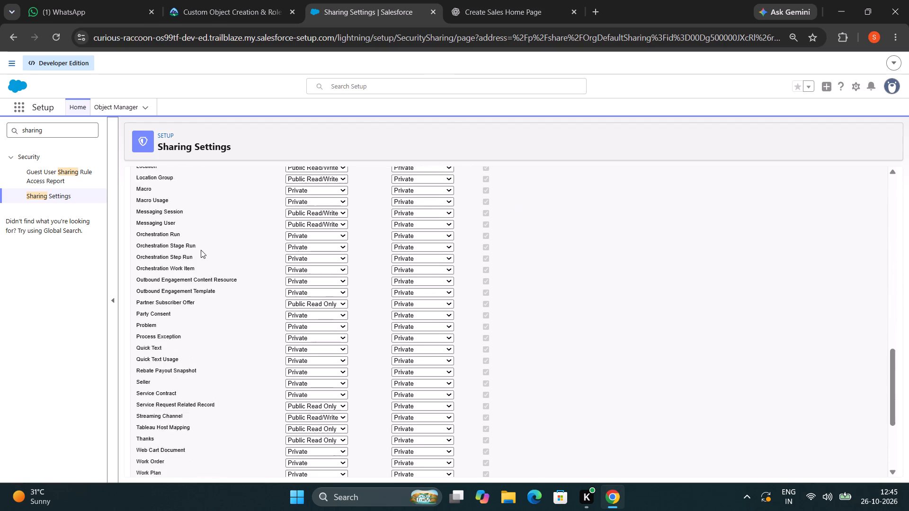
{"action": "scroll", "coordinate": [201, 250], "scroll_direction": "down", "scroll_amount": 2}
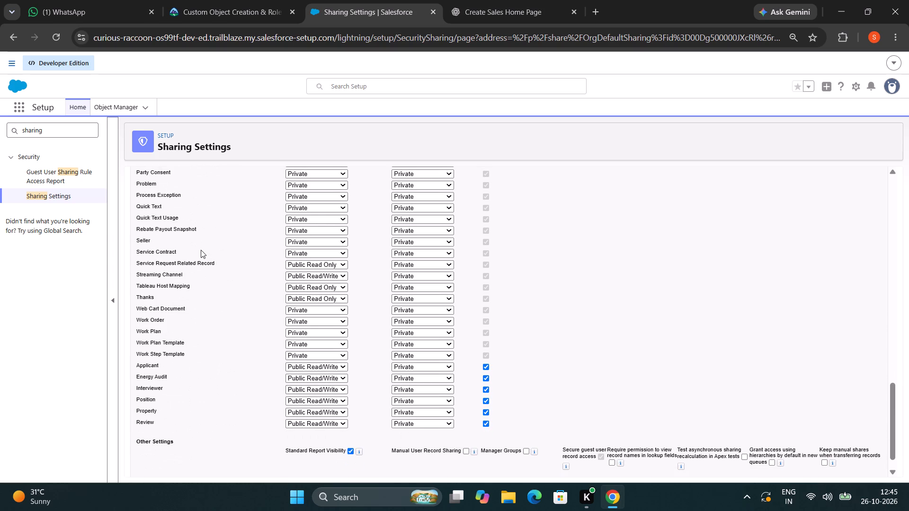
{"action": "left_click", "coordinate": [247, 0]}
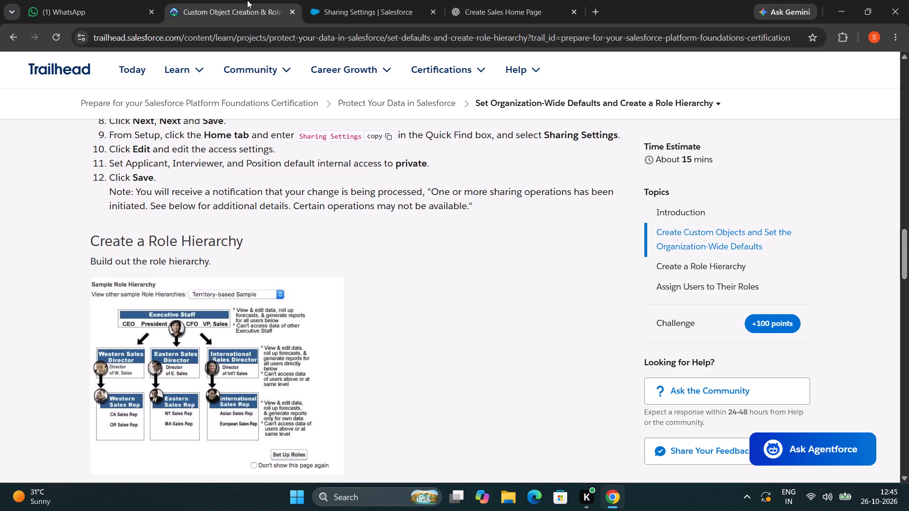
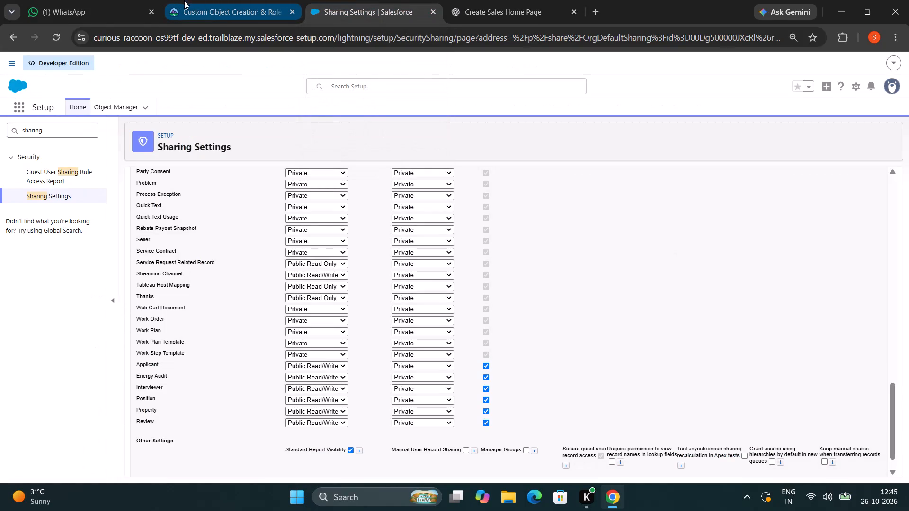
Look through the organization-wide defaults list for the Applicant, Interviewer and Position rows and recheck the Trailhead instruction on their access.
{"action": "scroll", "coordinate": [168, 353], "scroll_direction": "up", "scroll_amount": 1}
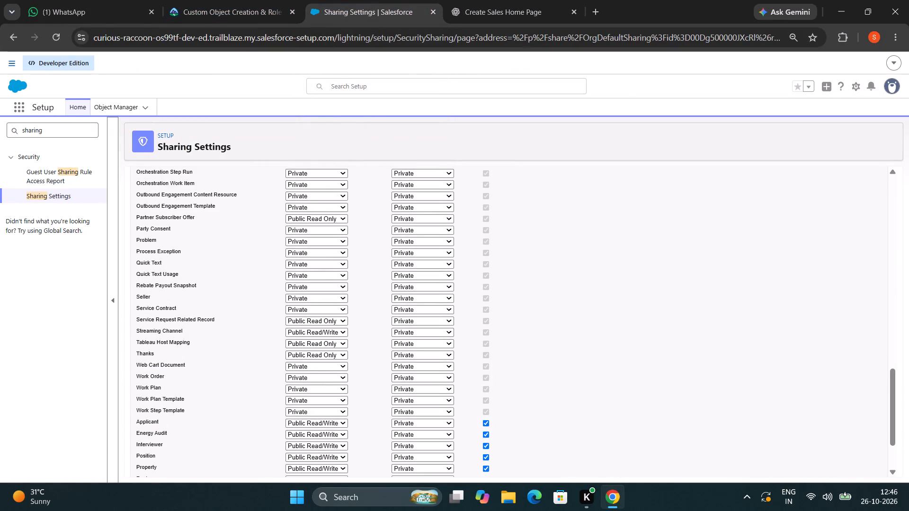
{"action": "scroll", "coordinate": [168, 353], "scroll_direction": "up", "scroll_amount": 10}
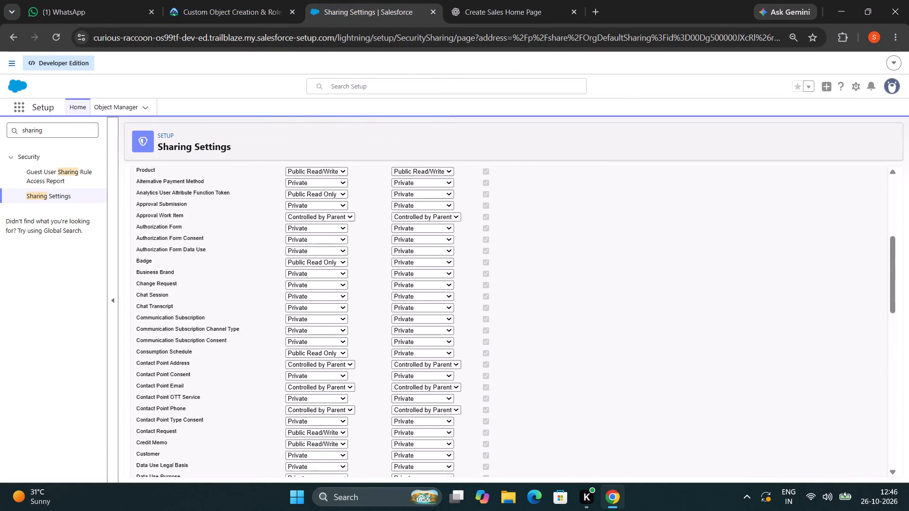
{"action": "scroll", "coordinate": [168, 347], "scroll_direction": "up", "scroll_amount": 5}
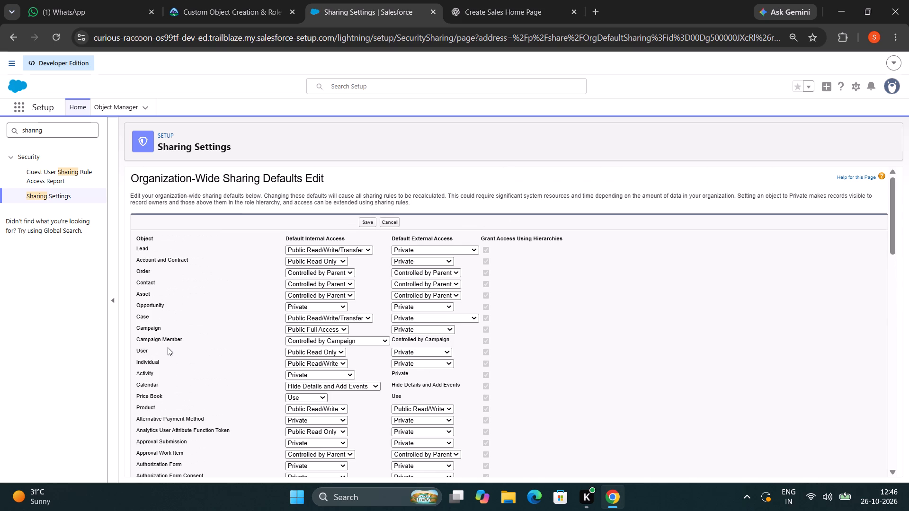
{"action": "scroll", "coordinate": [168, 347], "scroll_direction": "down", "scroll_amount": 3}
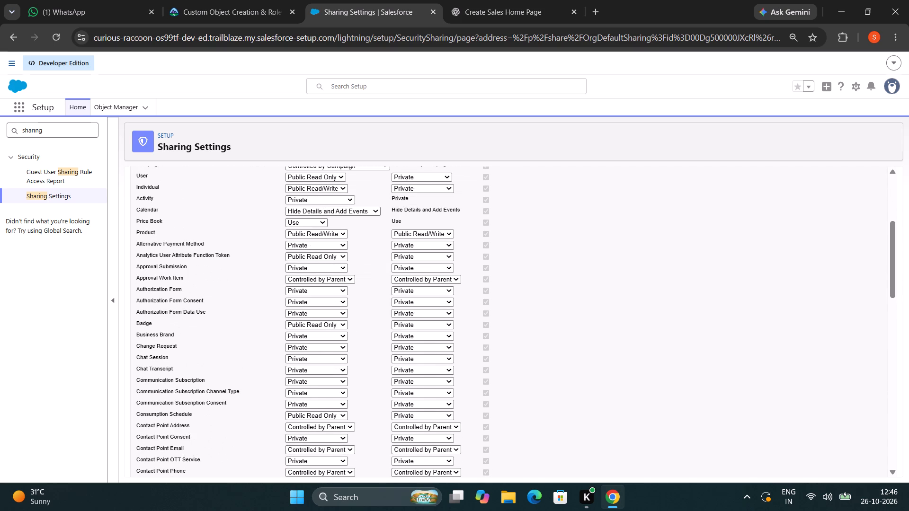
{"action": "scroll", "coordinate": [168, 347], "scroll_direction": "down", "scroll_amount": 4}
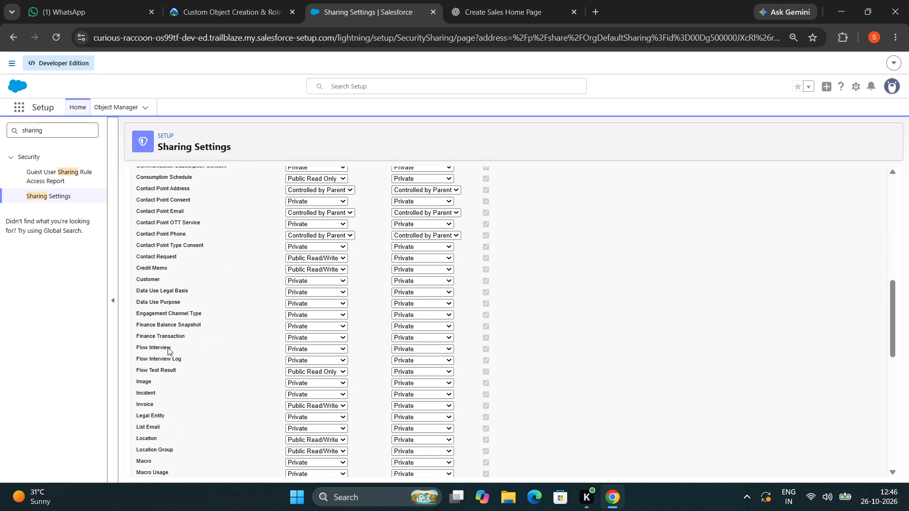
{"action": "scroll", "coordinate": [168, 347], "scroll_direction": "down", "scroll_amount": 4}
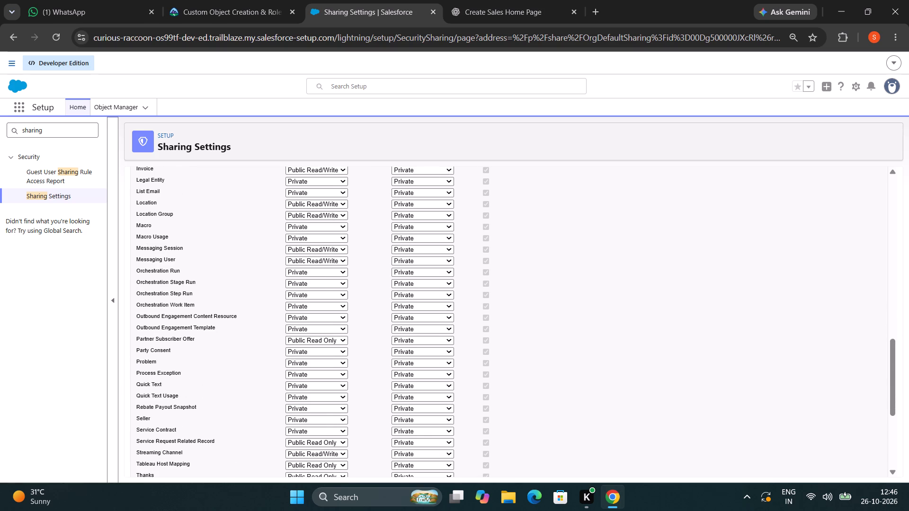
{"action": "scroll", "coordinate": [142, 336], "scroll_direction": "down", "scroll_amount": 1}
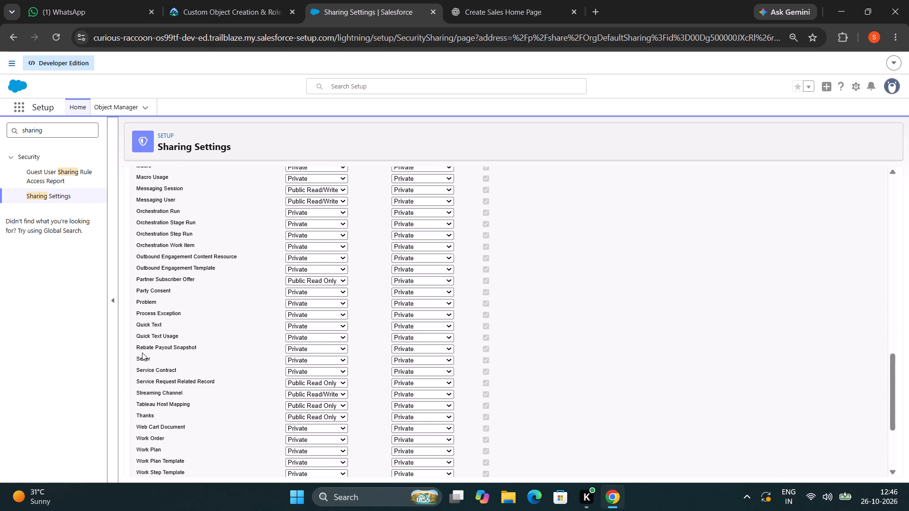
{"action": "scroll", "coordinate": [142, 352], "scroll_direction": "down", "scroll_amount": 3}
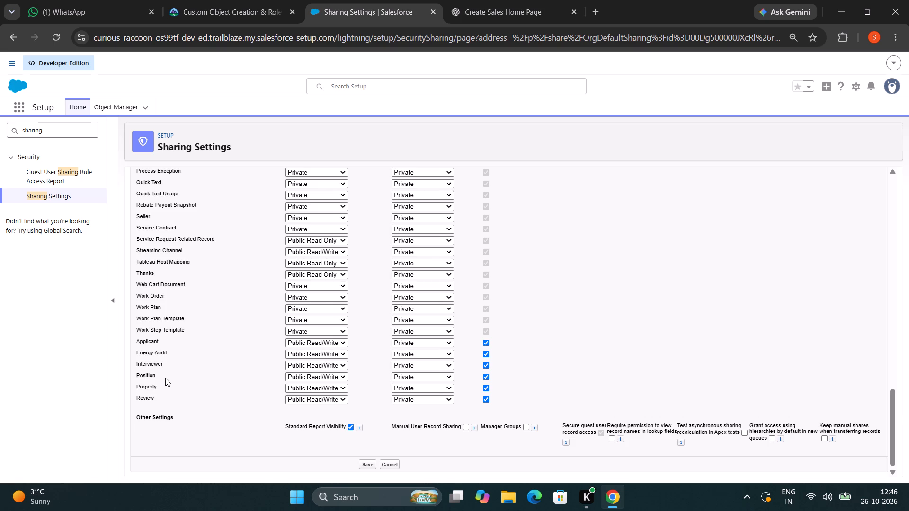
{"action": "left_click", "coordinate": [206, 4]}
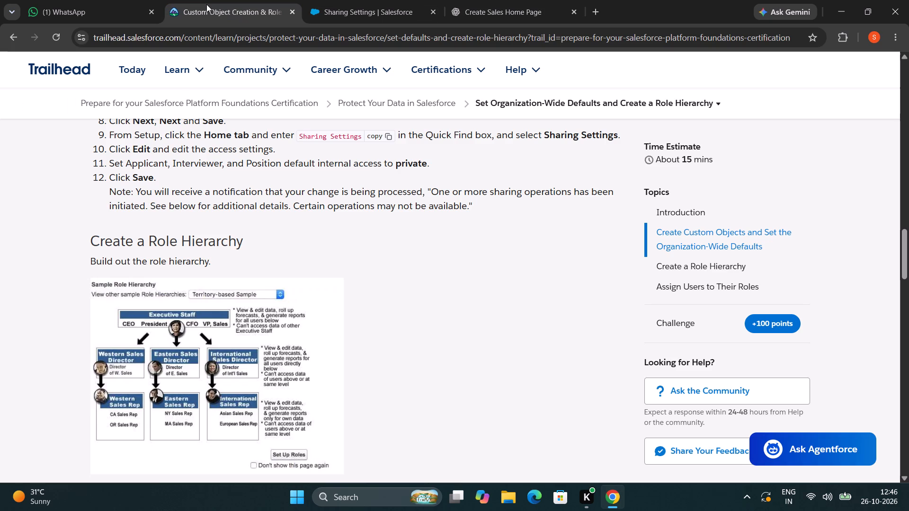
{"action": "left_click", "coordinate": [321, 12]}
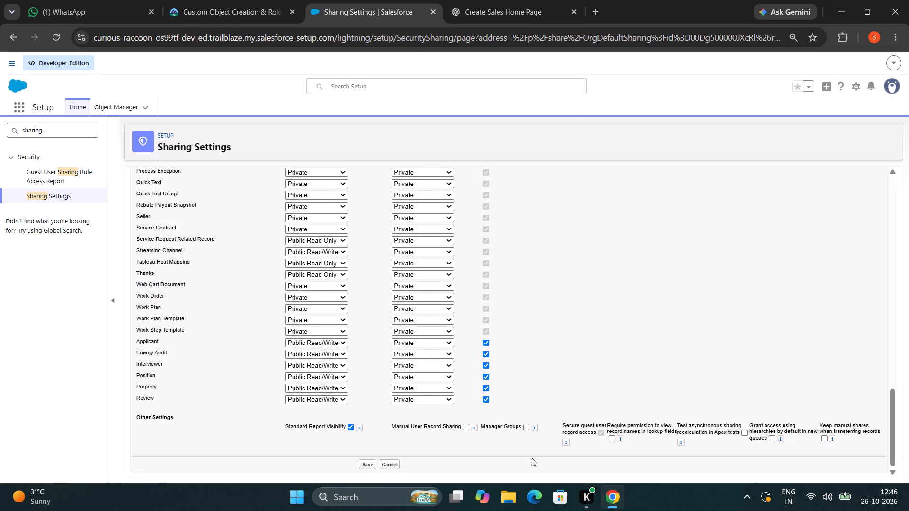
{"action": "scroll", "coordinate": [532, 458], "scroll_direction": "up", "scroll_amount": 13}
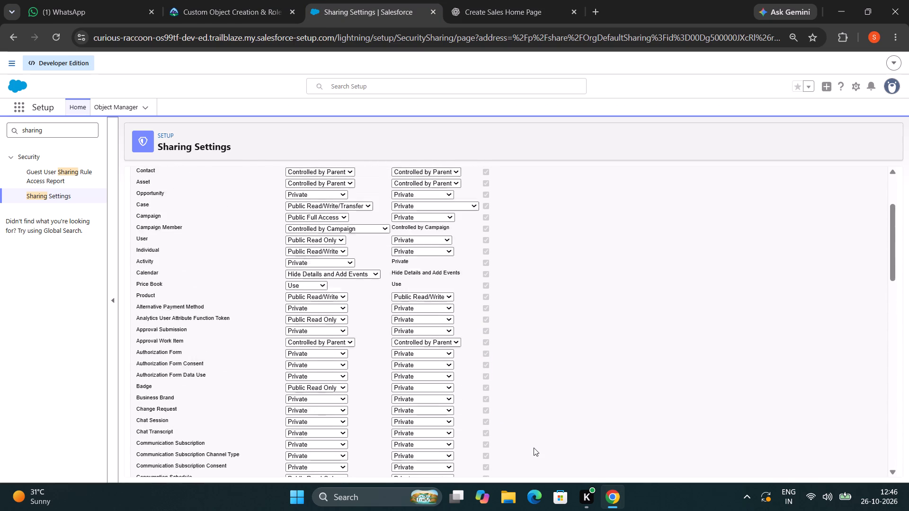
{"action": "scroll", "coordinate": [534, 448], "scroll_direction": "up", "scroll_amount": 3}
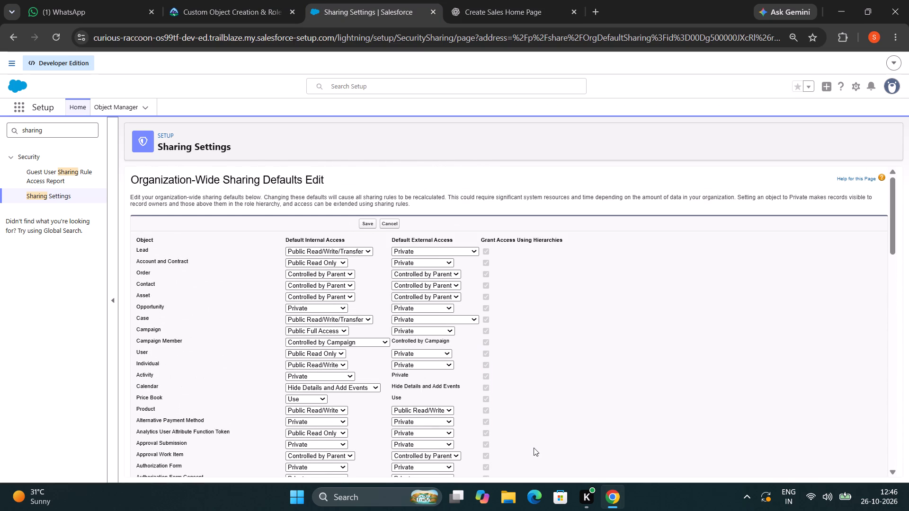
Set the default internal access of the Applicant, Position and Interviewer objects to Private.
{"action": "scroll", "coordinate": [313, 288], "scroll_direction": "down", "scroll_amount": 3}
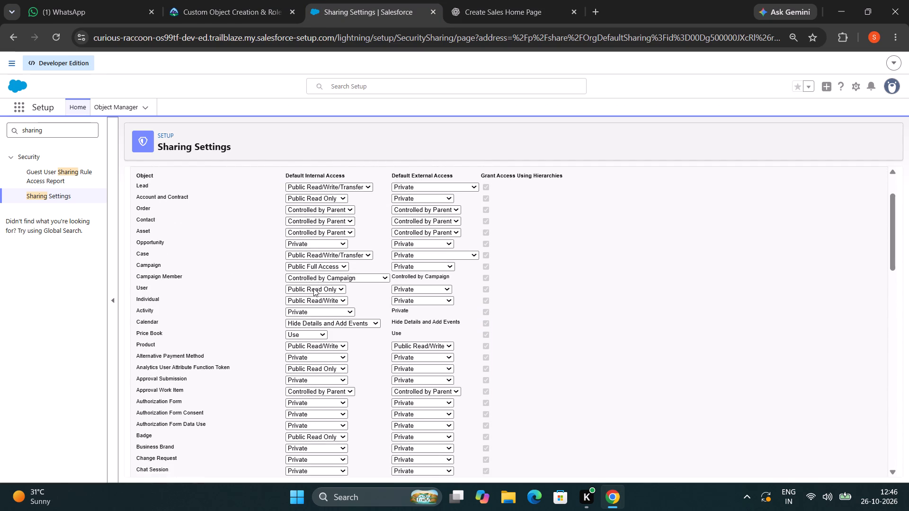
{"action": "scroll", "coordinate": [313, 288], "scroll_direction": "down", "scroll_amount": 13}
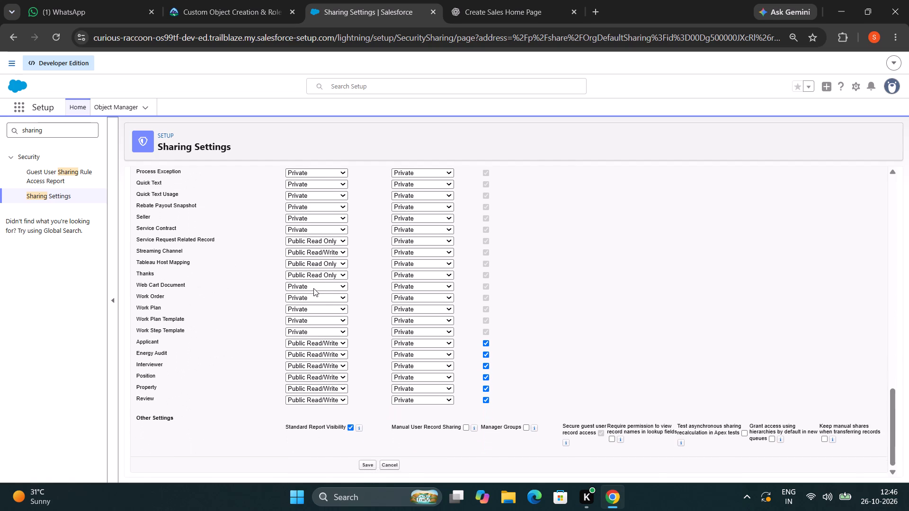
{"action": "left_click", "coordinate": [307, 339]}
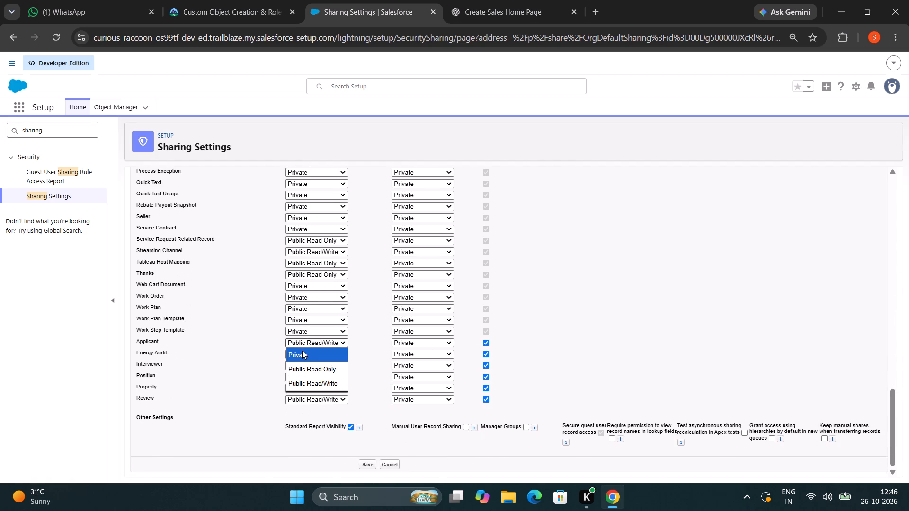
{"action": "left_click", "coordinate": [302, 351]}
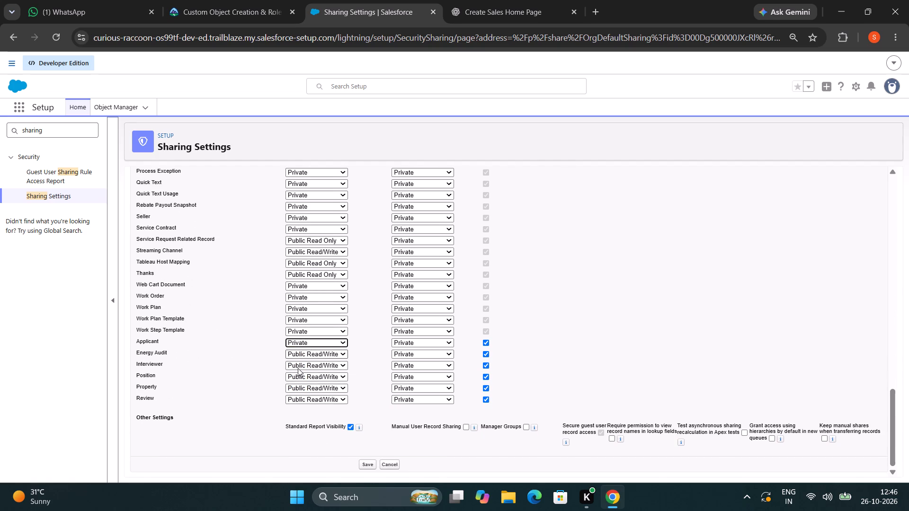
{"action": "left_click", "coordinate": [297, 375]}
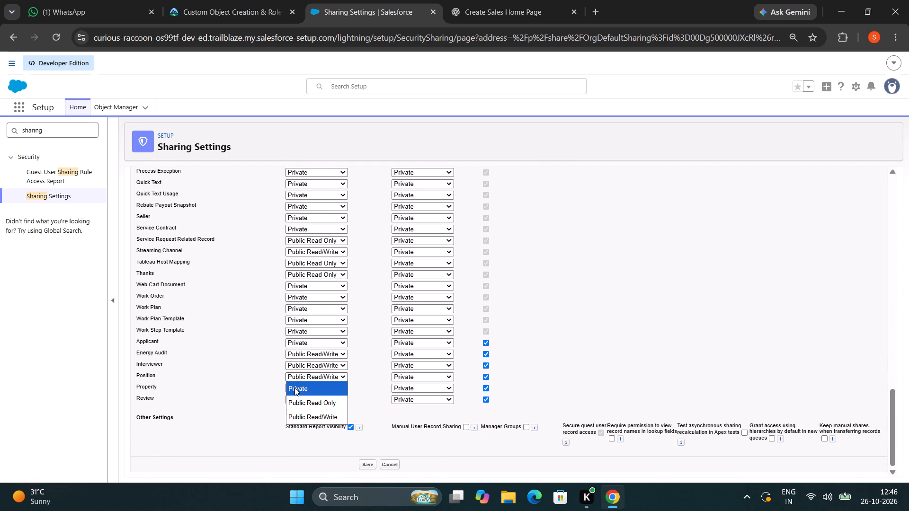
{"action": "left_click", "coordinate": [294, 388]}
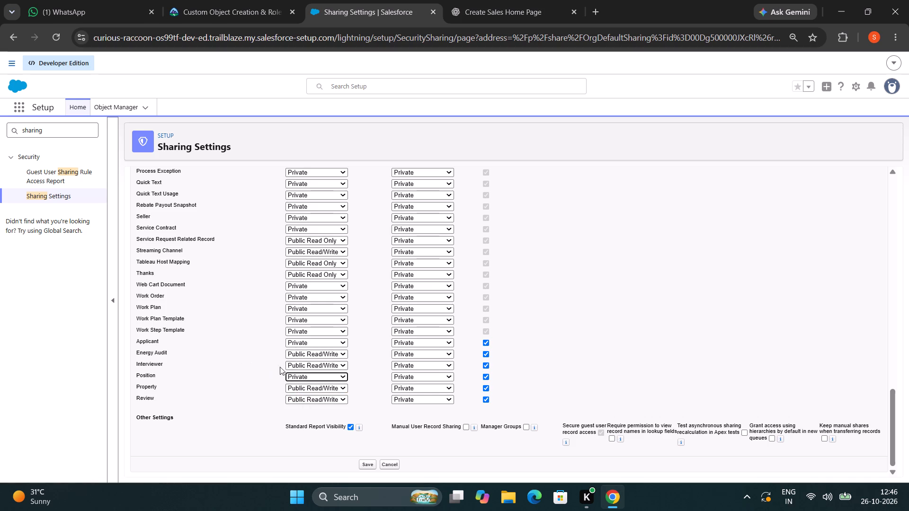
{"action": "left_click", "coordinate": [308, 366]}
{"action": "left_click", "coordinate": [300, 377]}
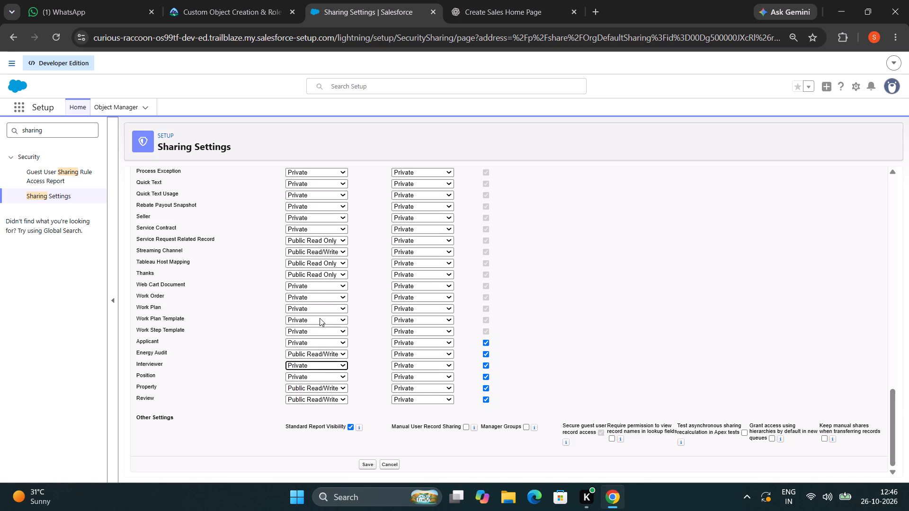
Review the edited organization-wide defaults against the Trailhead instruction and save them.
{"action": "scroll", "coordinate": [320, 318], "scroll_direction": "up", "scroll_amount": 19}
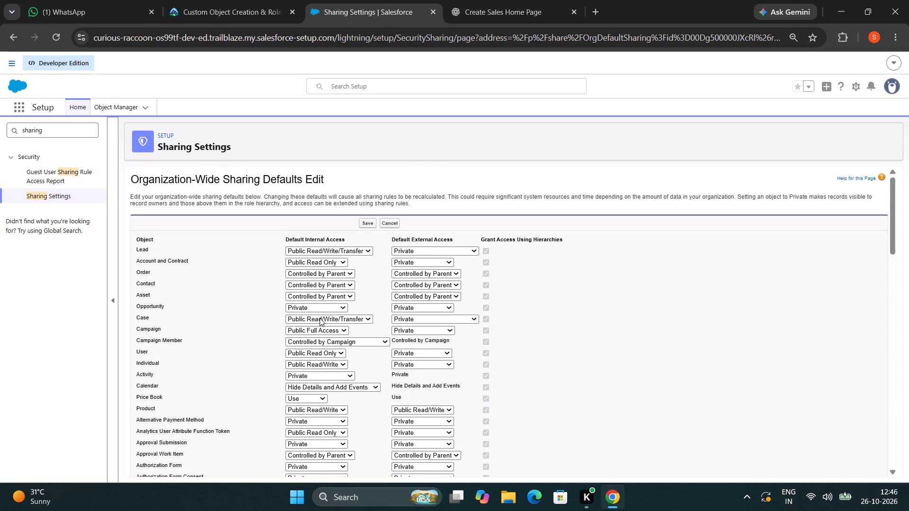
{"action": "scroll", "coordinate": [320, 318], "scroll_direction": "down", "scroll_amount": 14}
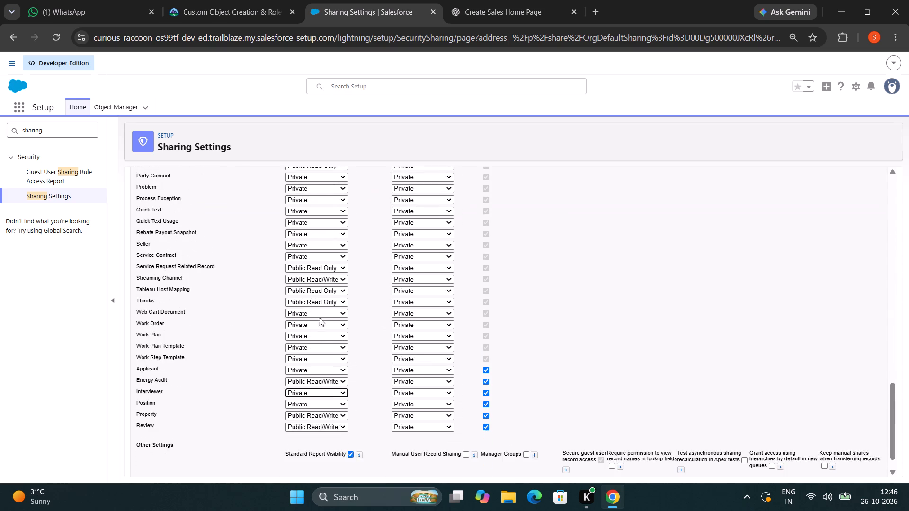
{"action": "scroll", "coordinate": [320, 318], "scroll_direction": "down", "scroll_amount": 3}
{"action": "left_click", "coordinate": [203, 6]}
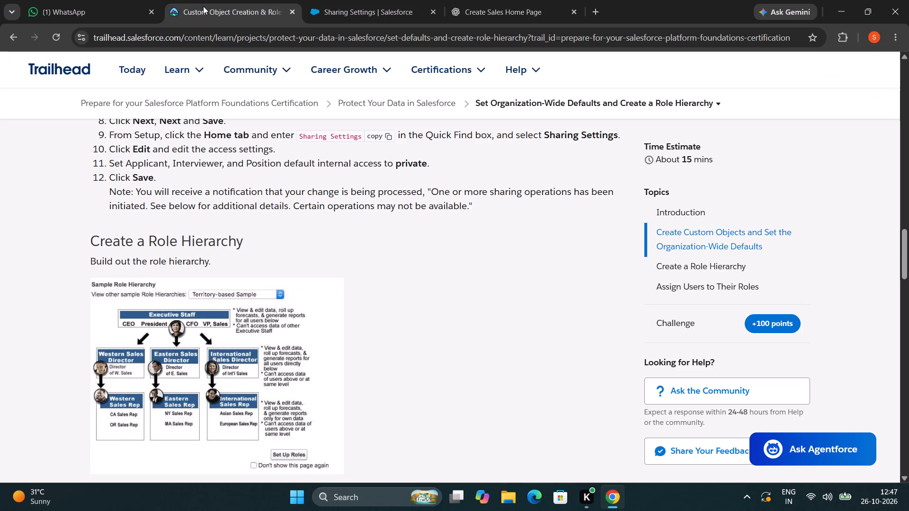
{"action": "left_click", "coordinate": [346, 7]}
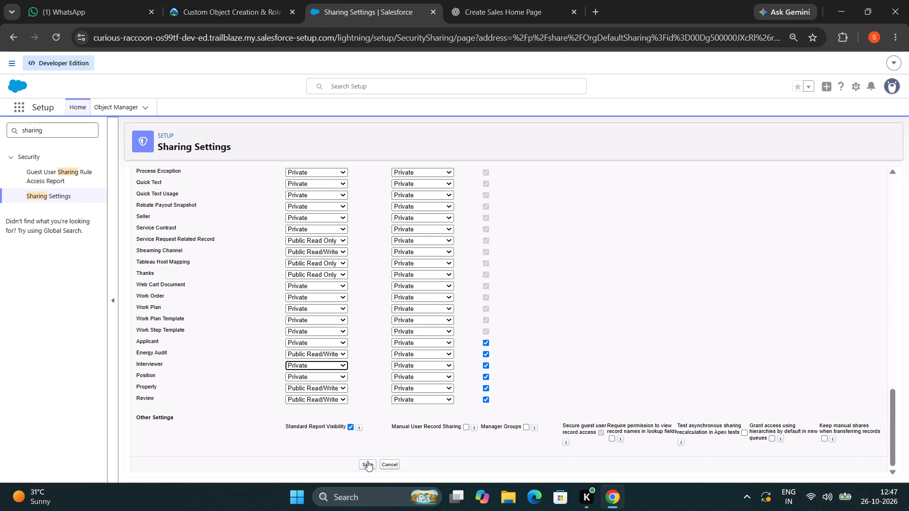
{"action": "left_click", "coordinate": [367, 462]}
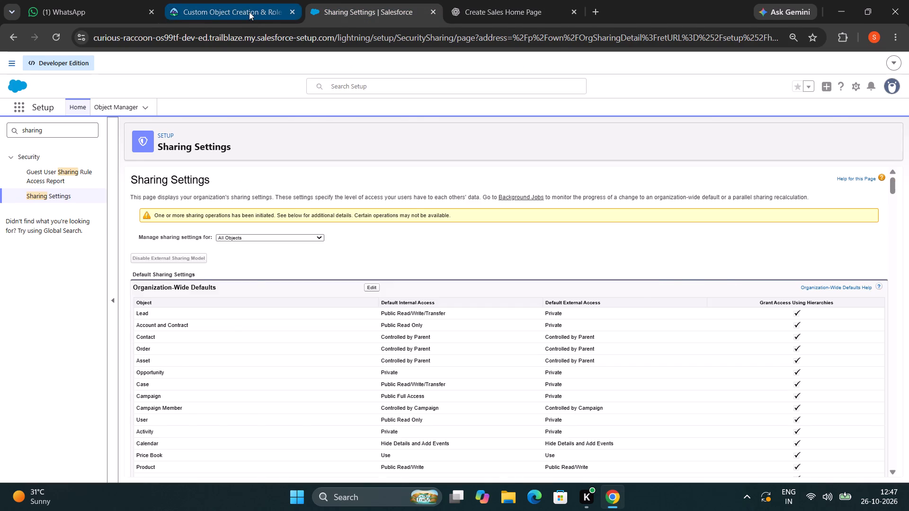
Read Trailhead's Create a Role Hierarchy instructions, search Setup for "roles" and open the Roles page under Users.
{"action": "left_click", "coordinate": [249, 12]}
{"action": "left_click", "coordinate": [306, 7]}
{"action": "left_click", "coordinate": [222, 15]}
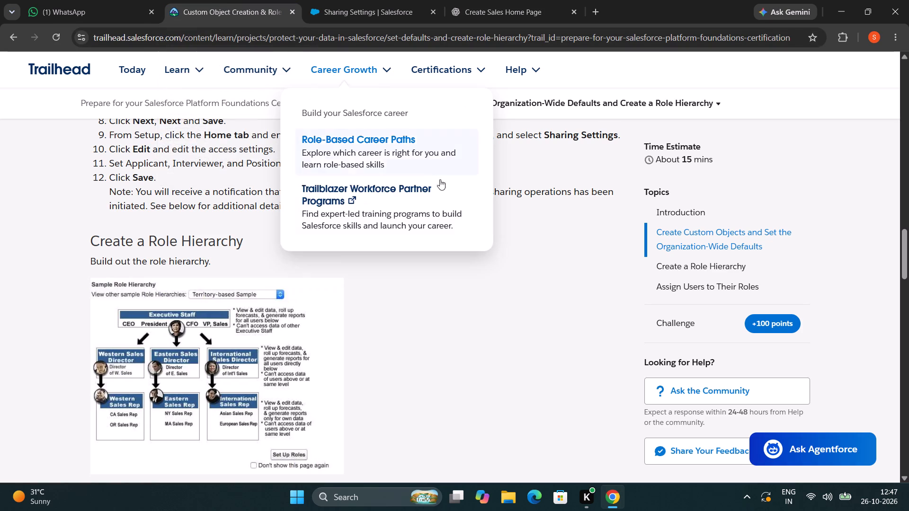
{"action": "scroll", "coordinate": [505, 231], "scroll_direction": "down", "scroll_amount": 1}
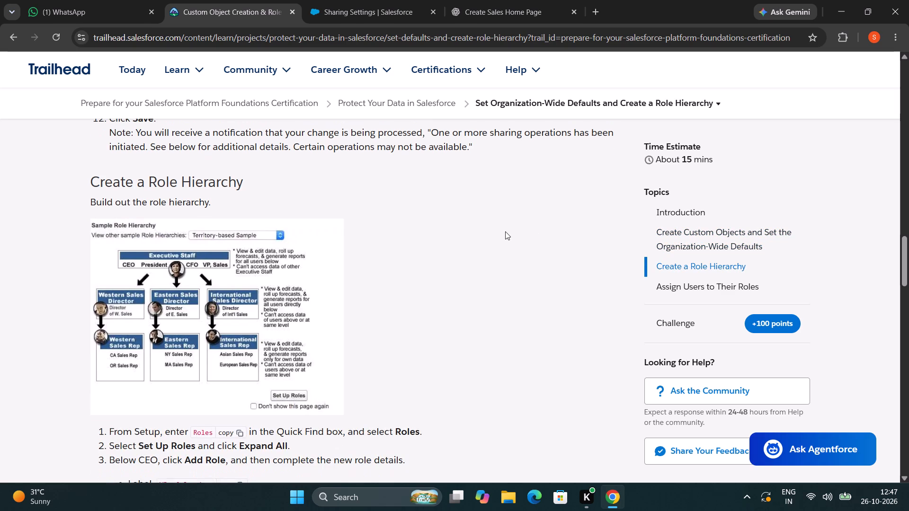
{"action": "scroll", "coordinate": [505, 231], "scroll_direction": "down", "scroll_amount": 1}
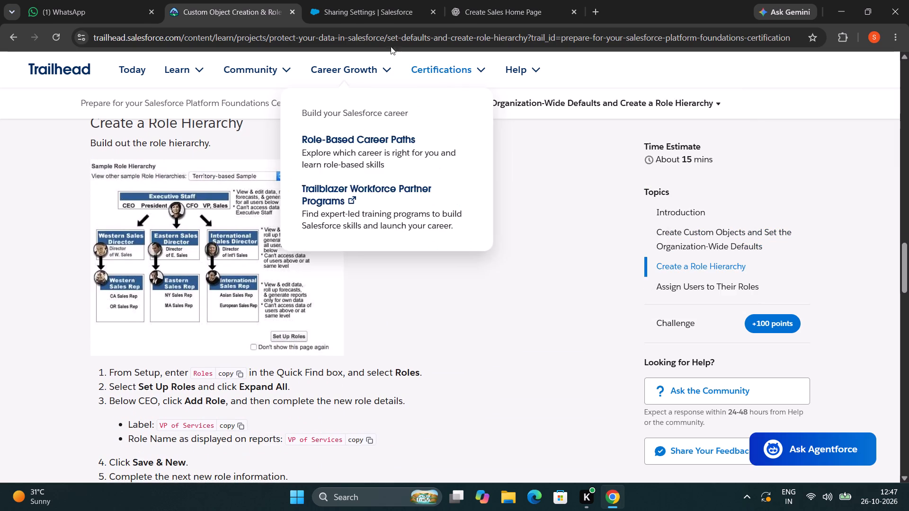
{"action": "left_click_drag", "start_coordinate": [372, 3], "coordinate": [375, 8]}
{"action": "left_click", "coordinate": [45, 131]}
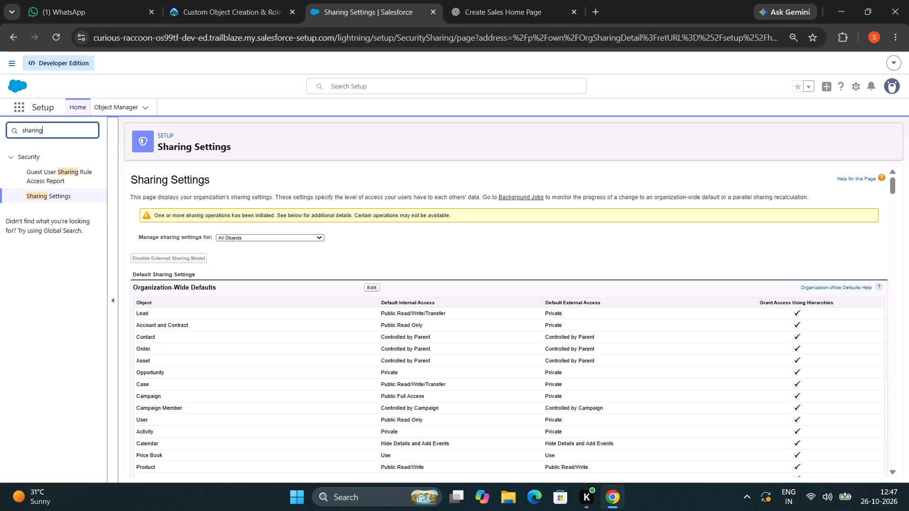
{"action": "key", "text": "BackSpace"}
{"action": "key", "text": "BackSpace"}
{"action": "key", "text": "BackSpace"}
{"action": "key", "text": "BackSpace"}
{"action": "key", "text": "BackSpace"}
{"action": "key", "text": "BackSpace"}
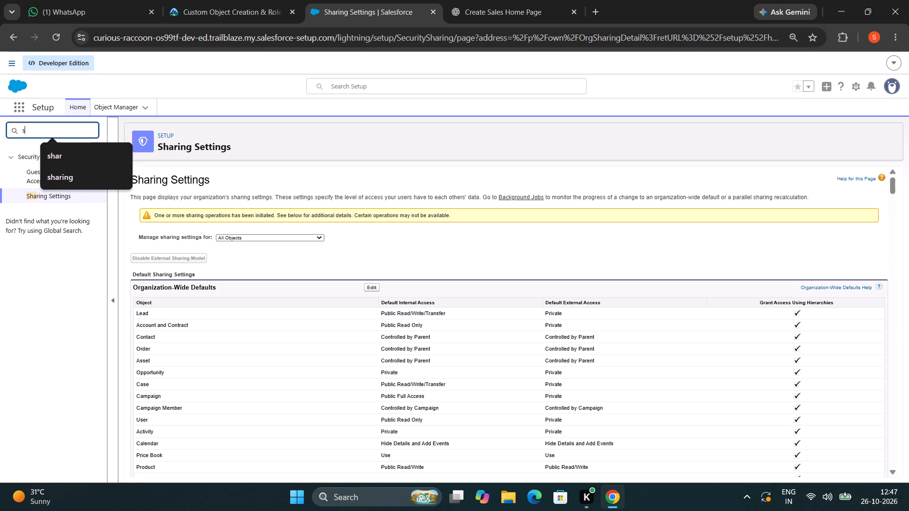
{"action": "key", "text": "BackSpace"}
{"action": "key", "text": "r"}
{"action": "type", "text": "oles"}
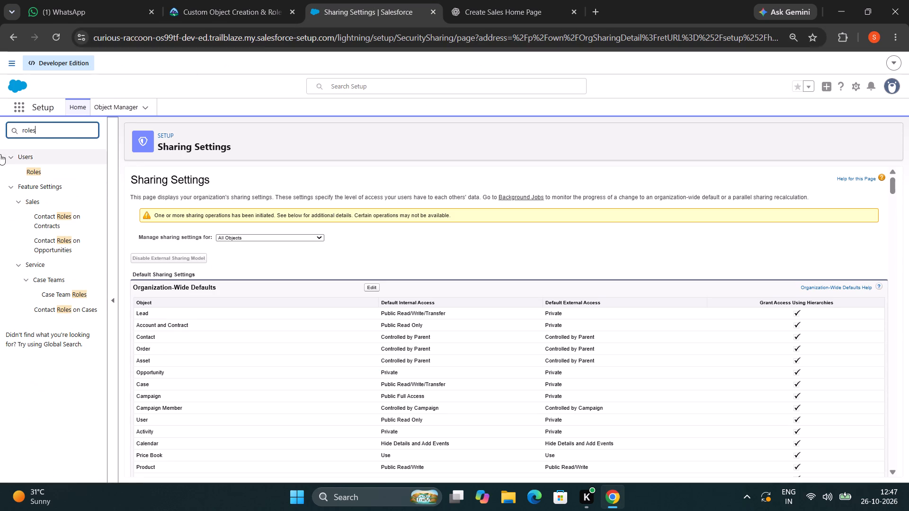
{"action": "left_click", "coordinate": [27, 172]}
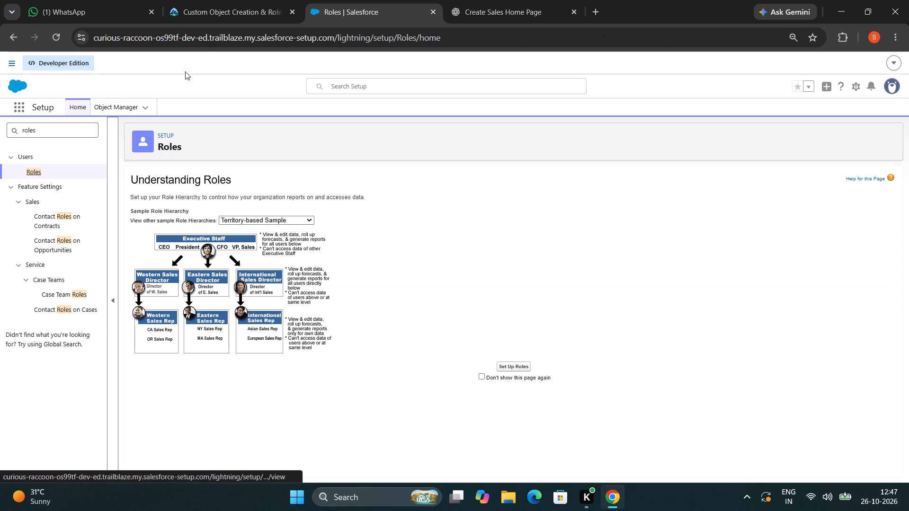
Check the next Trailhead instruction, proceed to Set Up Roles and expand the entire role hierarchy.
{"action": "left_click", "coordinate": [248, 9]}
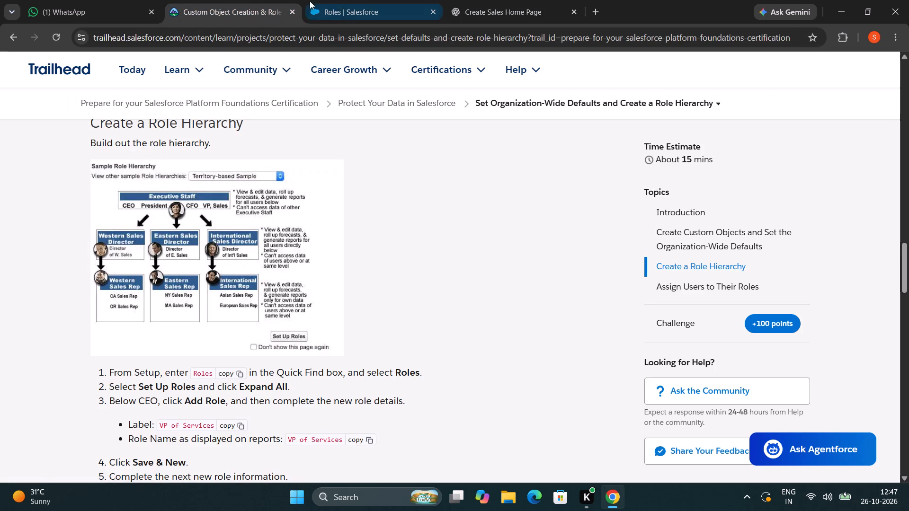
{"action": "left_click", "coordinate": [344, 0]}
{"action": "left_click", "coordinate": [502, 363]}
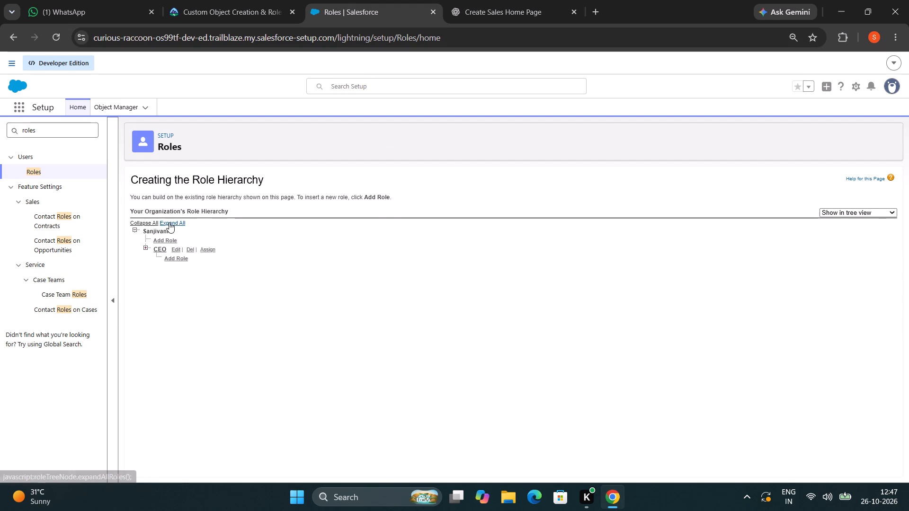
{"action": "left_click", "coordinate": [169, 222]}
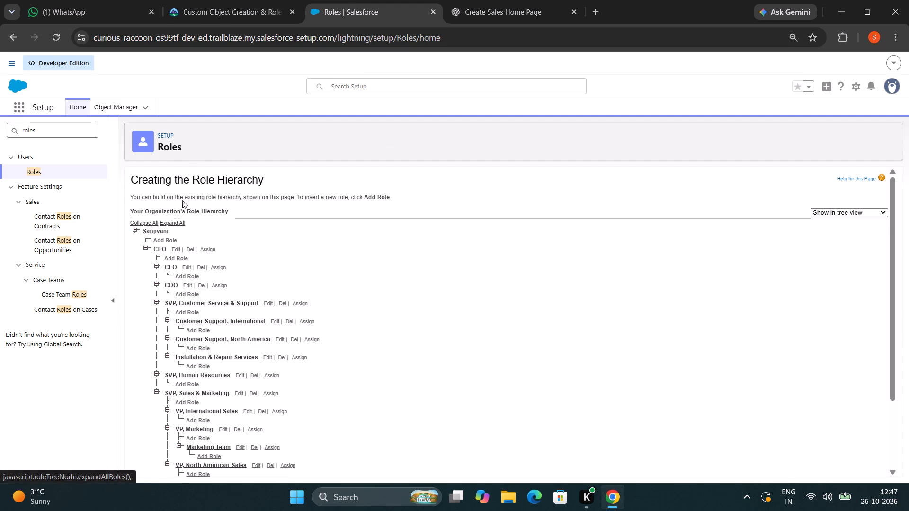
Read Trailhead's new role details, add a role below CEO in Salesforce Setup and label it VP of Services.
{"action": "left_click", "coordinate": [215, 7]}
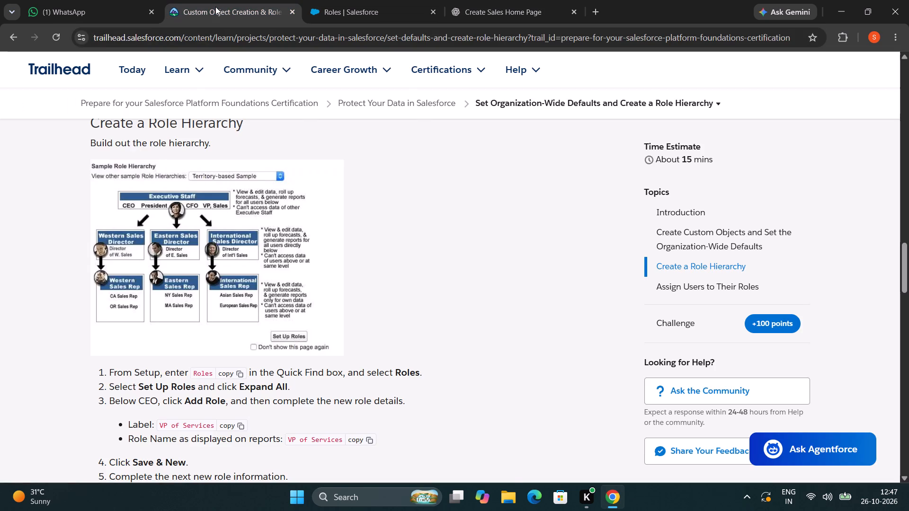
{"action": "scroll", "coordinate": [517, 299], "scroll_direction": "down", "scroll_amount": 1}
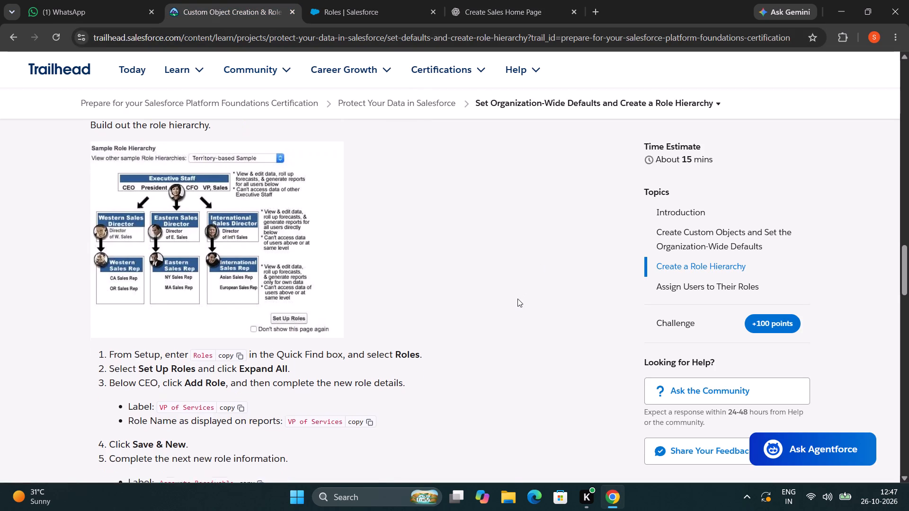
{"action": "scroll", "coordinate": [517, 299], "scroll_direction": "down", "scroll_amount": 1}
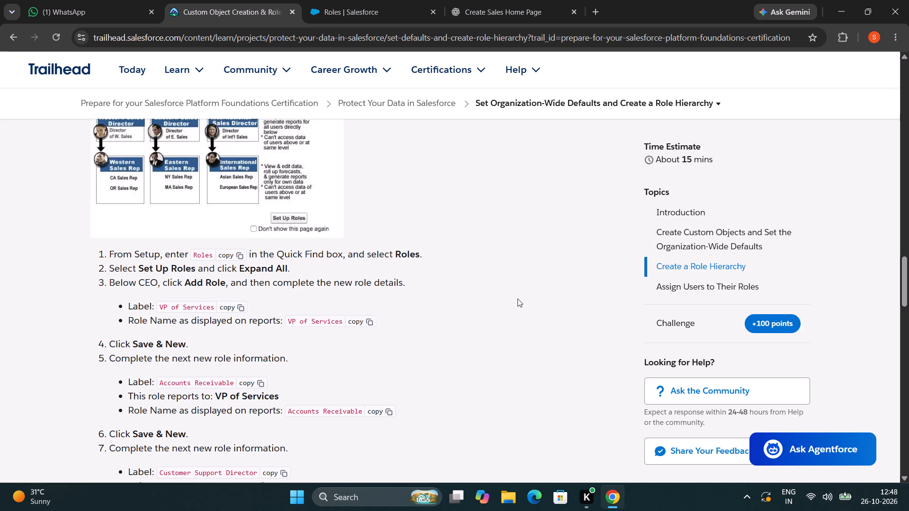
{"action": "left_click", "coordinate": [331, 15]}
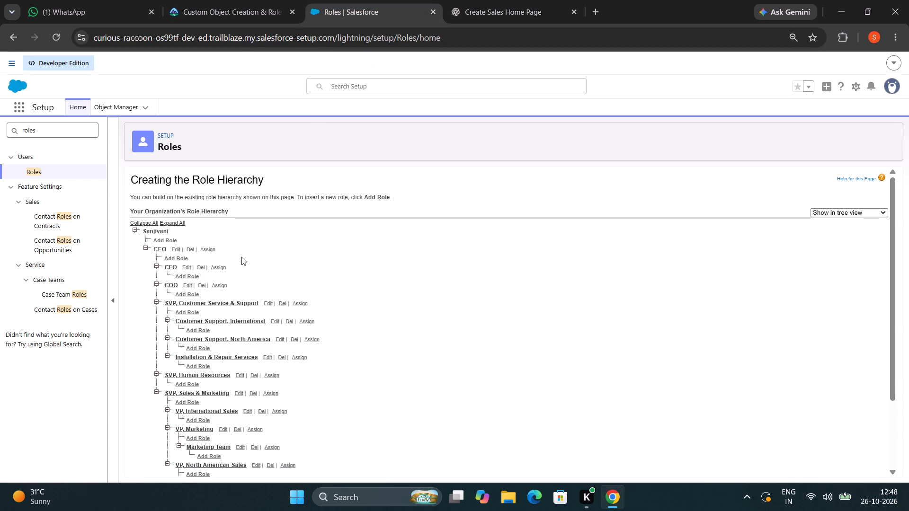
{"action": "left_click", "coordinate": [176, 256]}
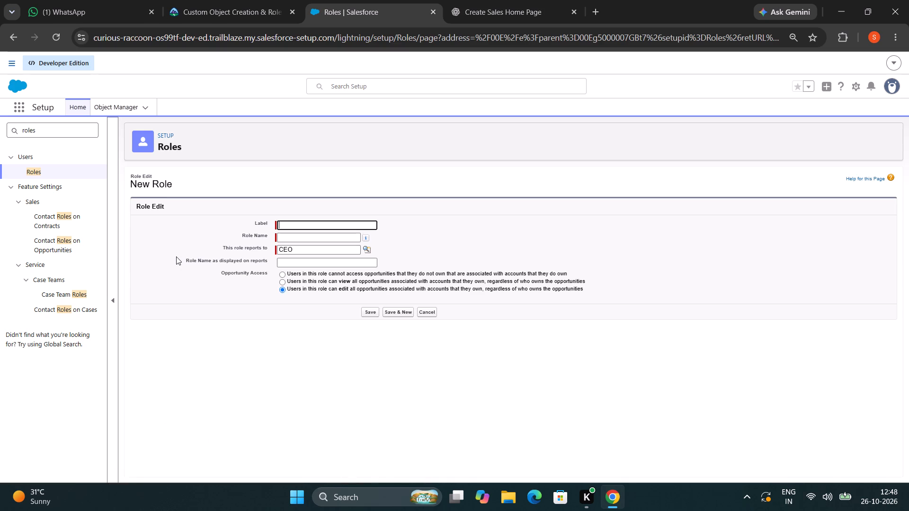
{"action": "left_click", "coordinate": [225, 9]}
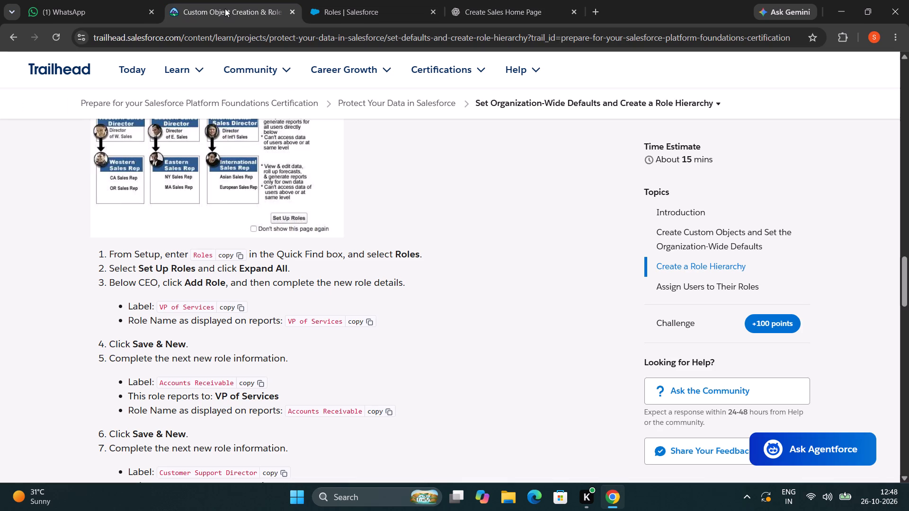
{"action": "left_click", "coordinate": [217, 303]}
{"action": "left_click", "coordinate": [390, 1]}
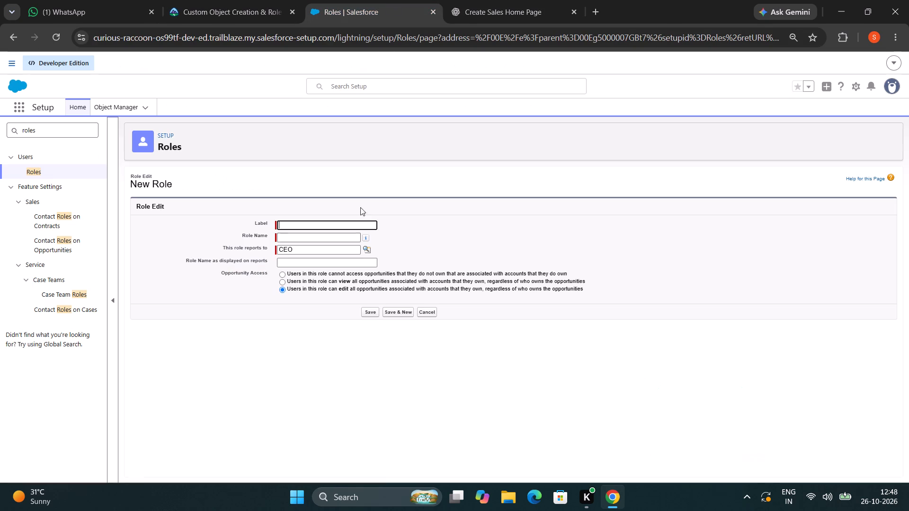
{"action": "key", "text": "ctrl+v"}
Check the VP of Services role against the Trailhead instructions, save it and open another new role.
{"action": "left_click", "coordinate": [219, 2]}
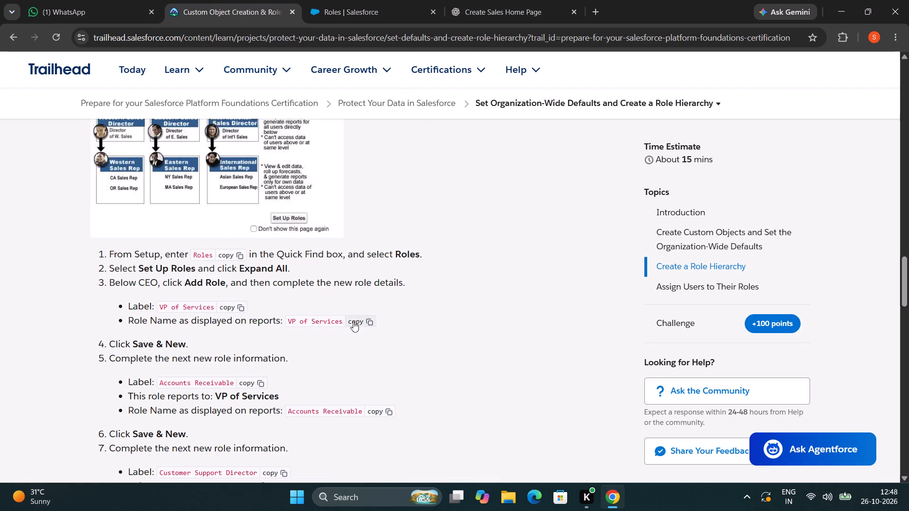
{"action": "left_click", "coordinate": [360, 321]}
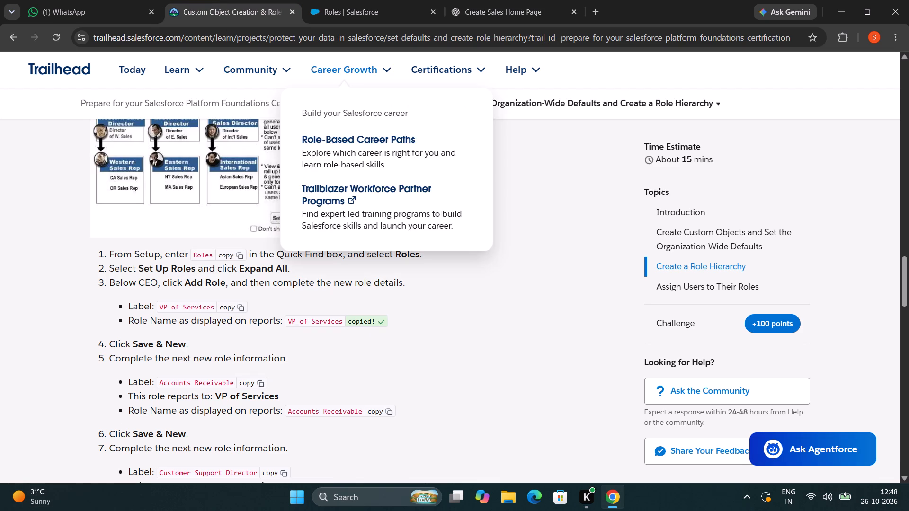
{"action": "left_click", "coordinate": [355, 0]}
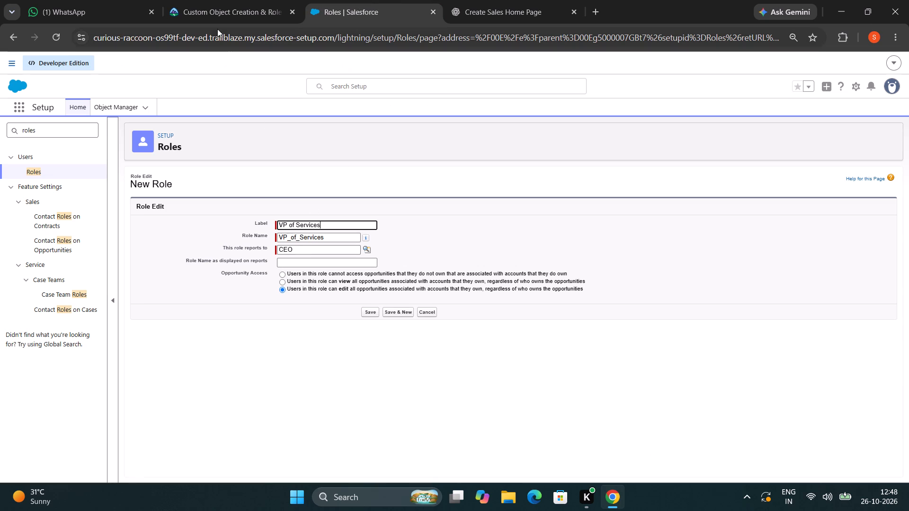
{"action": "left_click", "coordinate": [228, 3]}
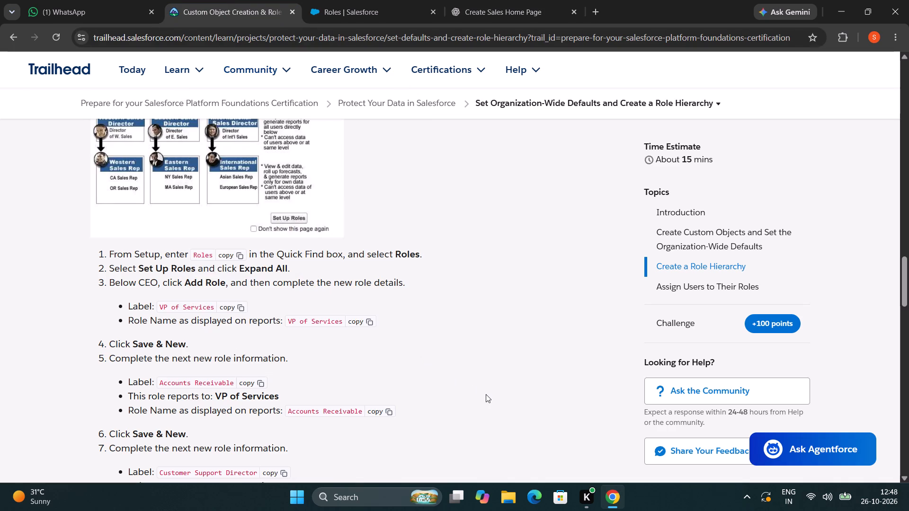
{"action": "scroll", "coordinate": [486, 394], "scroll_direction": "down", "scroll_amount": 2}
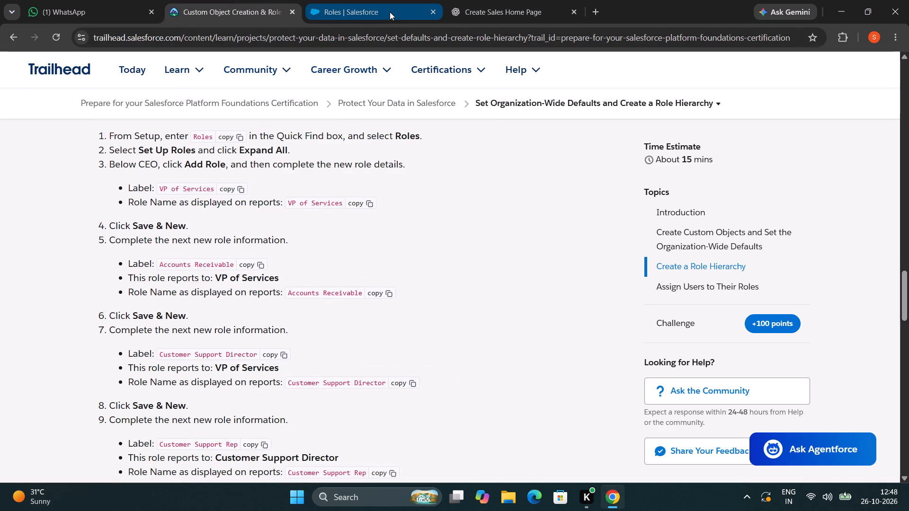
{"action": "left_click", "coordinate": [390, 11]}
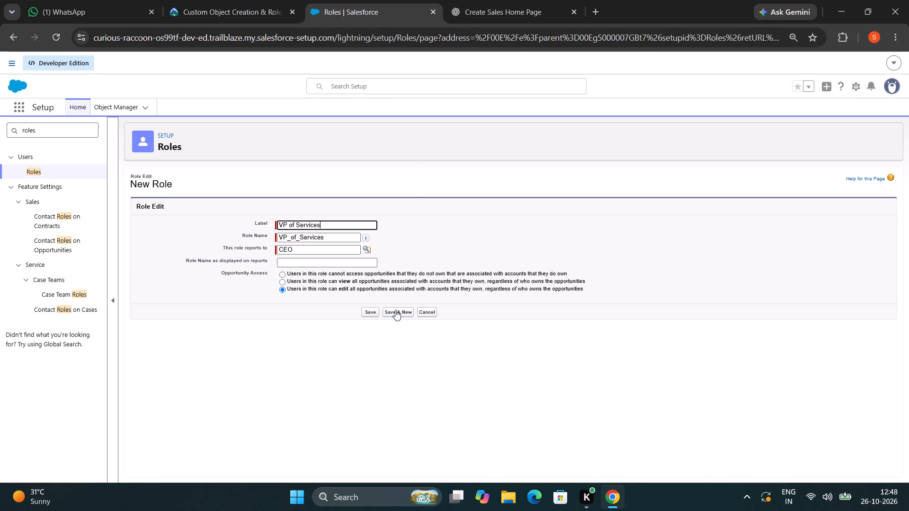
{"action": "left_click", "coordinate": [233, 0]}
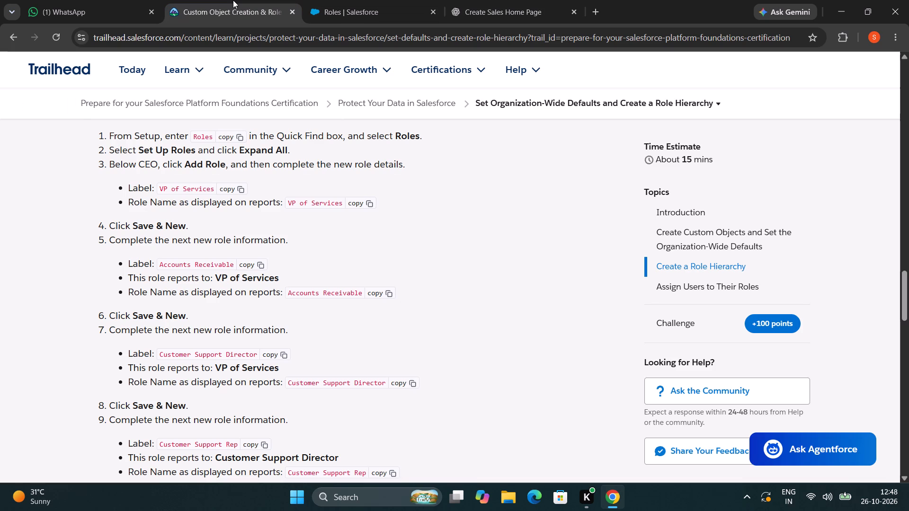
{"action": "left_click", "coordinate": [380, 4]}
{"action": "left_click", "coordinate": [391, 313]}
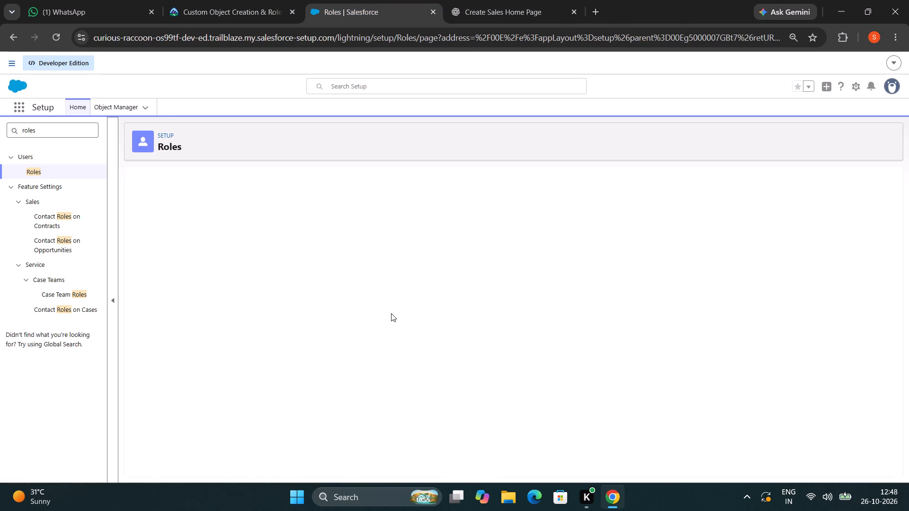
Create the Accounts Receivable role with the label from Trailhead, reporting to CEO, and save it with another new role opened.
{"action": "left_click", "coordinate": [177, 16]}
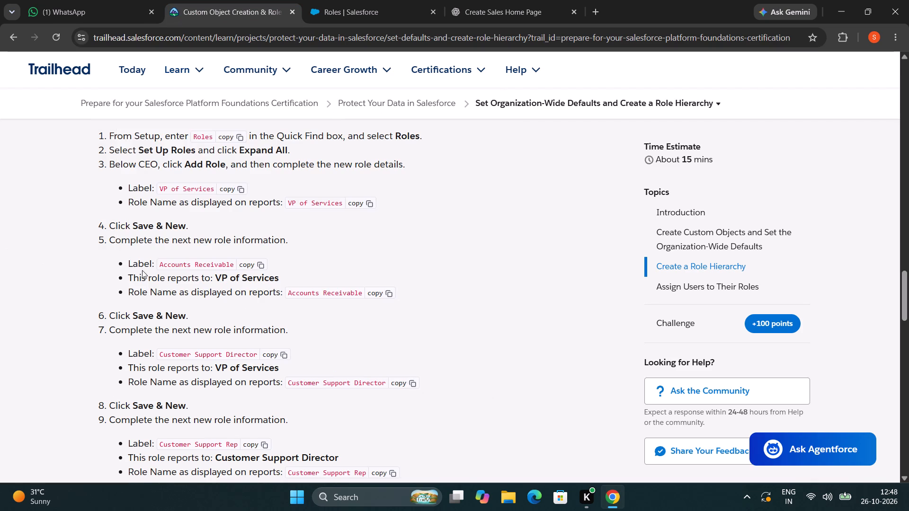
{"action": "scroll", "coordinate": [201, 277], "scroll_direction": "down", "scroll_amount": 2}
{"action": "left_click", "coordinate": [245, 142]}
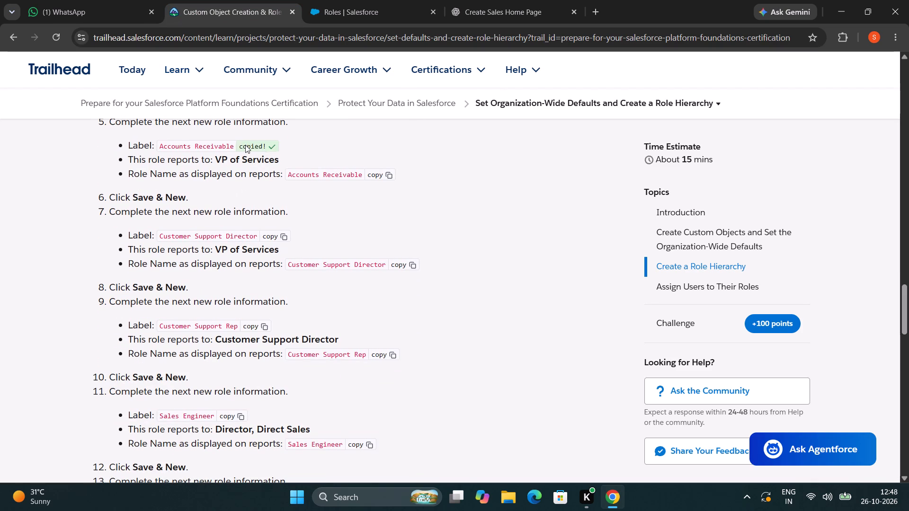
{"action": "left_click", "coordinate": [350, 1]}
{"action": "key", "text": "ctrl+v"}
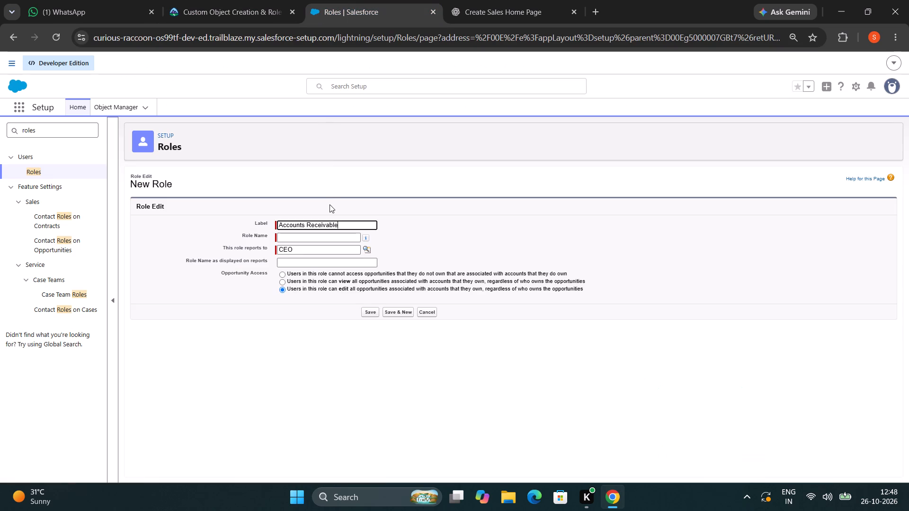
{"action": "left_click", "coordinate": [337, 232]}
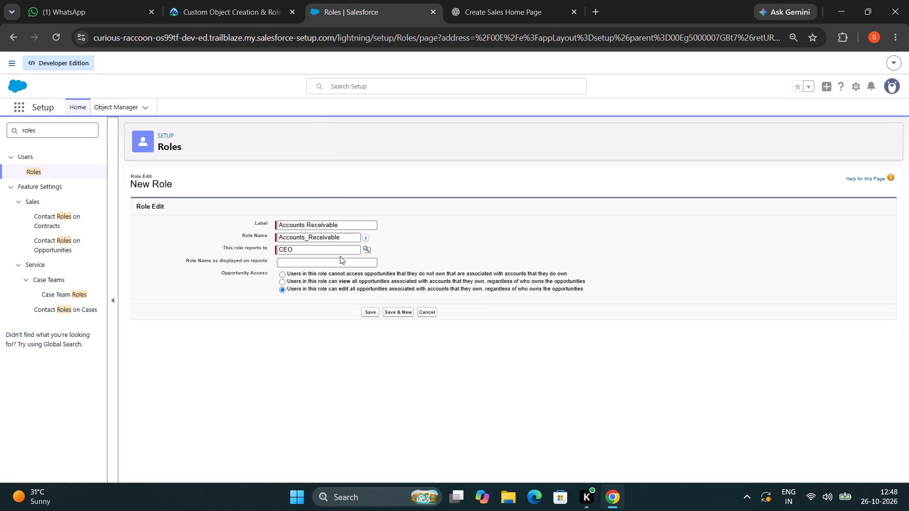
{"action": "left_click", "coordinate": [340, 256]}
{"action": "left_click", "coordinate": [340, 261]}
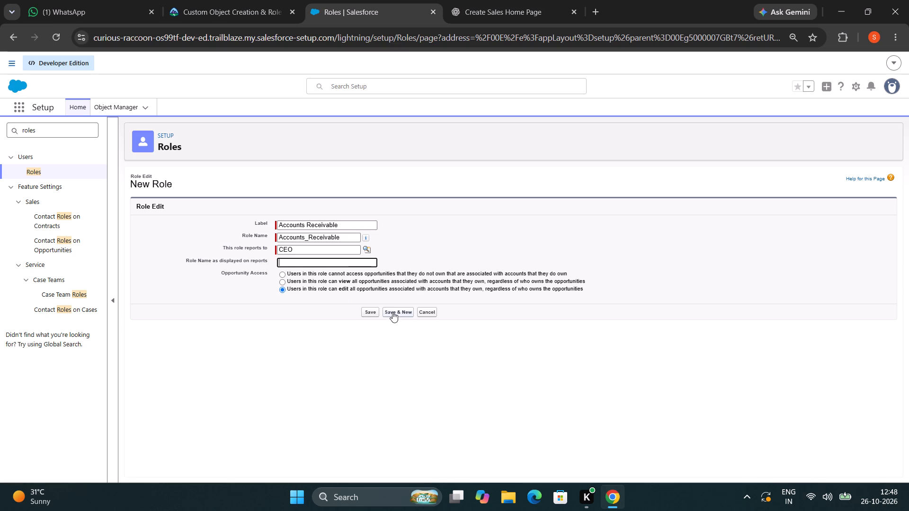
{"action": "left_click", "coordinate": [392, 312]}
Create the Customer Support Director role with the label from Trailhead, reporting to CEO, and save it with another new role opened.
{"action": "left_click", "coordinate": [202, 3]}
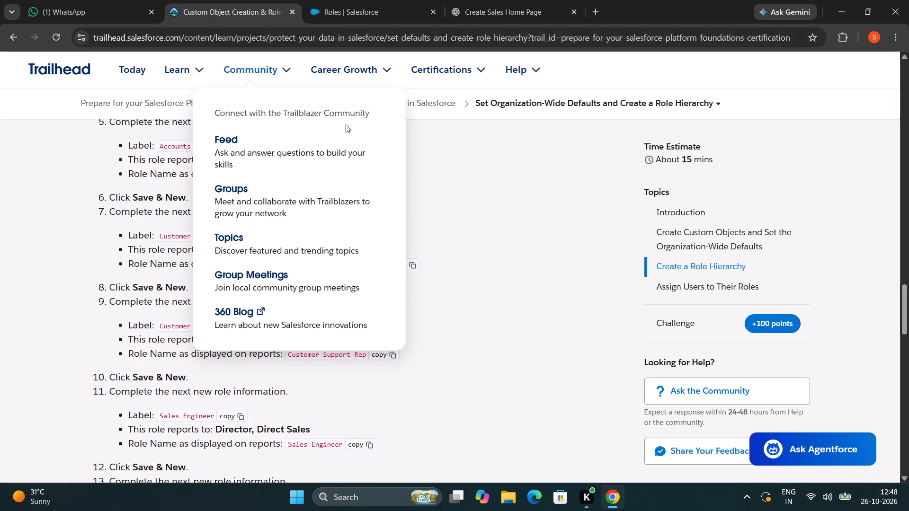
{"action": "scroll", "coordinate": [672, 314], "scroll_direction": "down", "scroll_amount": 1}
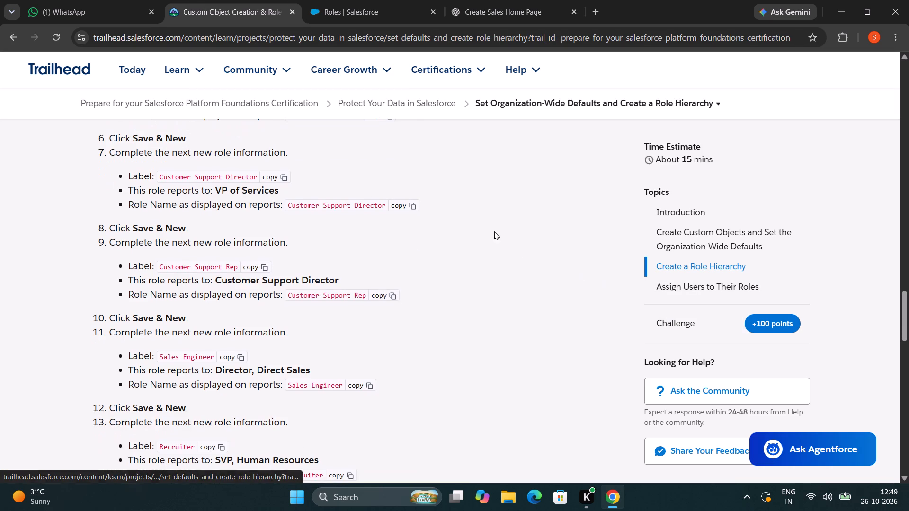
{"action": "left_click", "coordinate": [276, 177]}
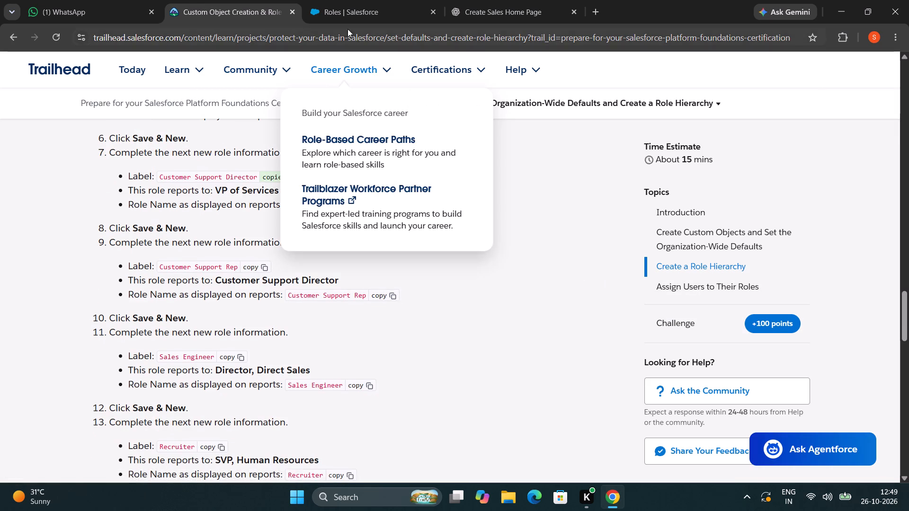
{"action": "left_click", "coordinate": [356, 18]}
{"action": "key", "text": "ctrl+v"}
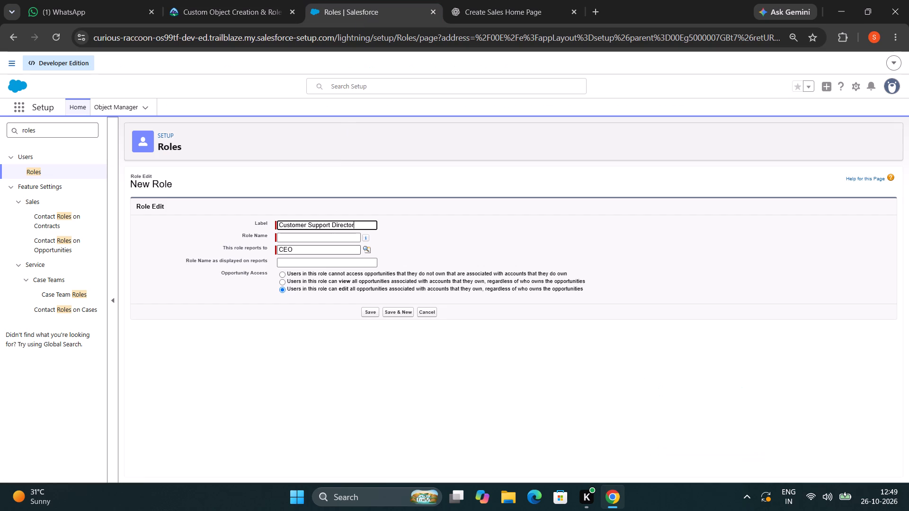
{"action": "left_click", "coordinate": [343, 237]}
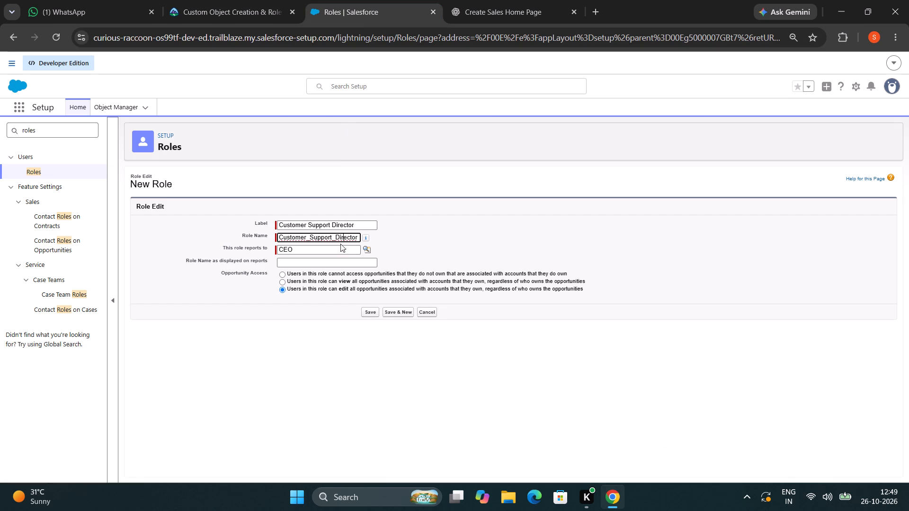
{"action": "left_click", "coordinate": [334, 264]}
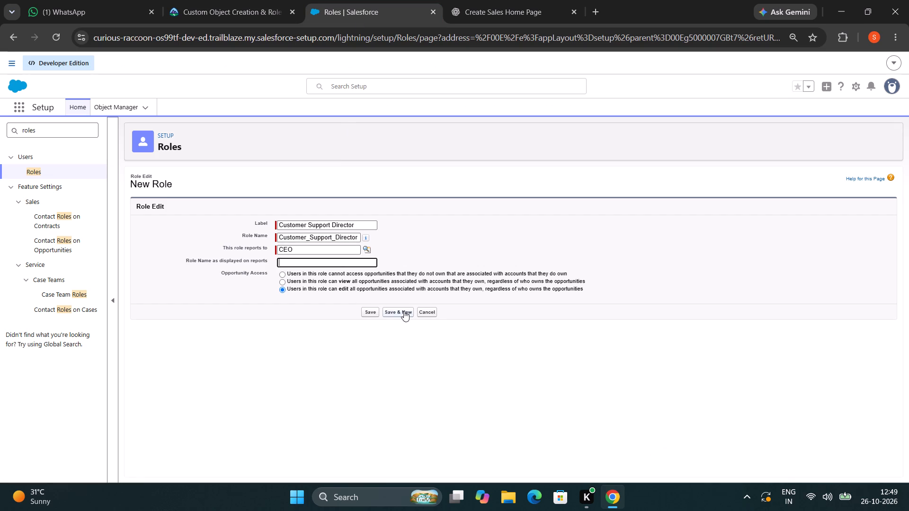
{"action": "left_click", "coordinate": [404, 311]}
Create the Customer Support Rep role with the label from Trailhead, reporting to CEO, and save it with another new role opened.
{"action": "left_click", "coordinate": [245, 7]}
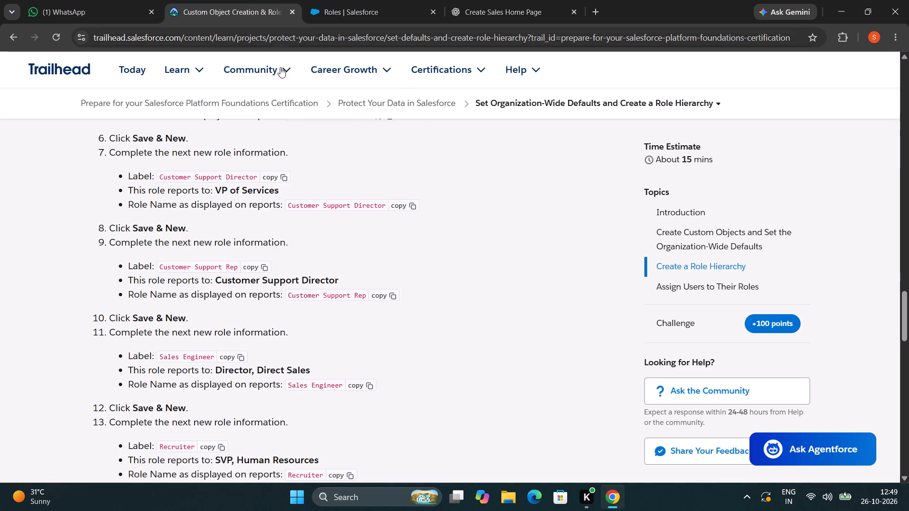
{"action": "scroll", "coordinate": [537, 367], "scroll_direction": "down", "scroll_amount": 2}
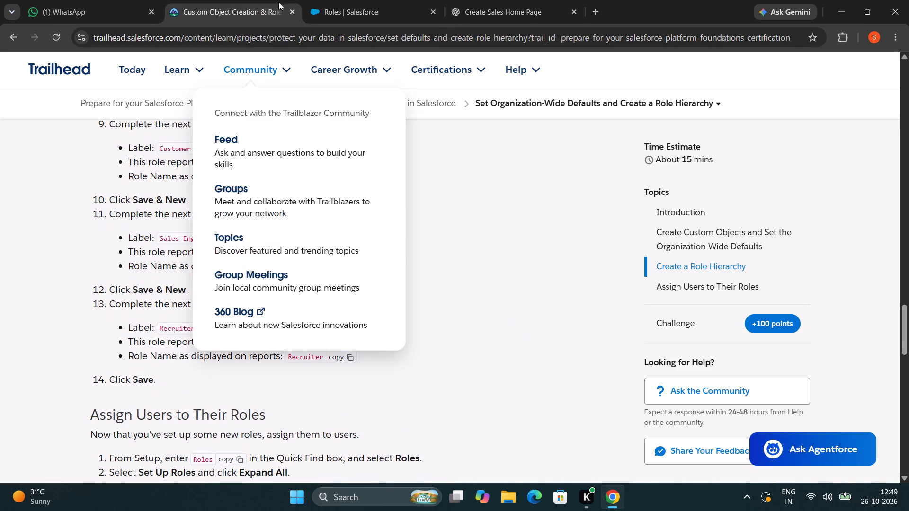
{"action": "left_click", "coordinate": [337, 2]}
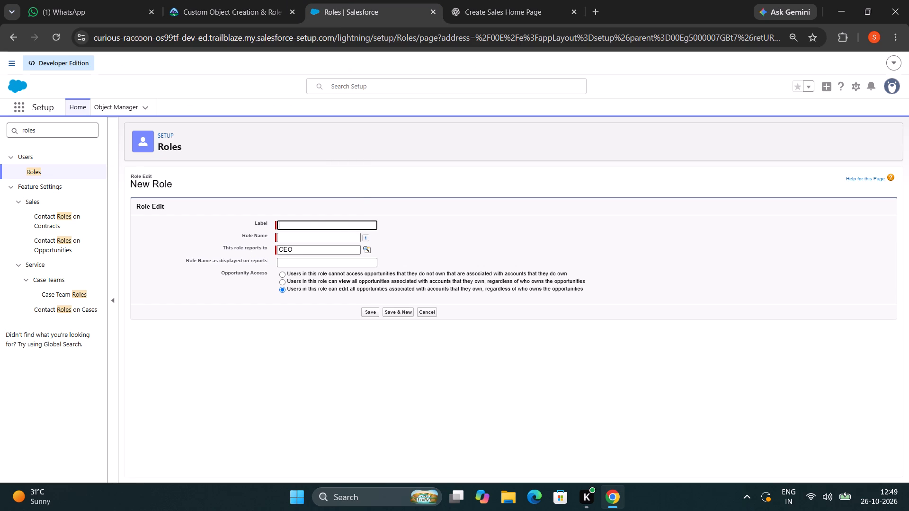
{"action": "key", "text": "ctrl+v"}
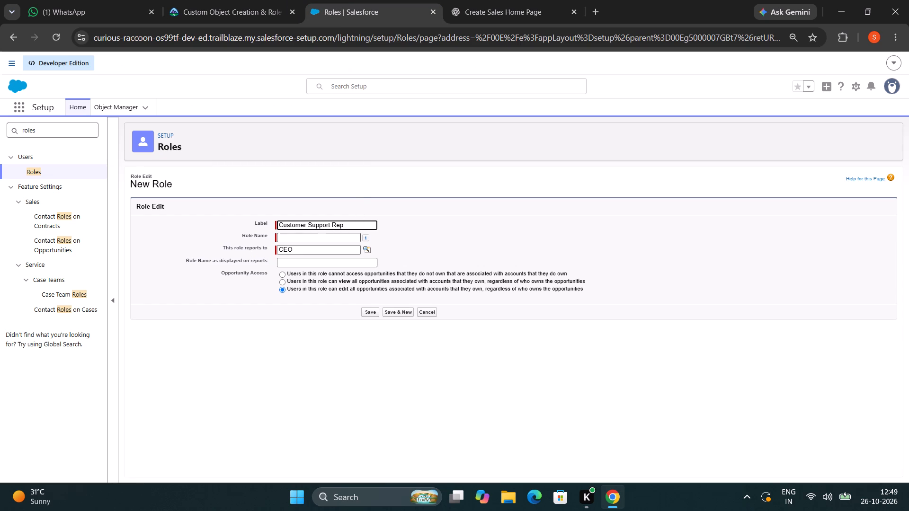
{"action": "left_click", "coordinate": [338, 238]}
{"action": "left_click", "coordinate": [392, 310]}
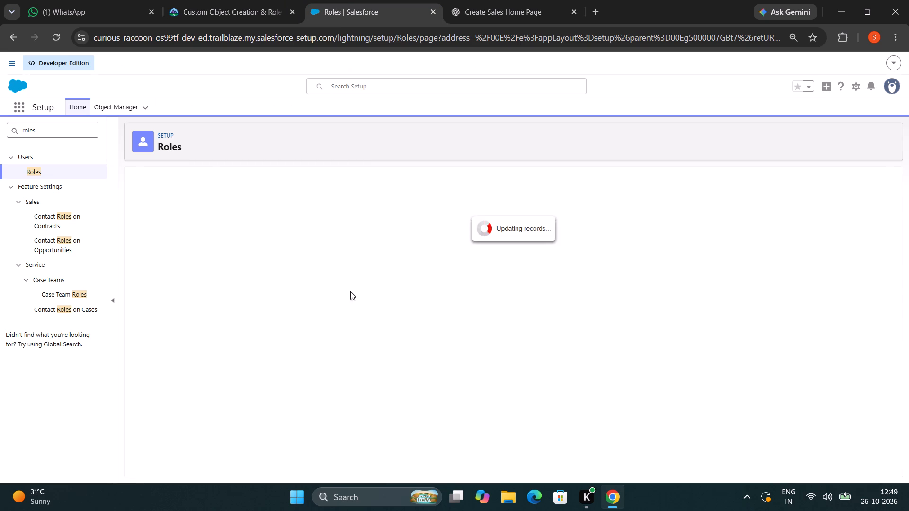
Create the Sales Engineer role with the label from Trailhead, reporting to CEO, and save it with another new role opened.
{"action": "left_click", "coordinate": [202, 0]}
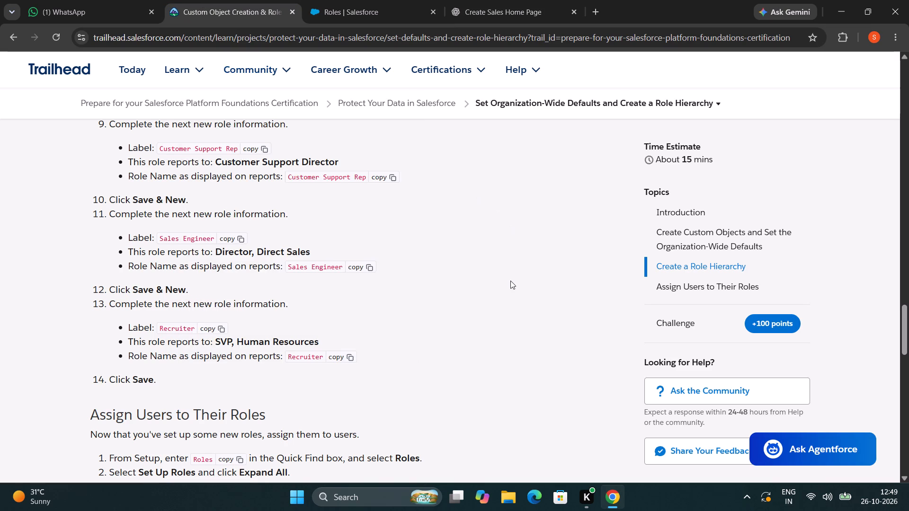
{"action": "scroll", "coordinate": [510, 281], "scroll_direction": "down", "scroll_amount": 2}
{"action": "scroll", "coordinate": [510, 281], "scroll_direction": "up", "scroll_amount": 1}
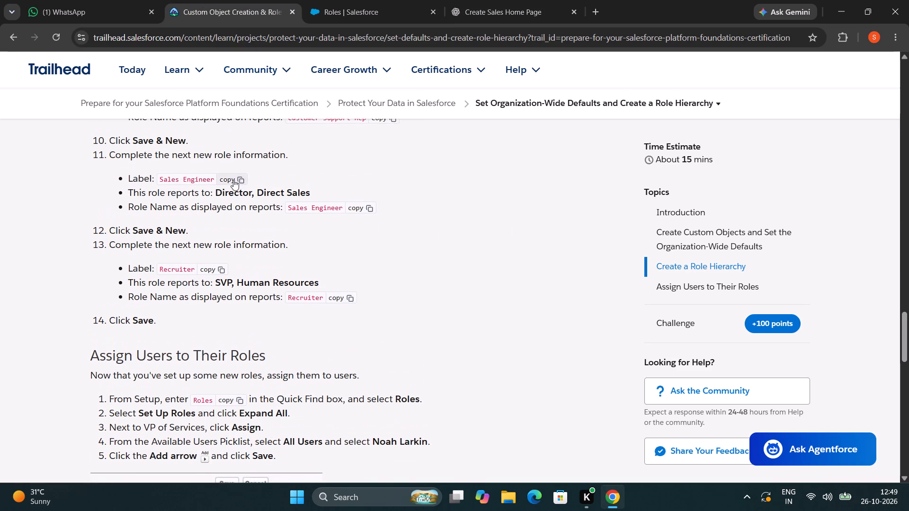
{"action": "left_click", "coordinate": [233, 180]}
{"action": "left_click", "coordinate": [323, 9]}
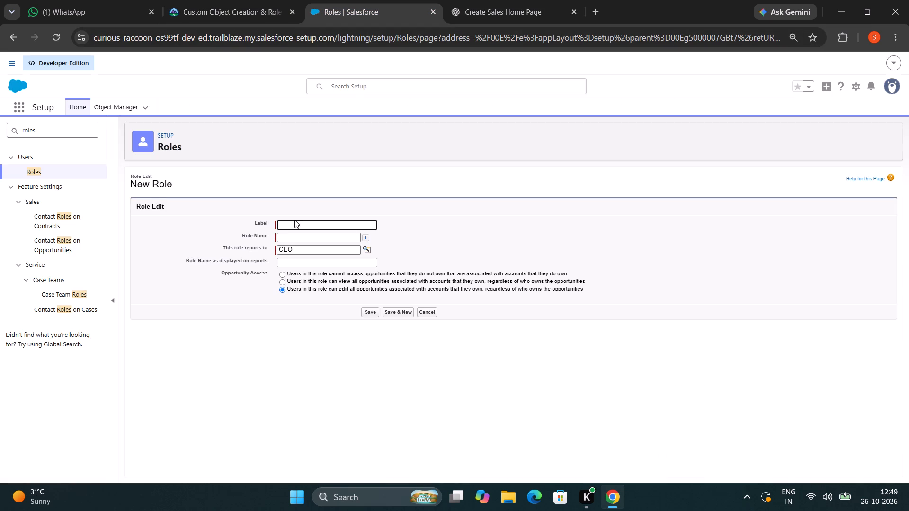
{"action": "key", "text": "ctrl+v"}
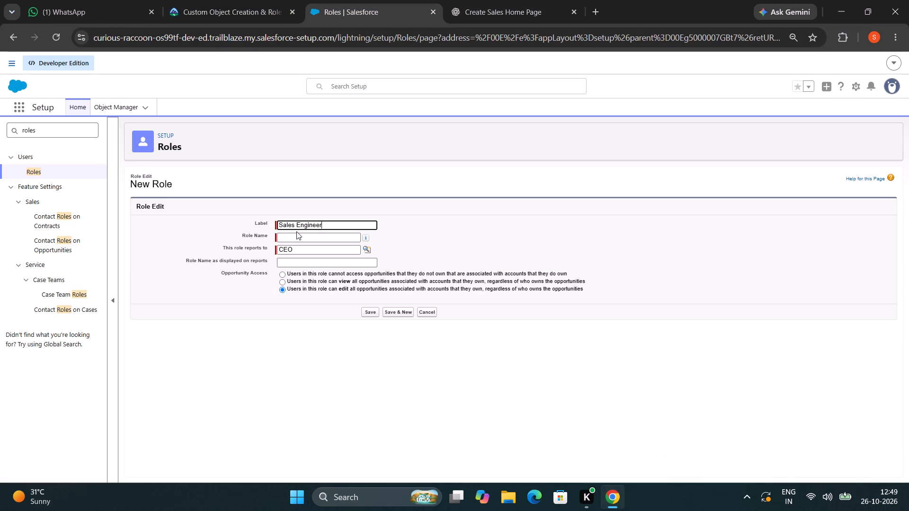
{"action": "left_click", "coordinate": [296, 231]}
{"action": "left_click", "coordinate": [408, 308]}
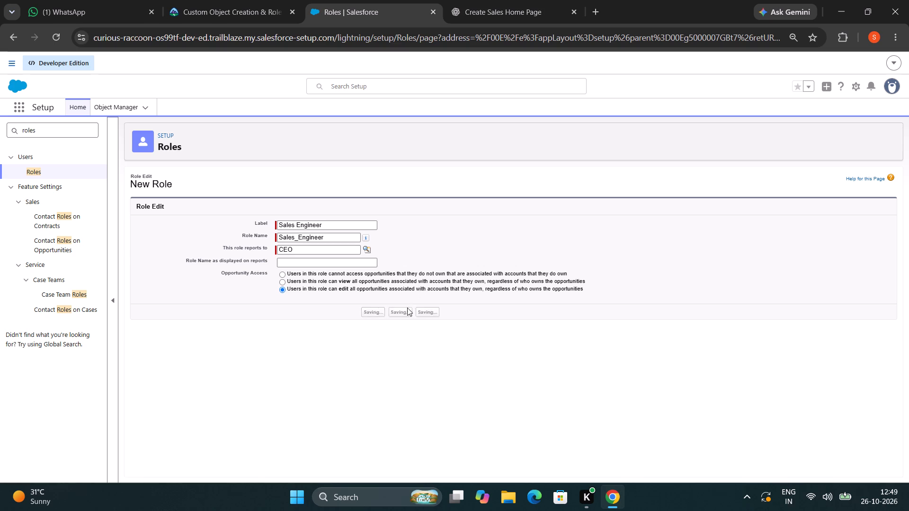
Create the Recruiter role with the label from Trailhead, reporting to CEO, and save it with another new role opened.
{"action": "left_click", "coordinate": [234, 6]}
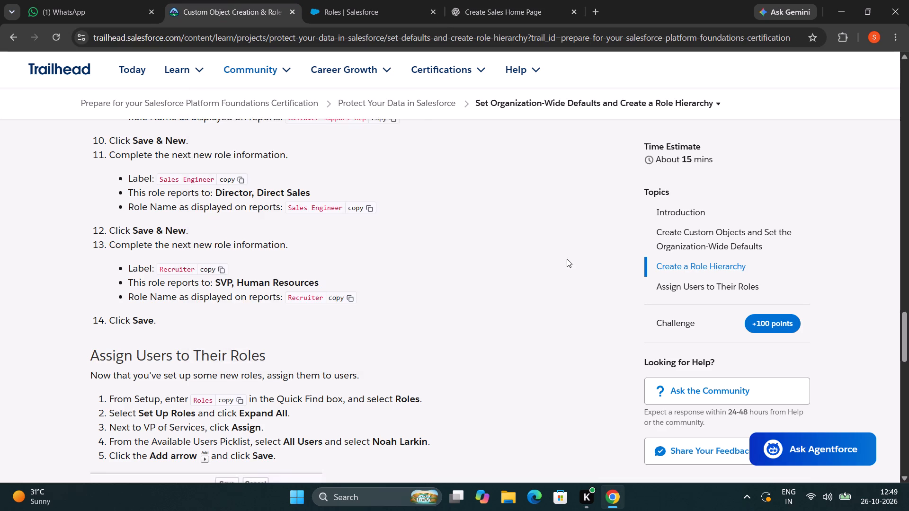
{"action": "scroll", "coordinate": [567, 259], "scroll_direction": "down", "scroll_amount": 2}
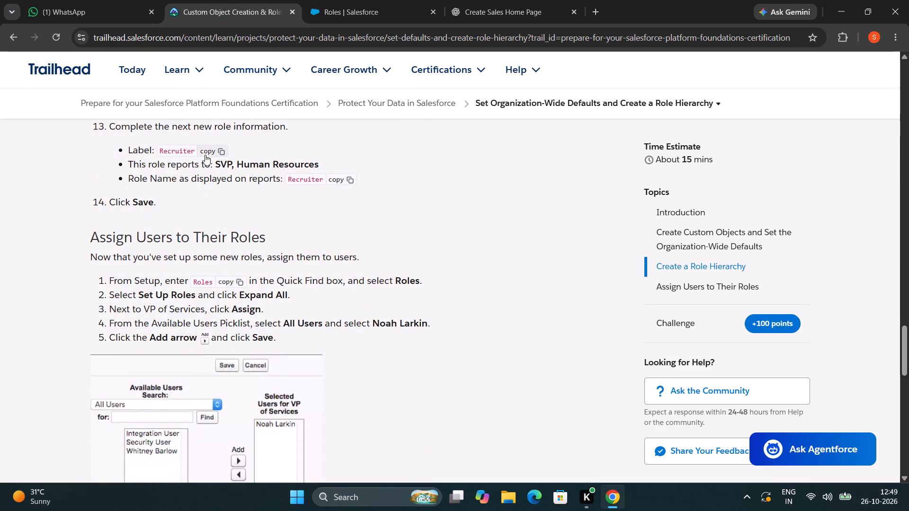
{"action": "left_click", "coordinate": [205, 155]}
{"action": "left_click", "coordinate": [356, 11]}
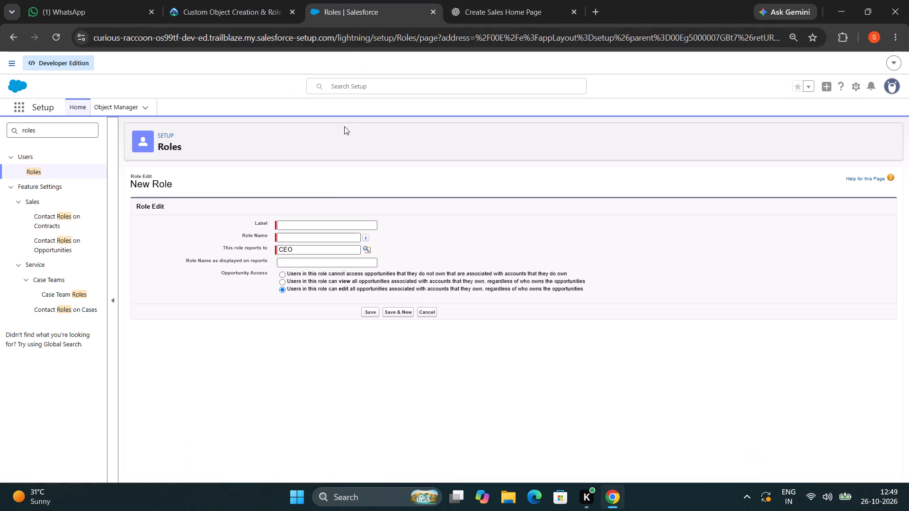
{"action": "key", "text": "ctrl+v"}
{"action": "key", "text": "ctrl+v"}
{"action": "key", "text": "ctrl+v"}
{"action": "left_click", "coordinate": [336, 223]}
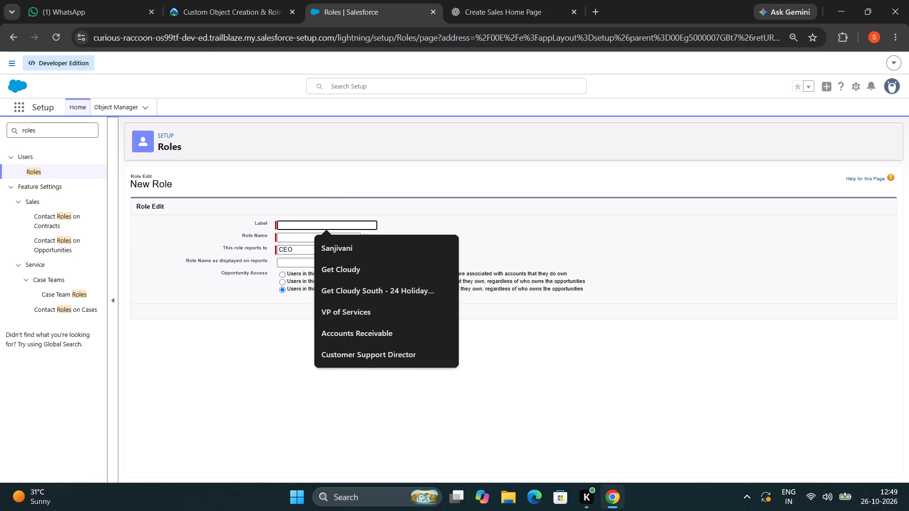
{"action": "key", "text": "ctrl+v"}
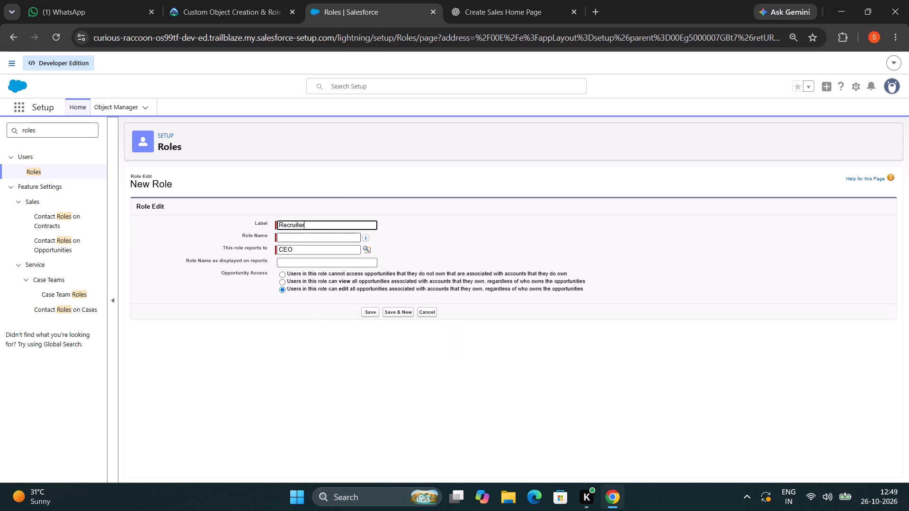
{"action": "left_click", "coordinate": [338, 234]}
{"action": "left_click", "coordinate": [397, 310]}
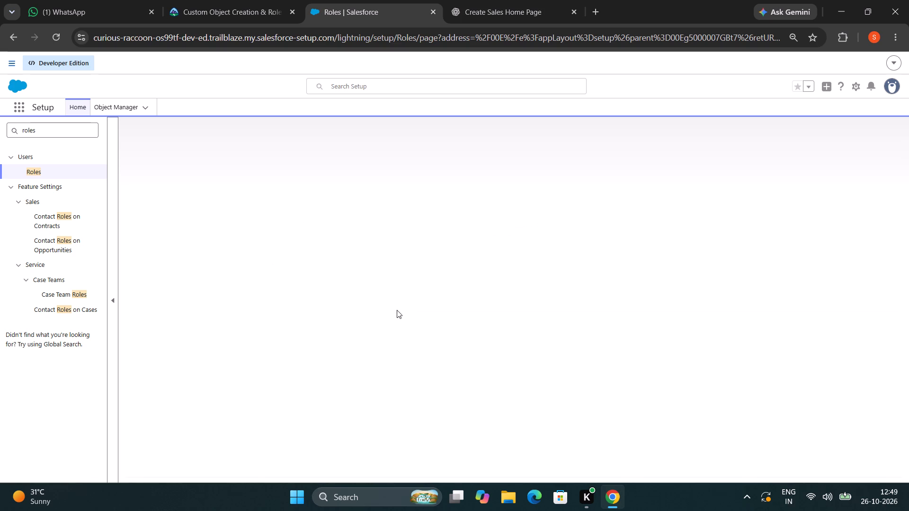
Check the Trailhead instructions for assigning users to roles and open the organization's role hierarchy with all roles expanded.
{"action": "left_click", "coordinate": [199, 5]}
{"action": "scroll", "coordinate": [524, 266], "scroll_direction": "down", "scroll_amount": 2}
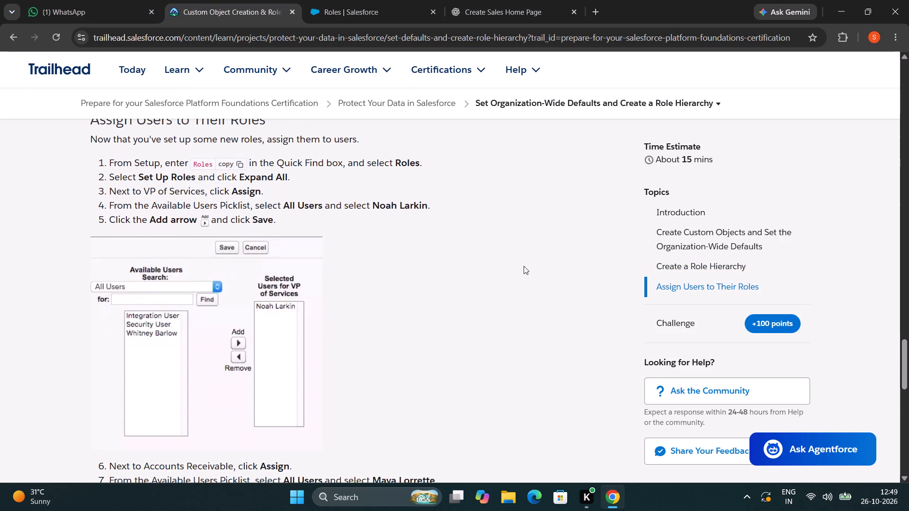
{"action": "scroll", "coordinate": [524, 266], "scroll_direction": "up", "scroll_amount": 1}
{"action": "scroll", "coordinate": [524, 266], "scroll_direction": "down", "scroll_amount": 1}
{"action": "scroll", "coordinate": [524, 266], "scroll_direction": "up", "scroll_amount": 1}
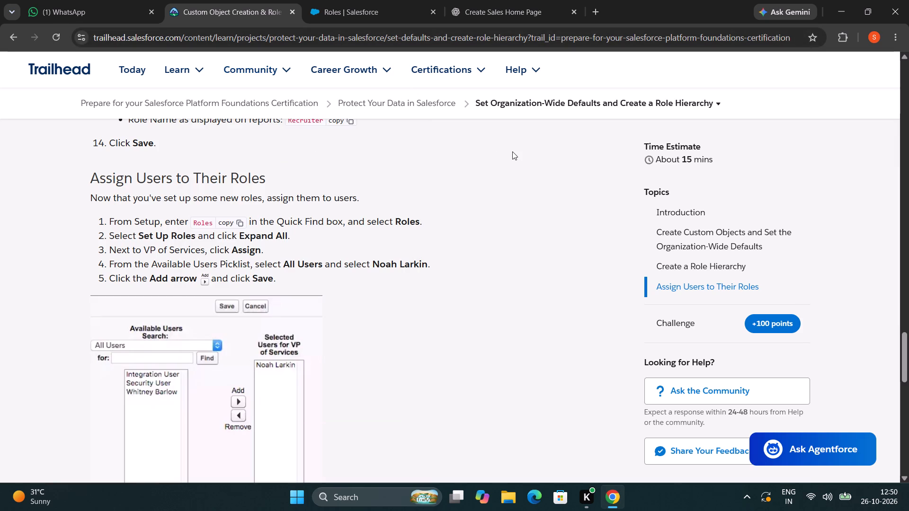
{"action": "left_click", "coordinate": [313, 11]}
{"action": "left_click", "coordinate": [38, 172]}
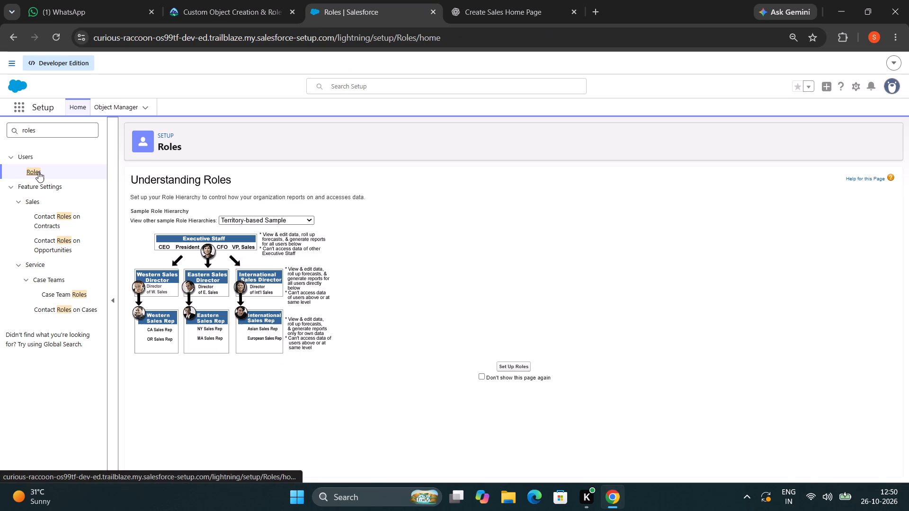
{"action": "left_click", "coordinate": [508, 363]}
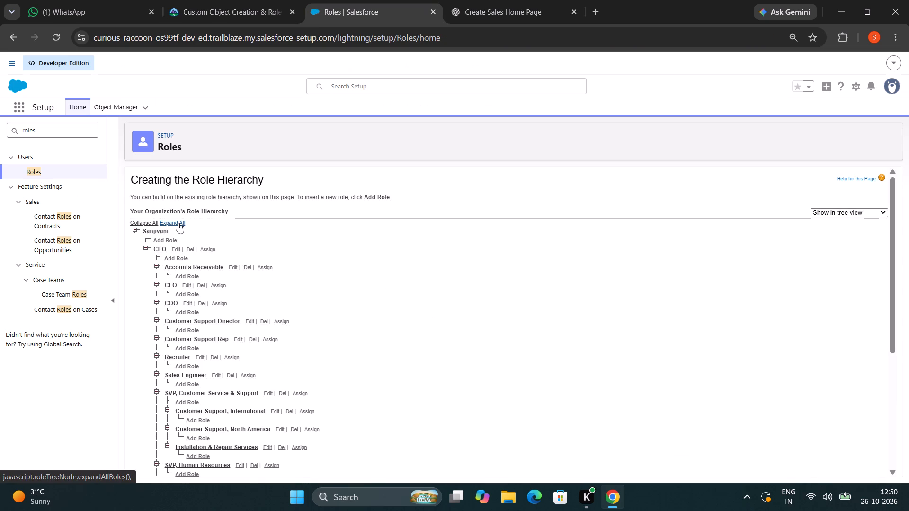
{"action": "left_click", "coordinate": [178, 223]}
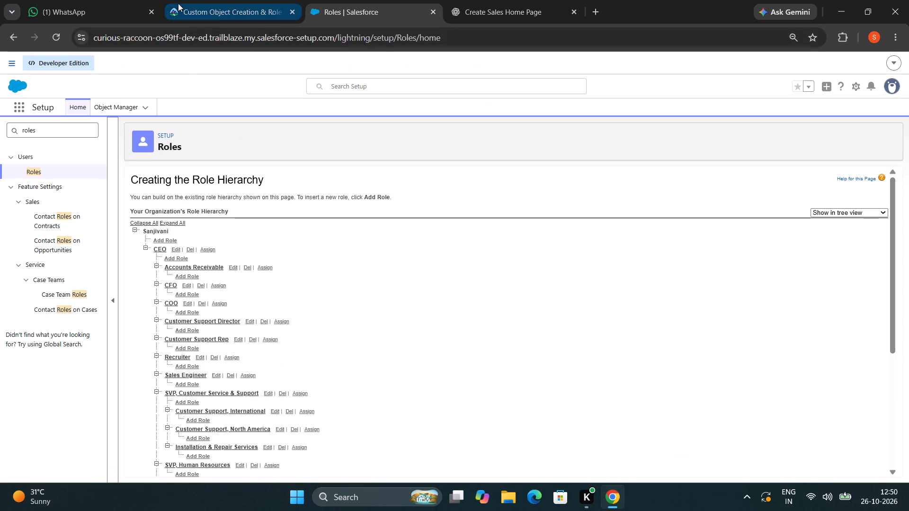
Open the user assignment page for the VP of Services role in the role hierarchy.
{"action": "left_click", "coordinate": [207, 8]}
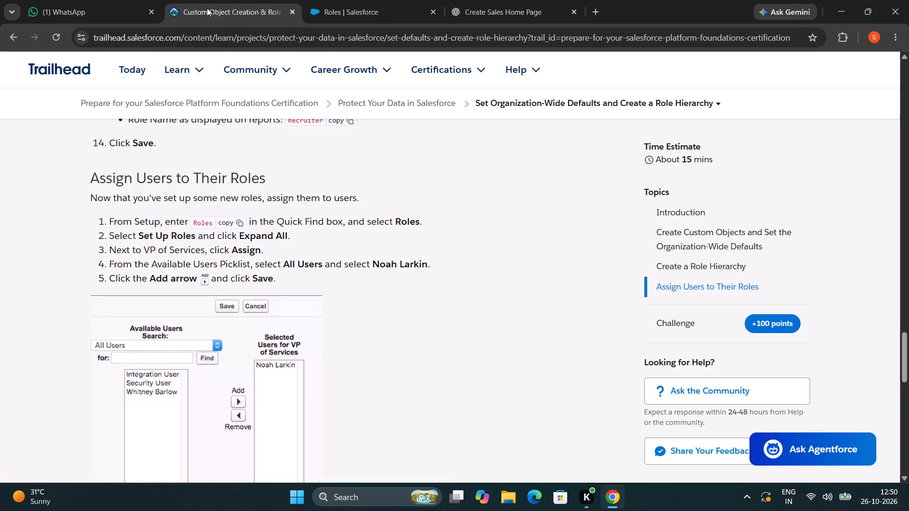
{"action": "left_click", "coordinate": [364, 15]}
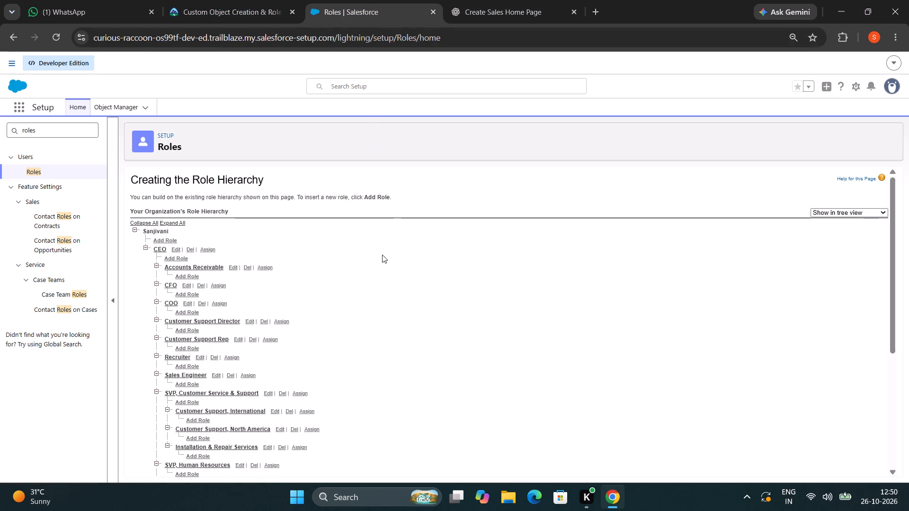
{"action": "scroll", "coordinate": [382, 255], "scroll_direction": "down", "scroll_amount": 2}
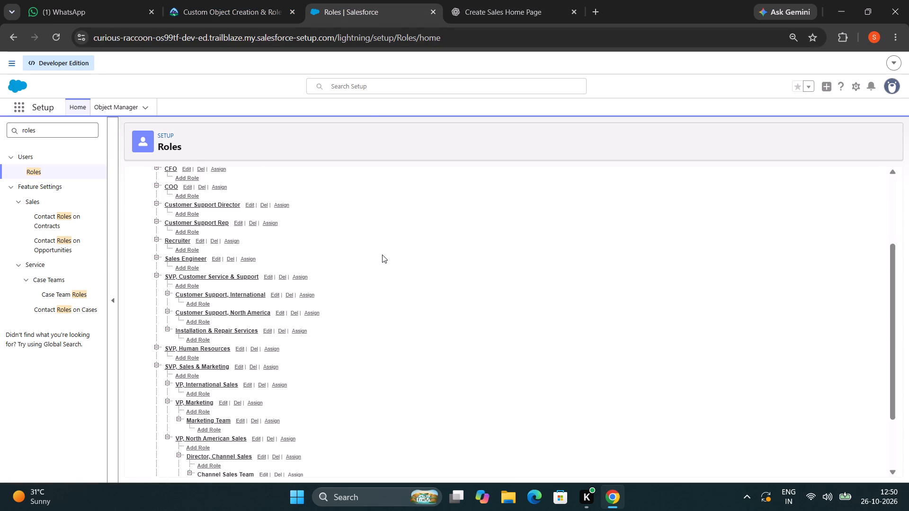
{"action": "scroll", "coordinate": [382, 255], "scroll_direction": "down", "scroll_amount": 1}
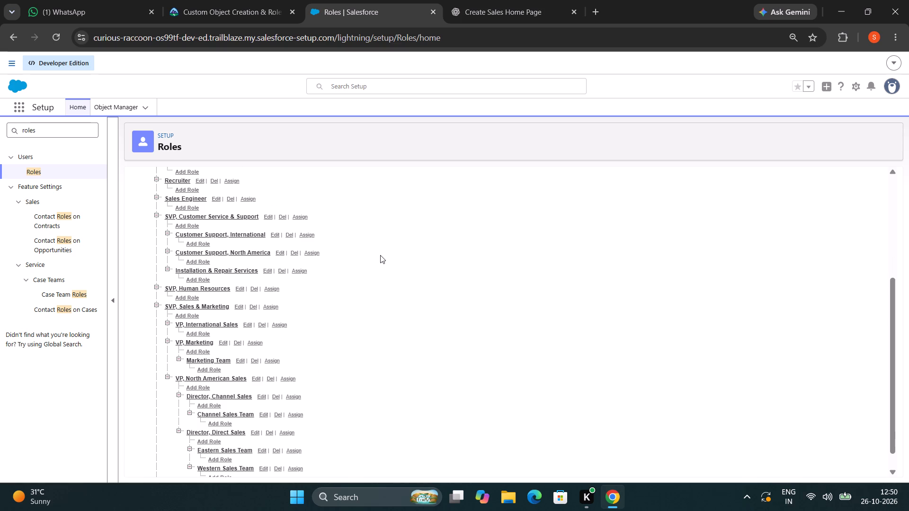
{"action": "scroll", "coordinate": [304, 282], "scroll_direction": "down", "scroll_amount": 2}
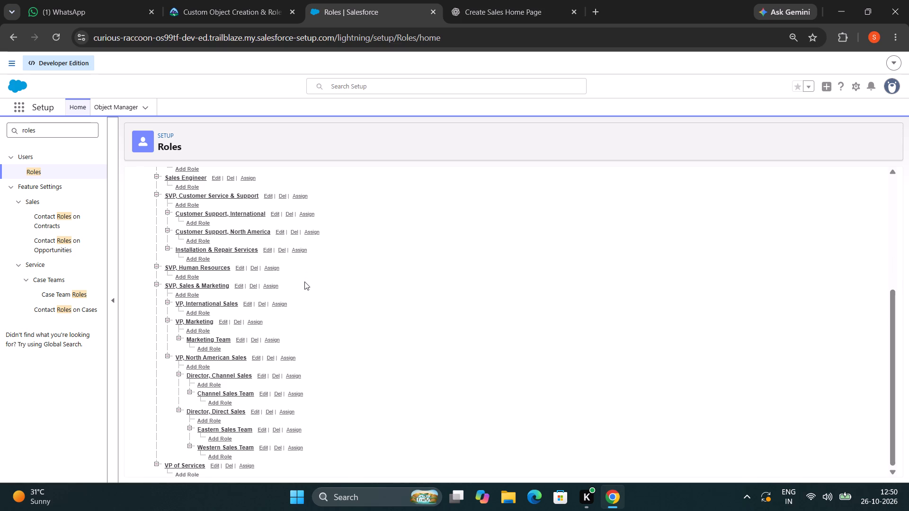
{"action": "scroll", "coordinate": [304, 282], "scroll_direction": "down", "scroll_amount": 1}
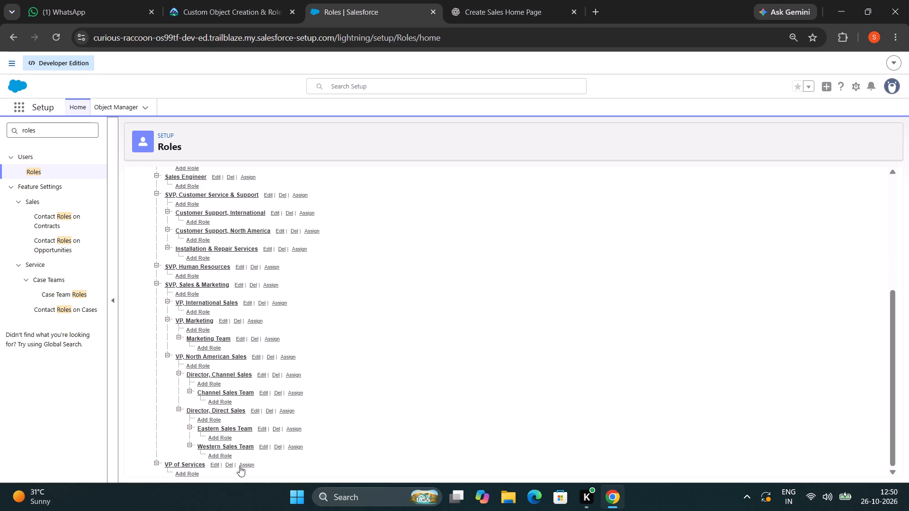
{"action": "left_click", "coordinate": [248, 465]}
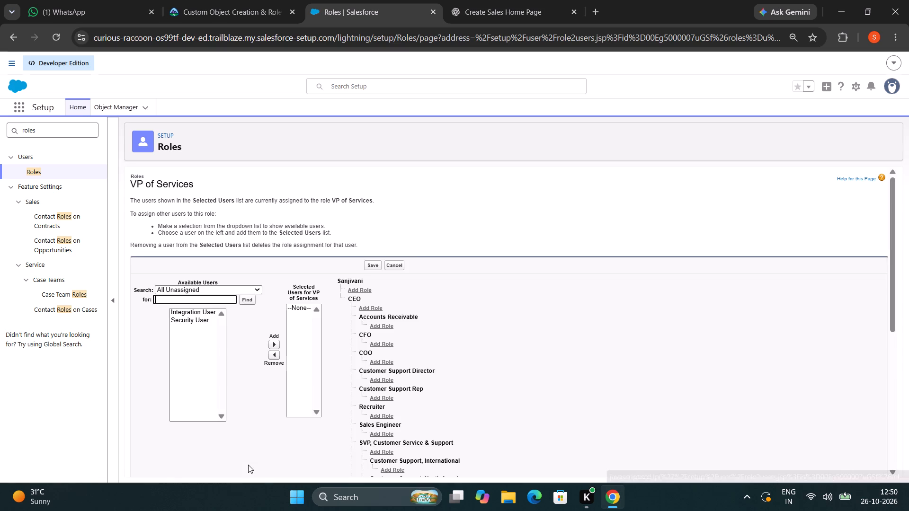
Following the Trailhead instructions, assign the sample user Noah from the All Users list to the VP of Services role and save.
{"action": "left_click", "coordinate": [224, 6]}
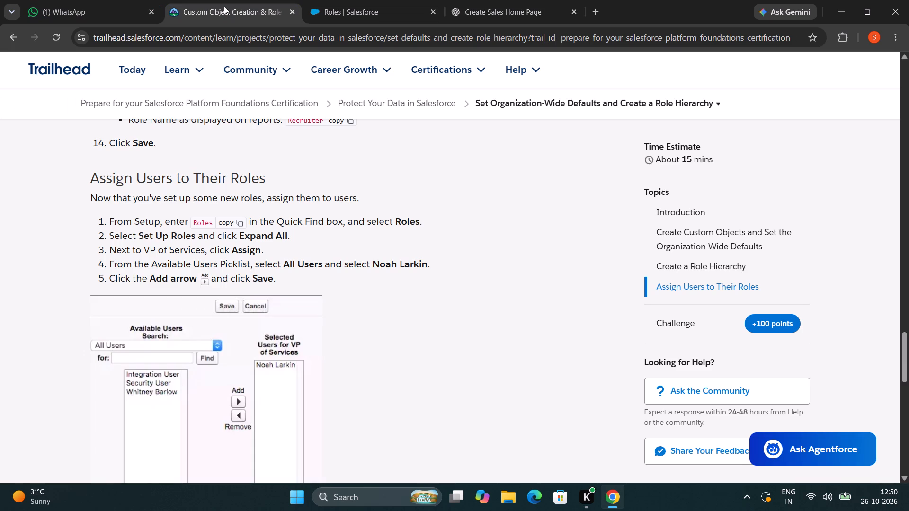
{"action": "left_click", "coordinate": [383, 4]}
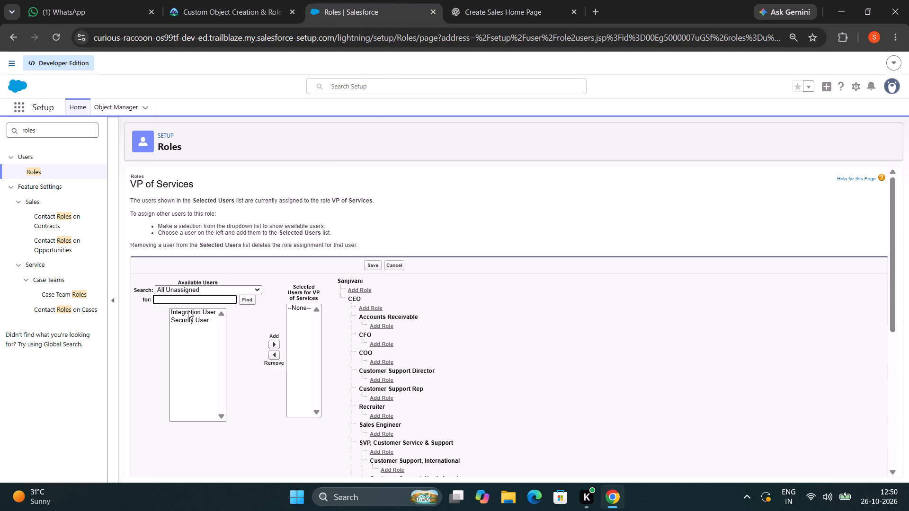
{"action": "left_click", "coordinate": [201, 288]}
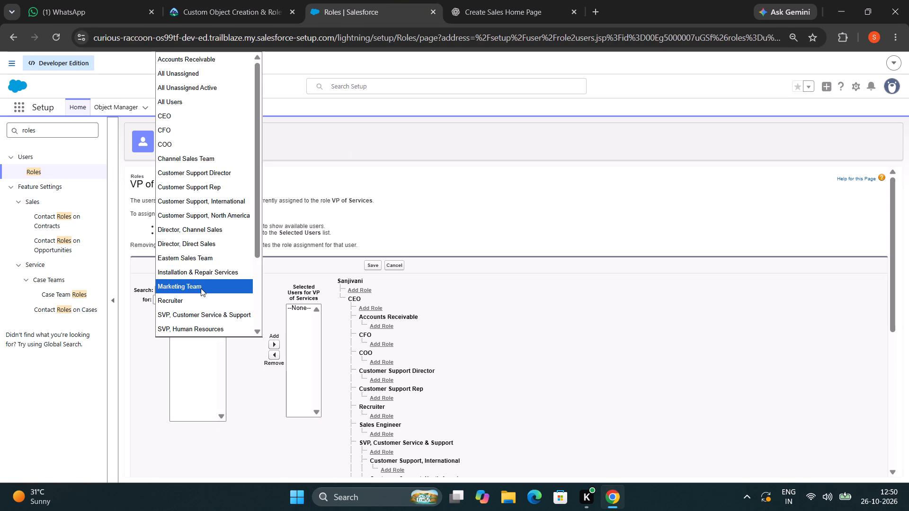
{"action": "left_click", "coordinate": [179, 96]}
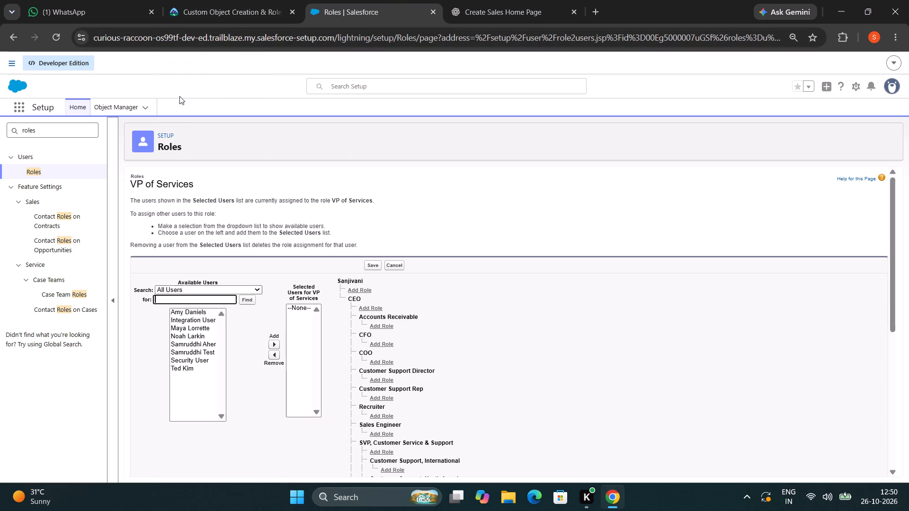
{"action": "left_click", "coordinate": [189, 335]}
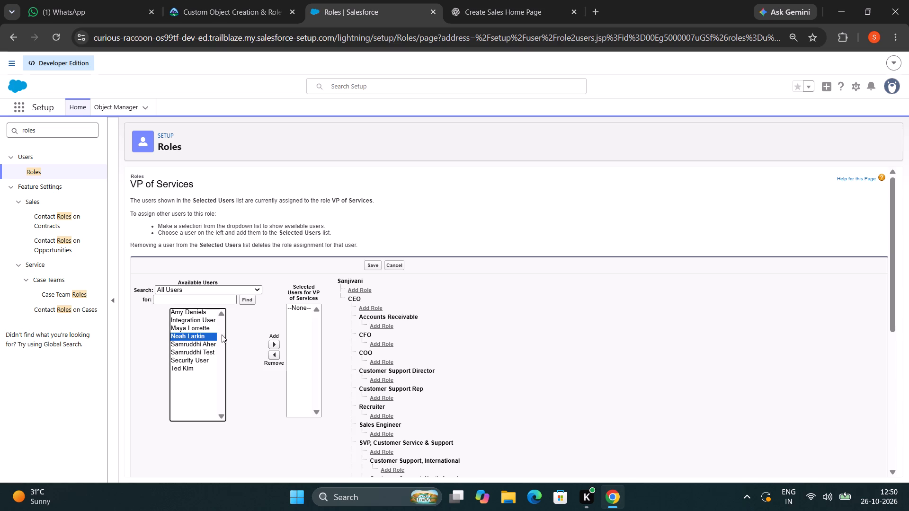
{"action": "left_click", "coordinate": [216, 0]}
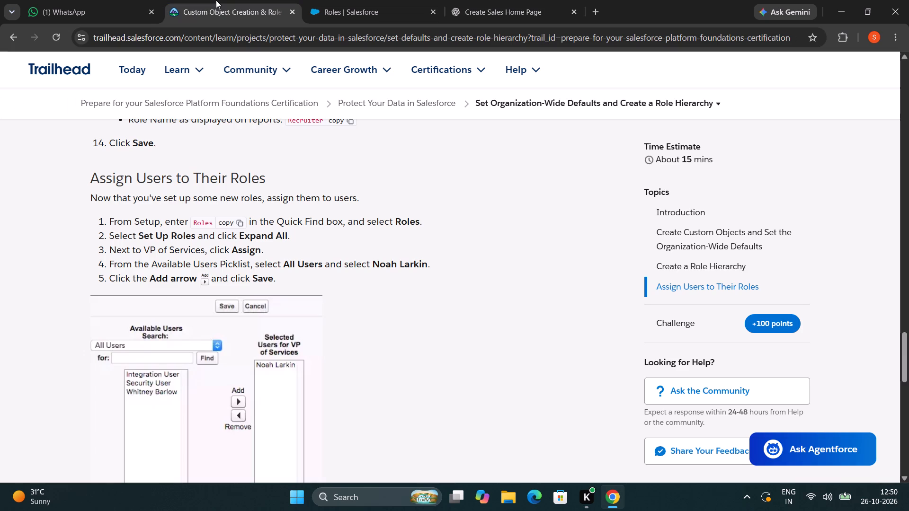
{"action": "left_click", "coordinate": [335, 8]}
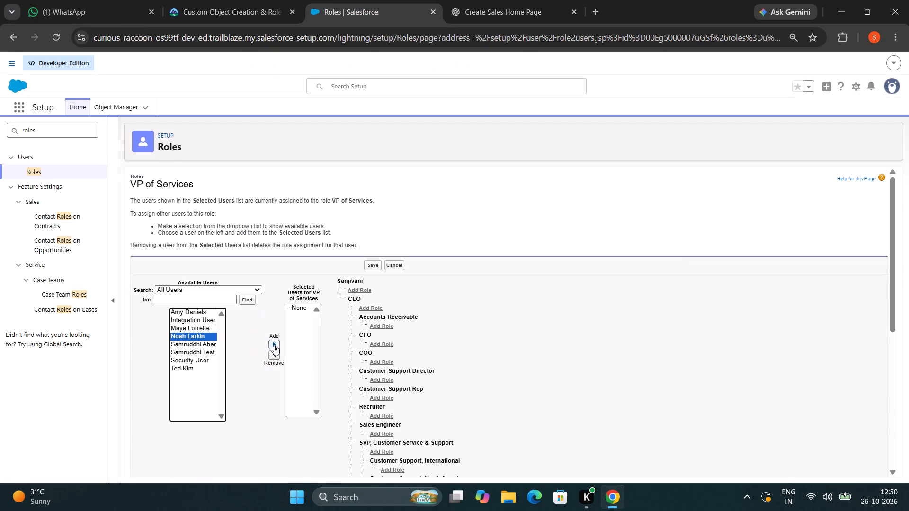
{"action": "left_click", "coordinate": [274, 345]}
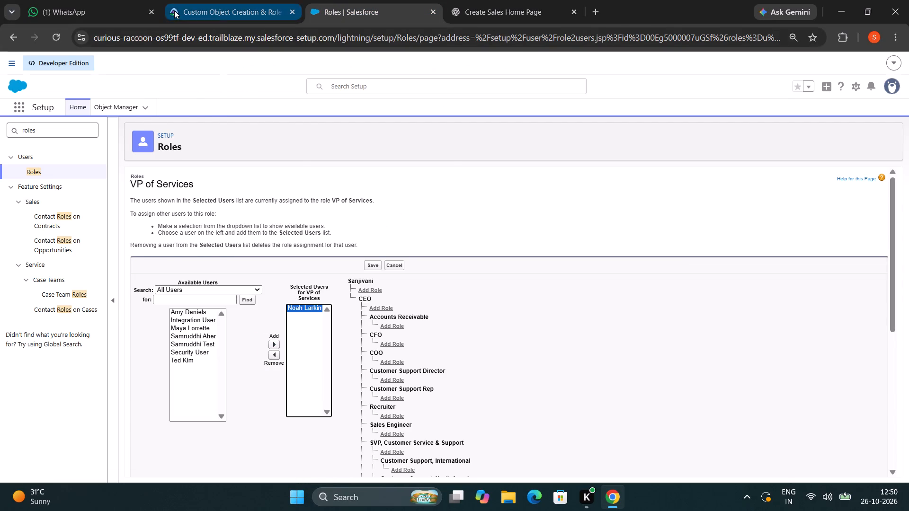
{"action": "left_click", "coordinate": [174, 10]}
{"action": "scroll", "coordinate": [540, 342], "scroll_direction": "down", "scroll_amount": 3}
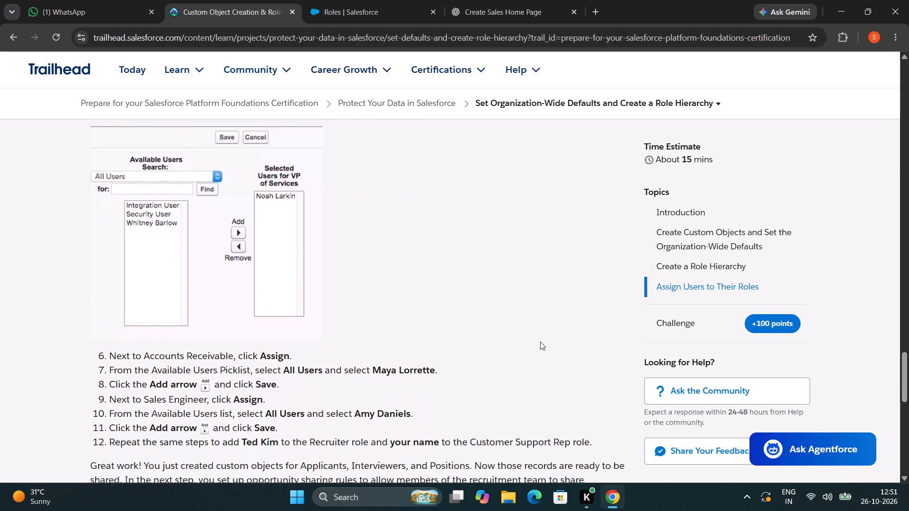
{"action": "scroll", "coordinate": [540, 342], "scroll_direction": "down", "scroll_amount": 1}
{"action": "left_click", "coordinate": [331, 10]}
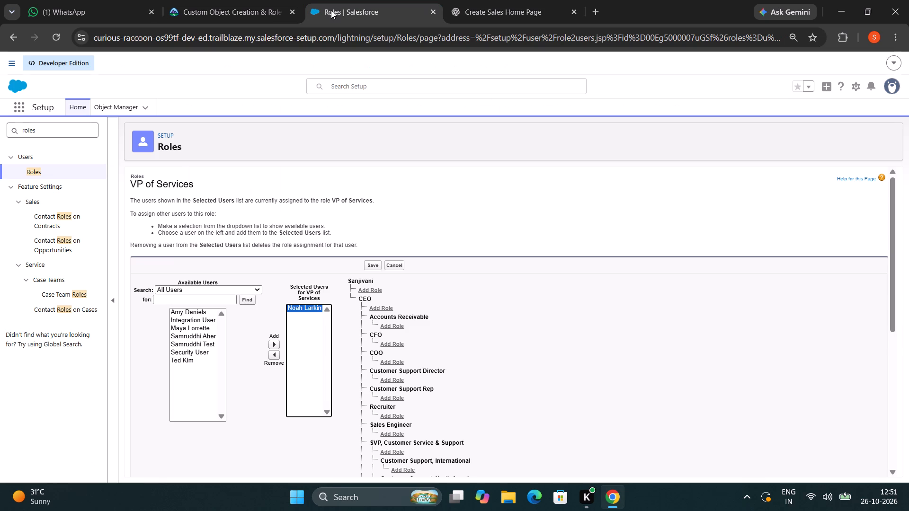
{"action": "left_click", "coordinate": [373, 266]}
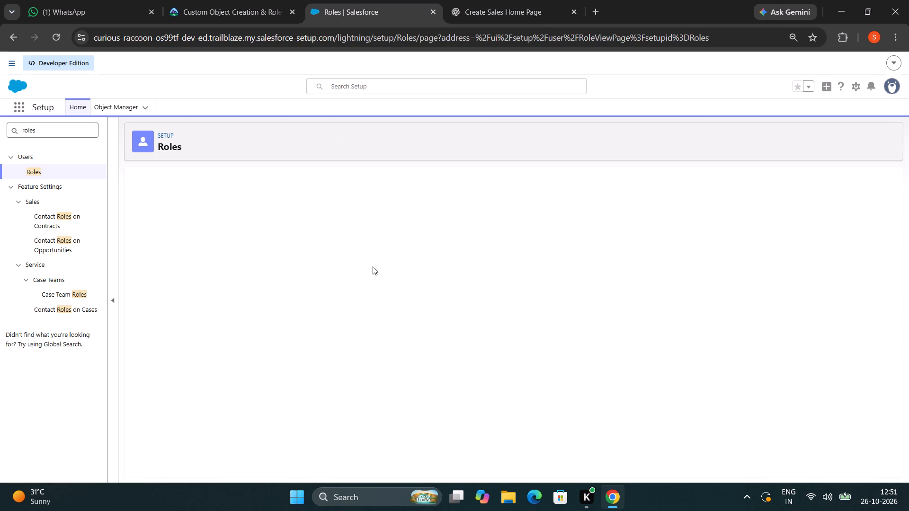
Assign the sample user Maya from the All Users list to the Accounts Receivable role, as Trailhead instructs, and save.
{"action": "left_click", "coordinate": [185, 2]}
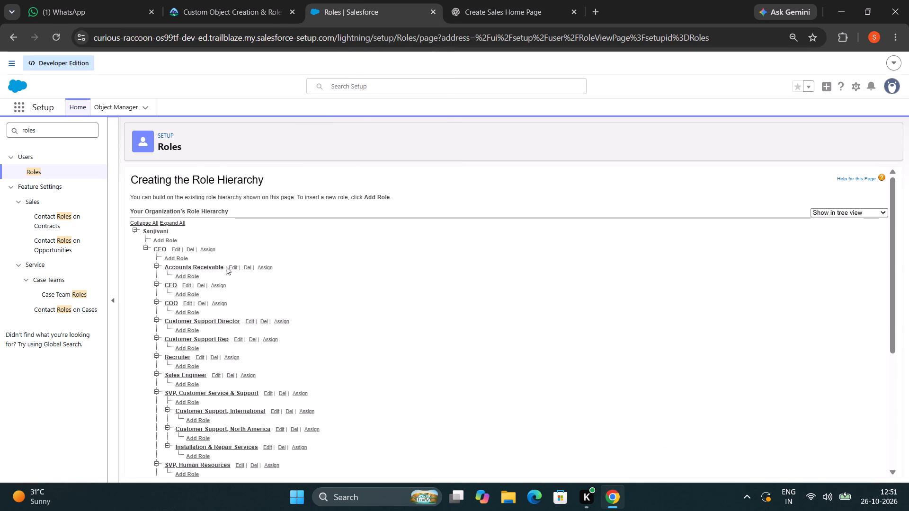
{"action": "left_click", "coordinate": [267, 265]}
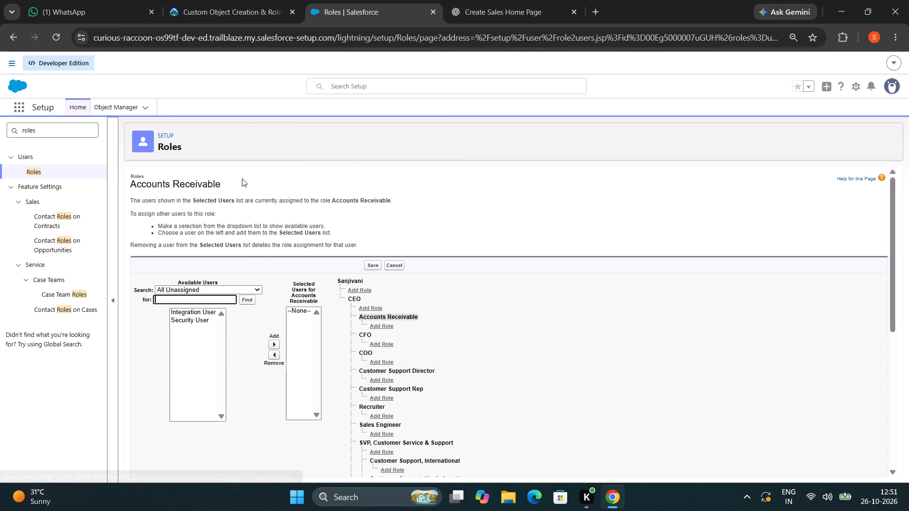
{"action": "left_click", "coordinate": [247, 1]}
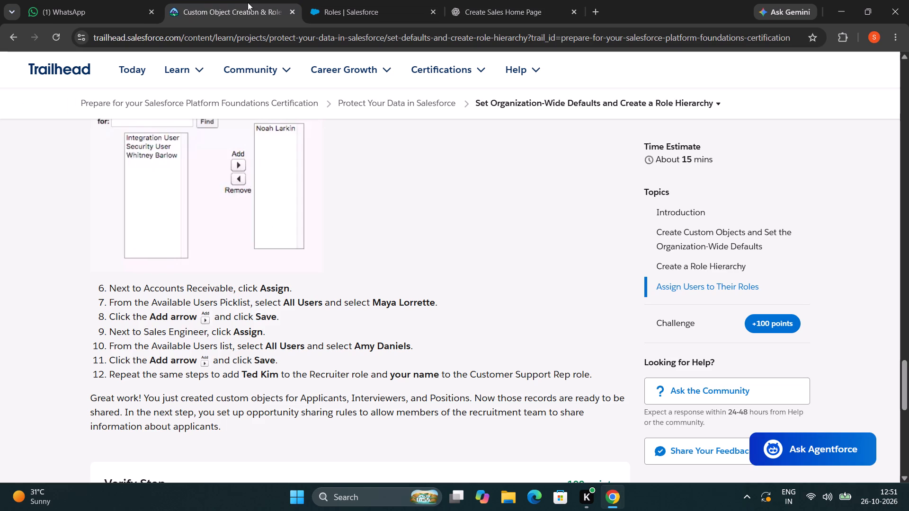
{"action": "left_click", "coordinate": [328, 2]}
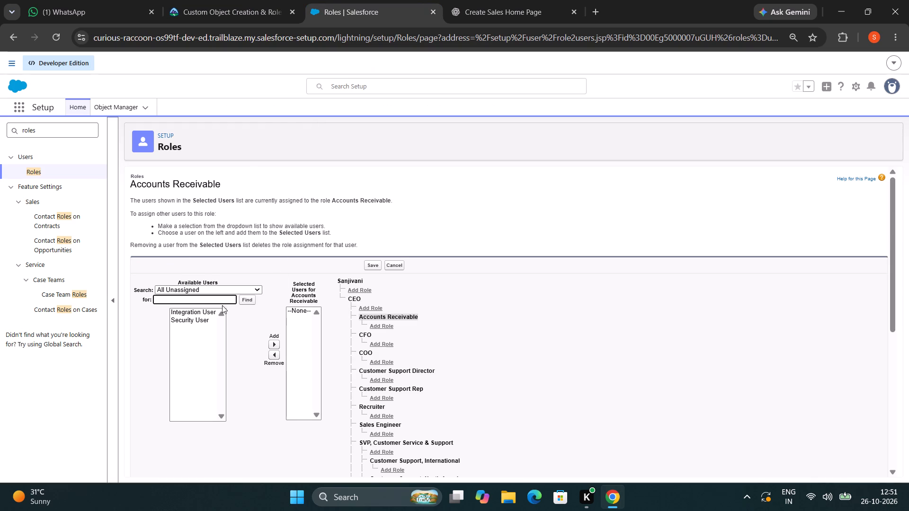
{"action": "left_click", "coordinate": [229, 293]}
{"action": "left_click", "coordinate": [192, 101]}
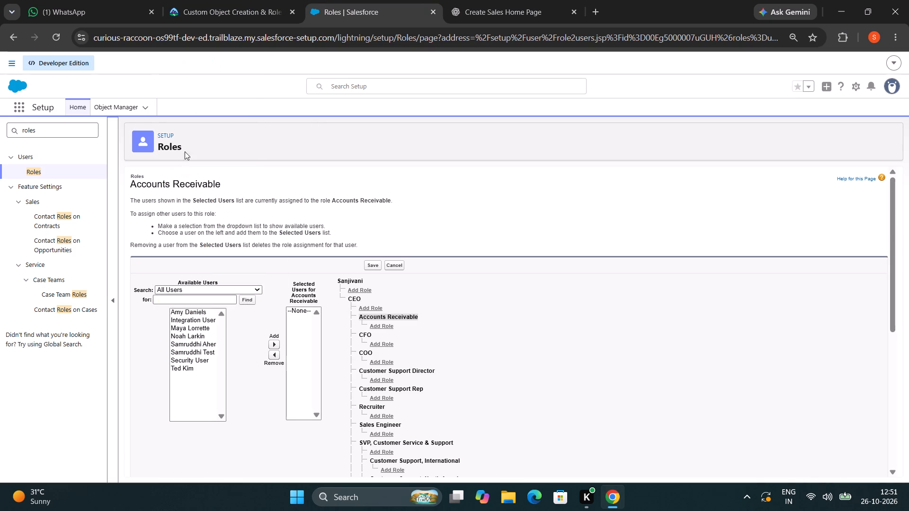
{"action": "left_click", "coordinate": [179, 327]}
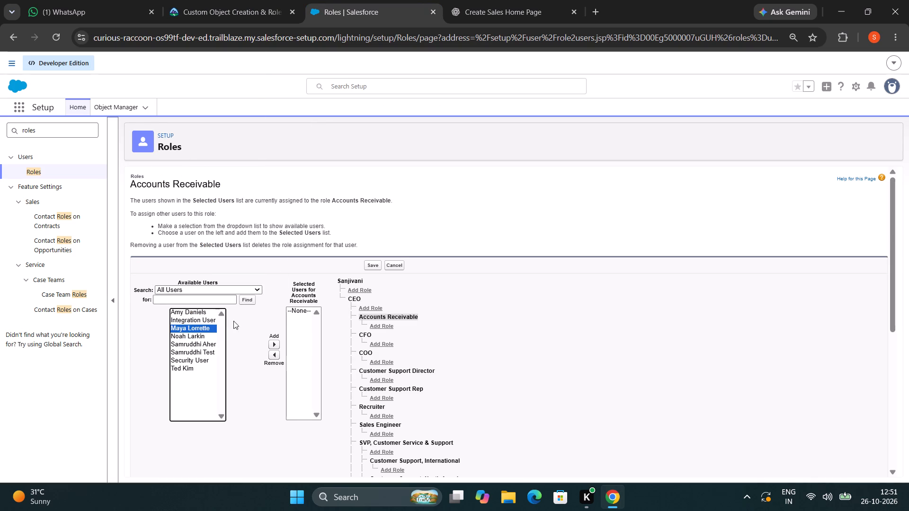
{"action": "left_click", "coordinate": [211, 15]}
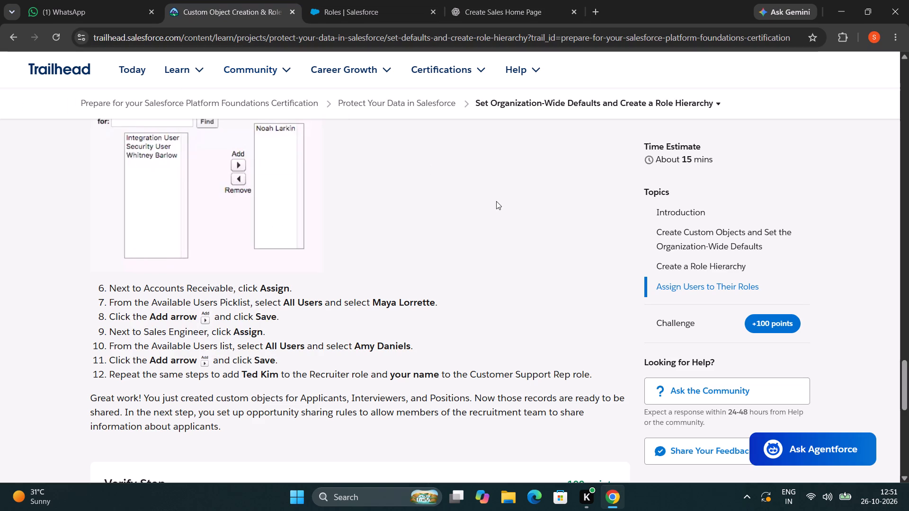
{"action": "scroll", "coordinate": [496, 201], "scroll_direction": "down", "scroll_amount": 1}
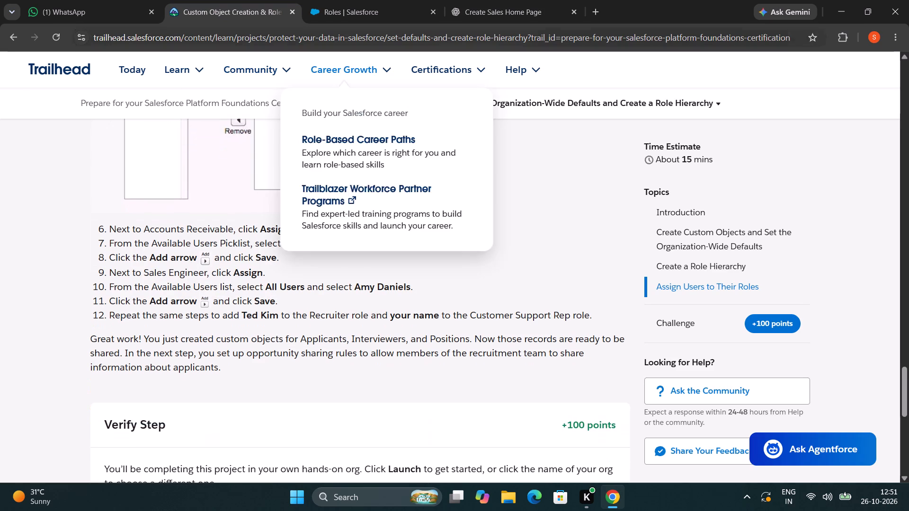
{"action": "left_click", "coordinate": [357, 7]}
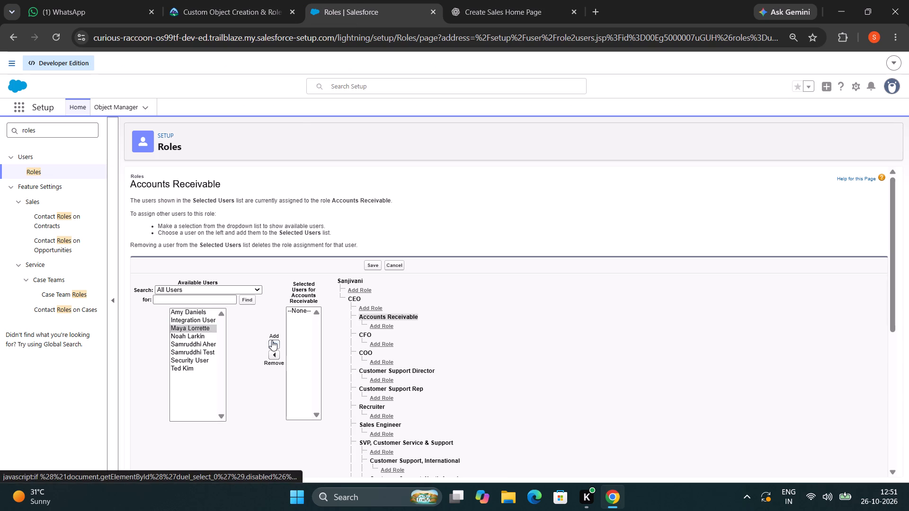
{"action": "left_click", "coordinate": [272, 340]}
{"action": "left_click", "coordinate": [373, 266]}
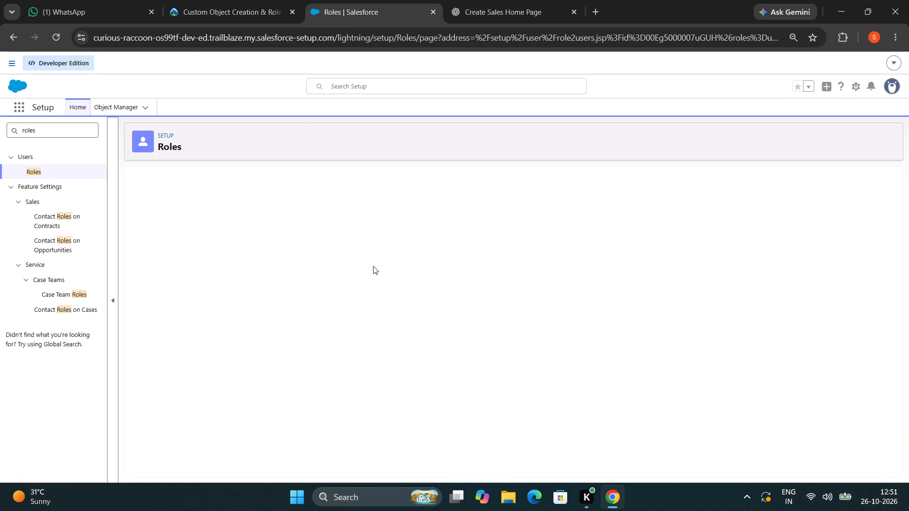
Assign the sample user Amy from the All Users list to the Sales Engineer role, as Trailhead instructs, and save.
{"action": "left_click", "coordinate": [264, 3]}
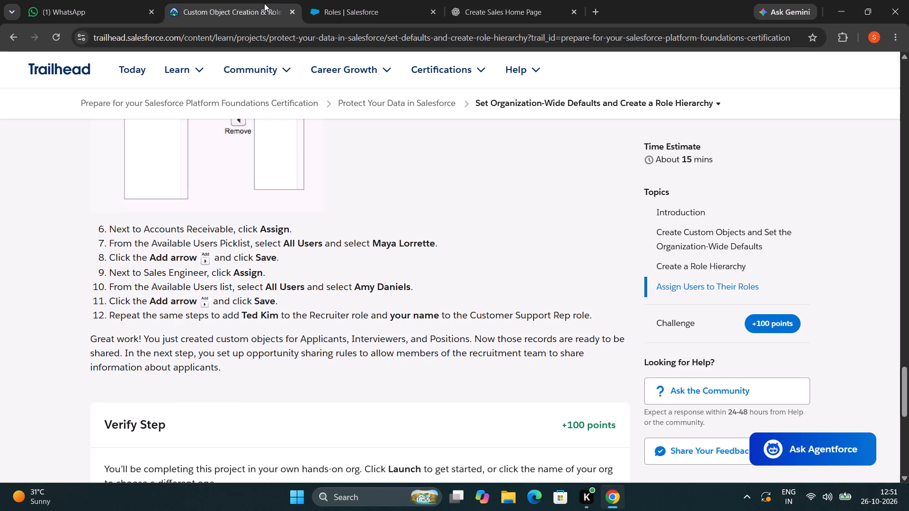
{"action": "left_click", "coordinate": [357, 8]}
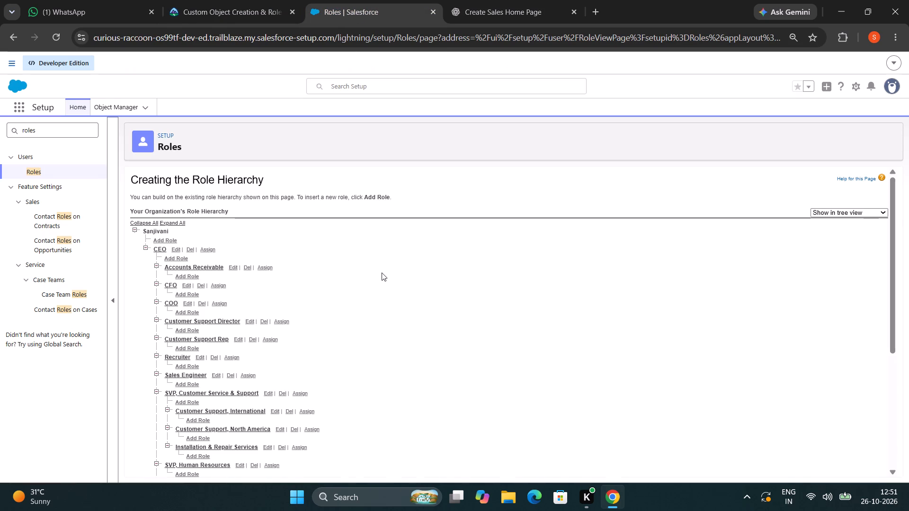
{"action": "scroll", "coordinate": [382, 273], "scroll_direction": "down", "scroll_amount": 1}
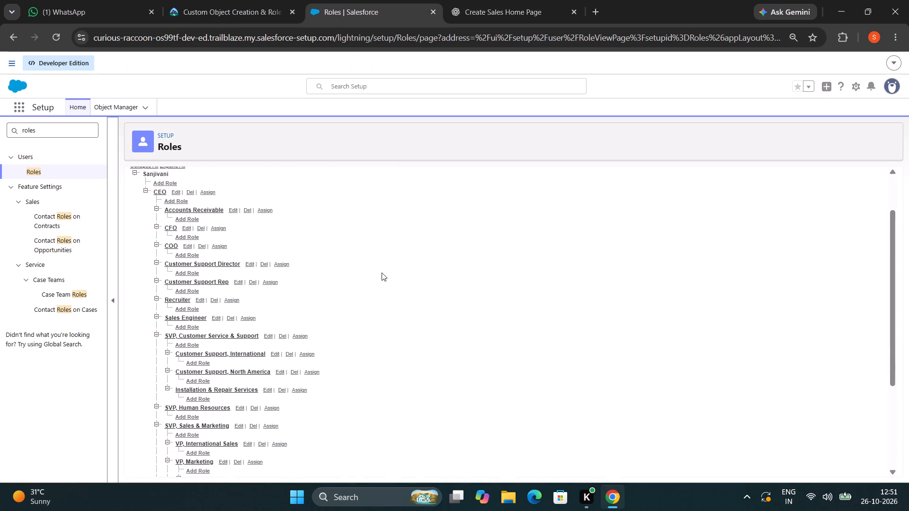
{"action": "scroll", "coordinate": [382, 273], "scroll_direction": "down", "scroll_amount": 1}
{"action": "left_click", "coordinate": [244, 255]}
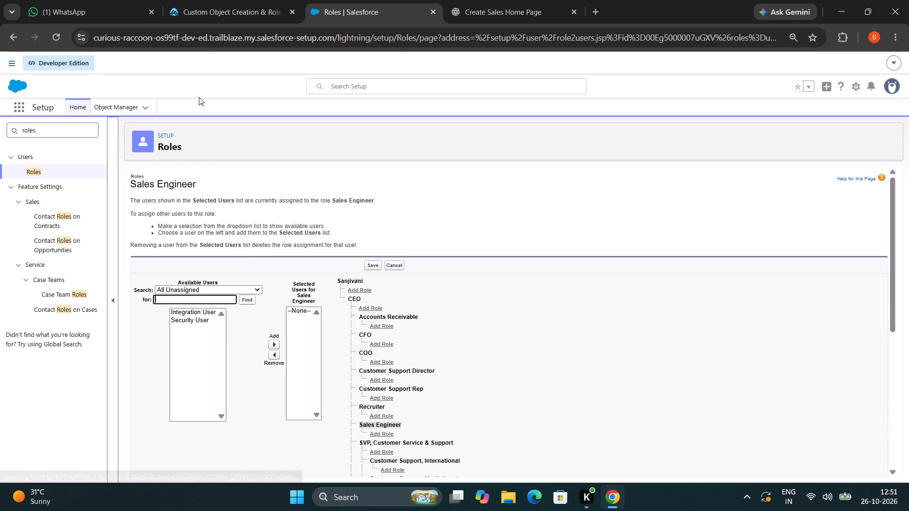
{"action": "left_click", "coordinate": [218, 0]}
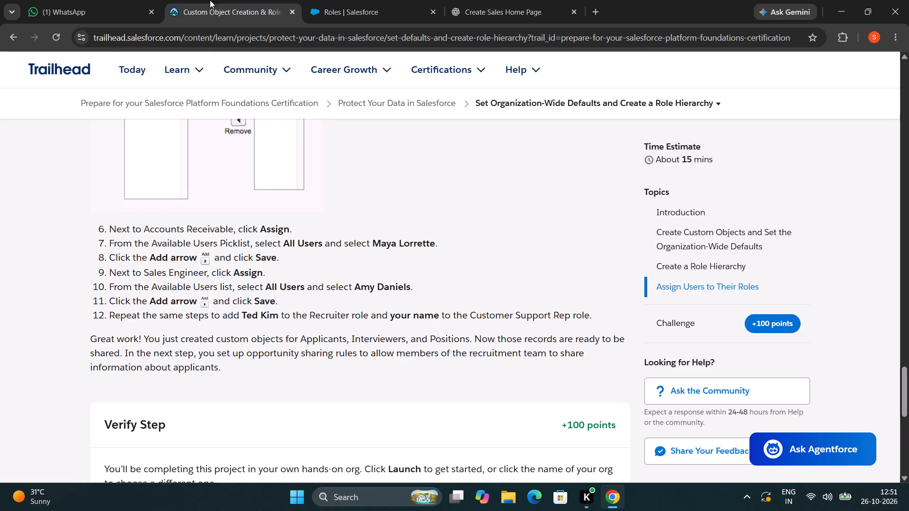
{"action": "left_click", "coordinate": [325, 10]}
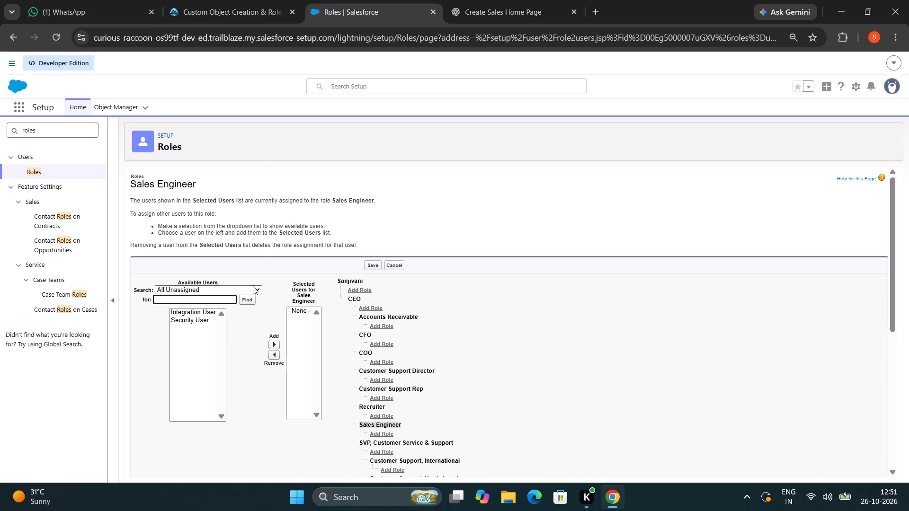
{"action": "left_click", "coordinate": [253, 290]}
{"action": "left_click", "coordinate": [213, 100]}
{"action": "left_click", "coordinate": [201, 310]}
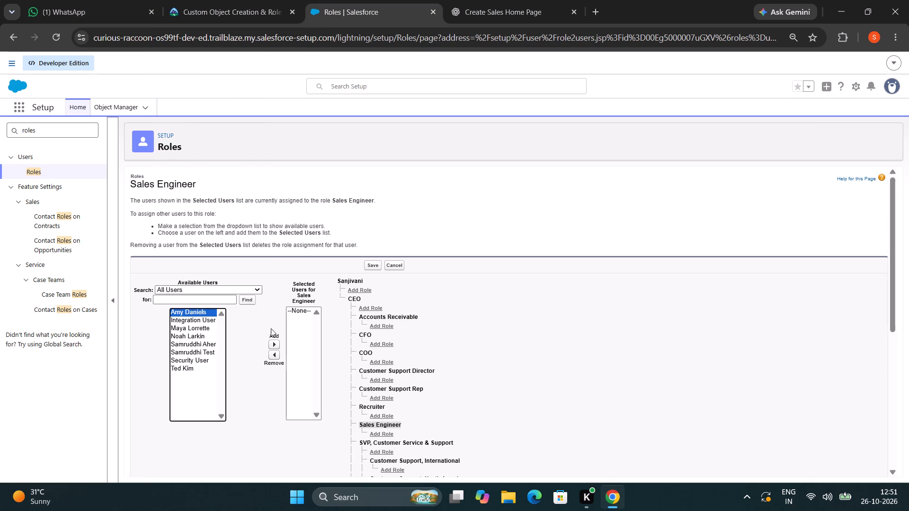
{"action": "left_click", "coordinate": [268, 342]}
{"action": "left_click", "coordinate": [272, 342]}
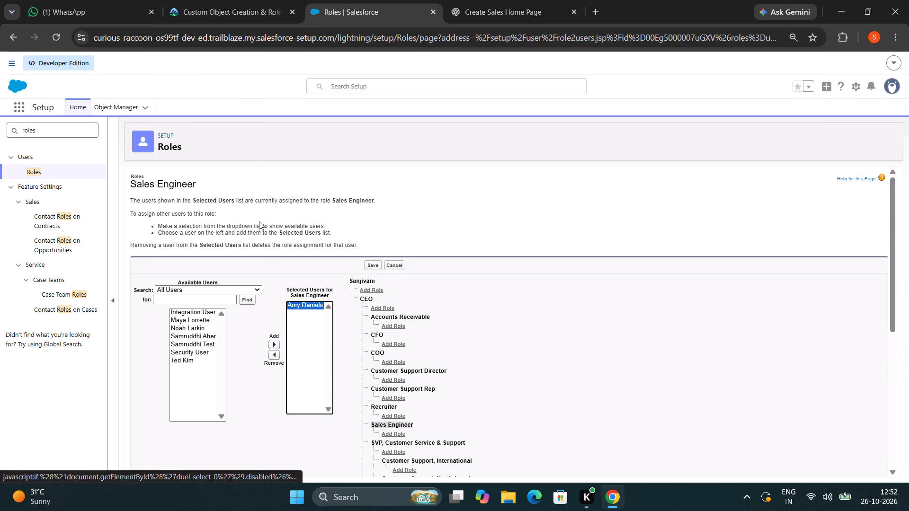
{"action": "left_click", "coordinate": [234, 9]}
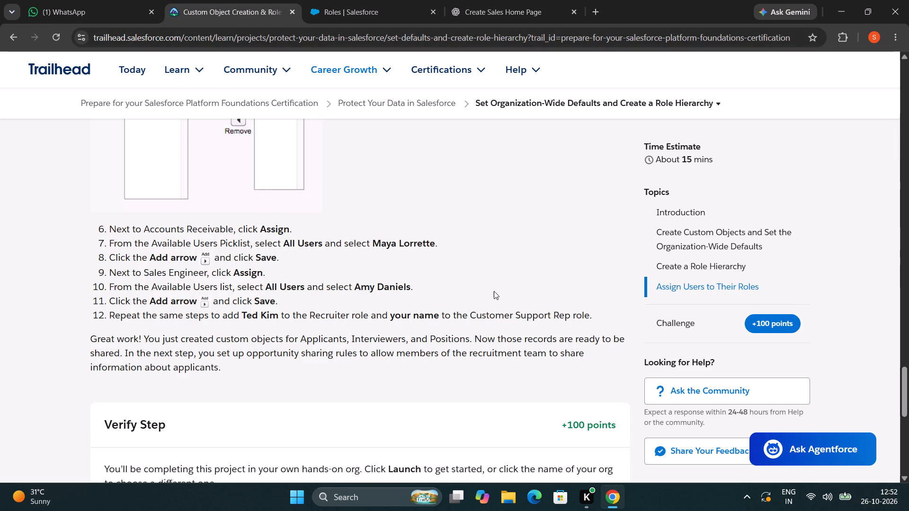
{"action": "scroll", "coordinate": [494, 291], "scroll_direction": "down", "scroll_amount": 2}
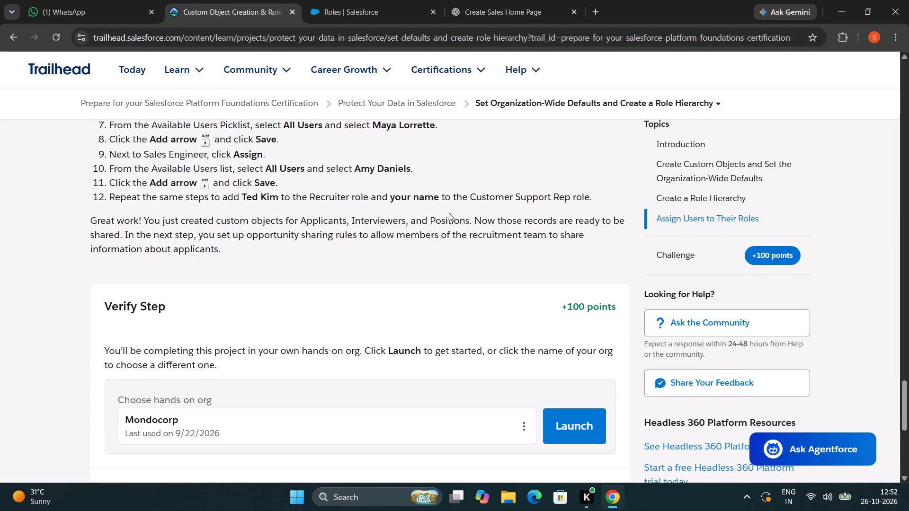
{"action": "left_click", "coordinate": [347, 9]}
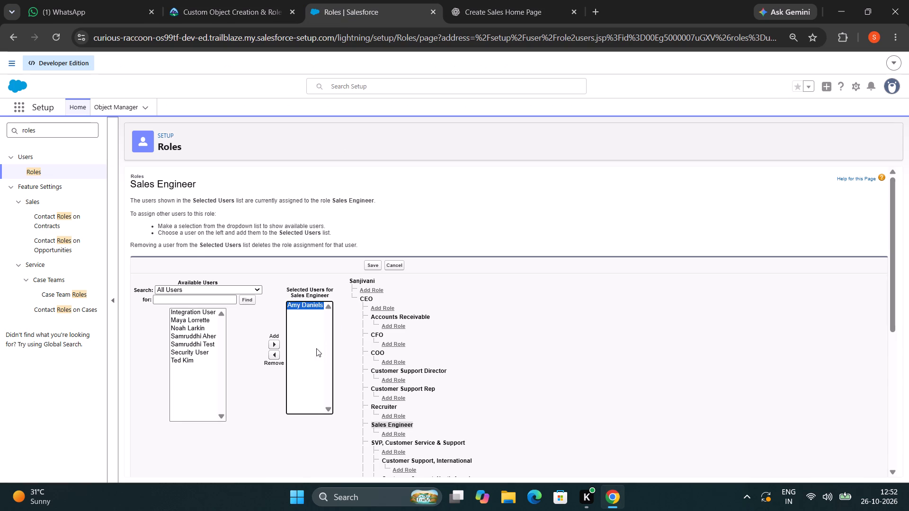
{"action": "left_click", "coordinate": [368, 266]}
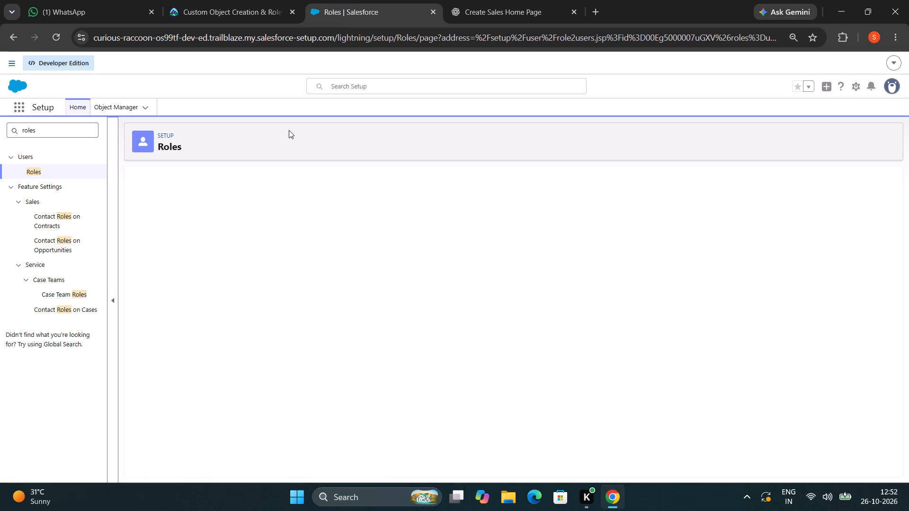
Assign the sample user Ted from the All Users list to the Recruiter role, as Trailhead instructs, and save.
{"action": "left_click", "coordinate": [233, 0]}
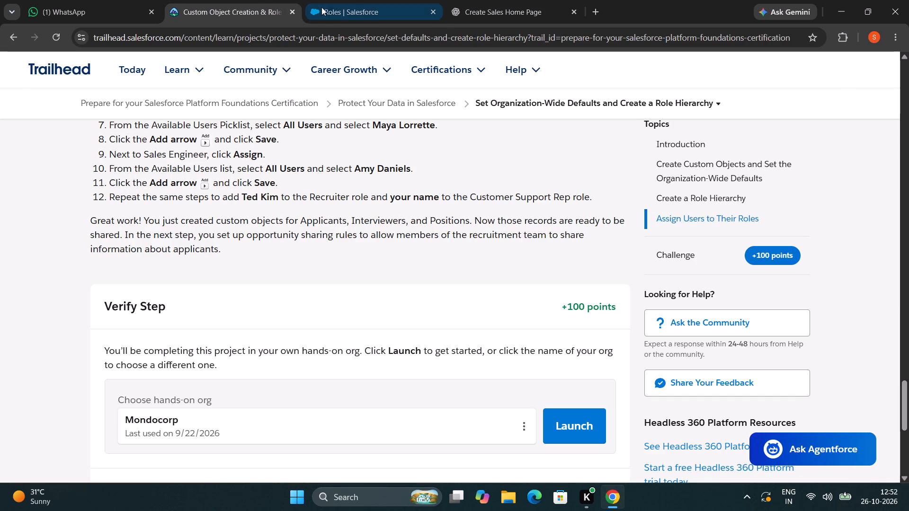
{"action": "left_click", "coordinate": [358, 9]}
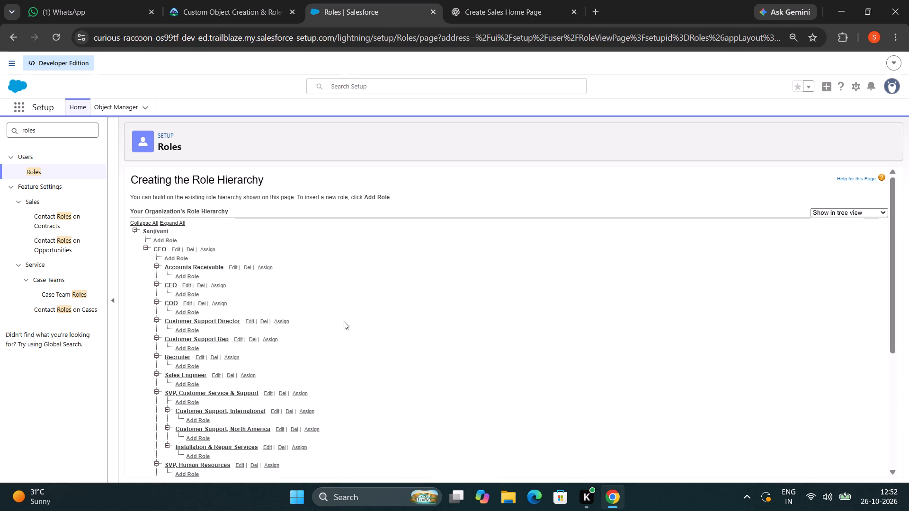
{"action": "left_click", "coordinate": [235, 357]}
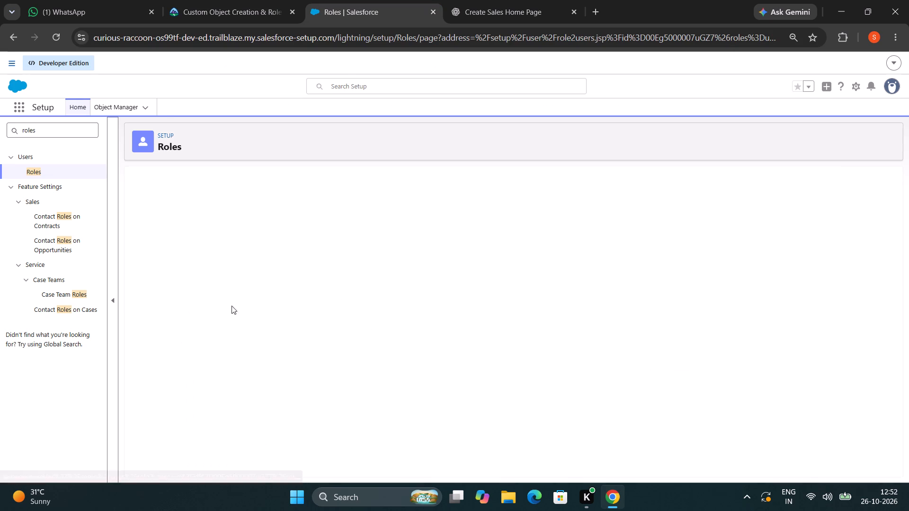
{"action": "left_click", "coordinate": [224, 290]}
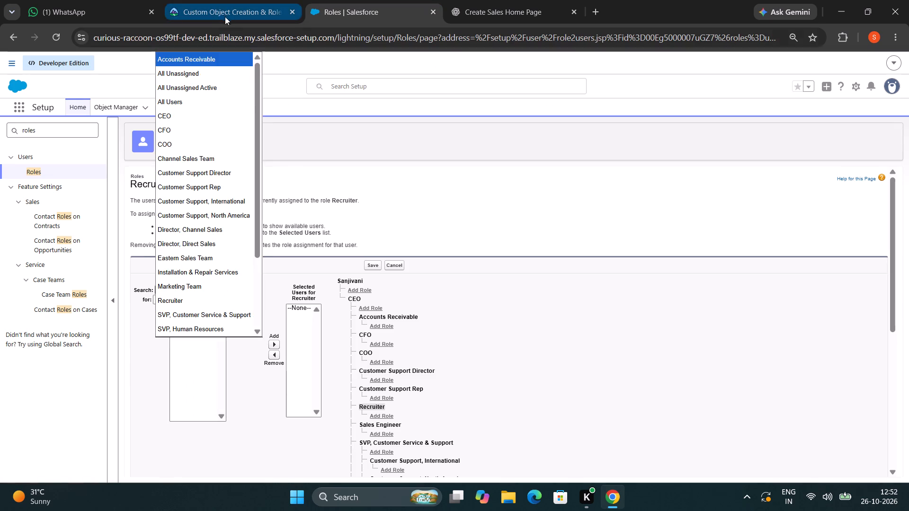
{"action": "left_click", "coordinate": [208, 107]}
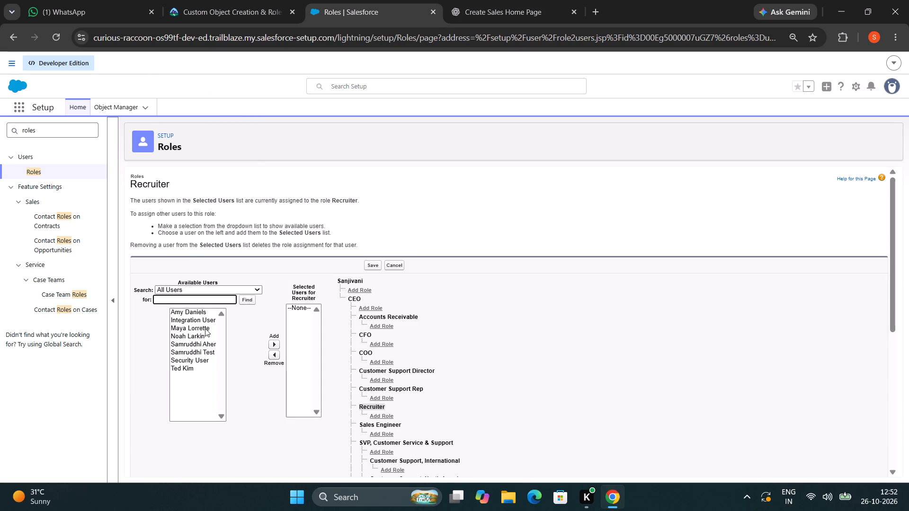
{"action": "left_click", "coordinate": [196, 369]}
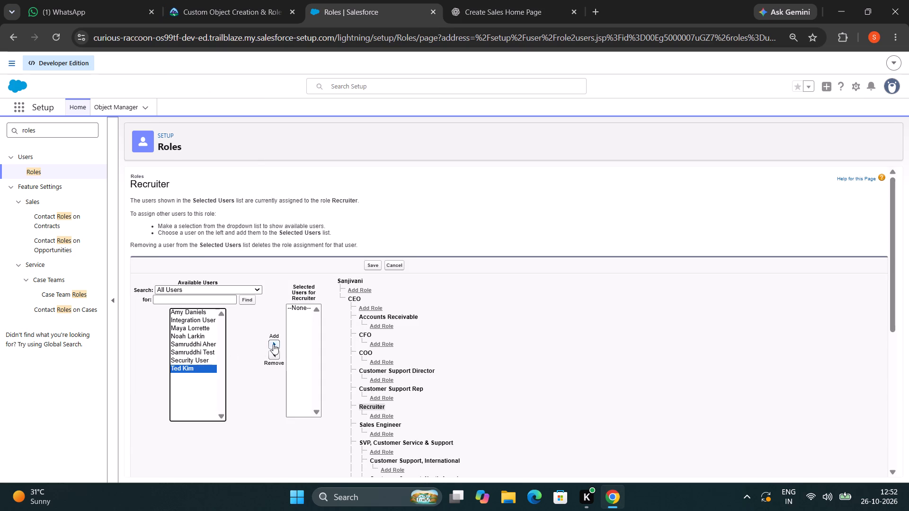
{"action": "left_click", "coordinate": [273, 344]}
{"action": "left_click", "coordinate": [368, 262]}
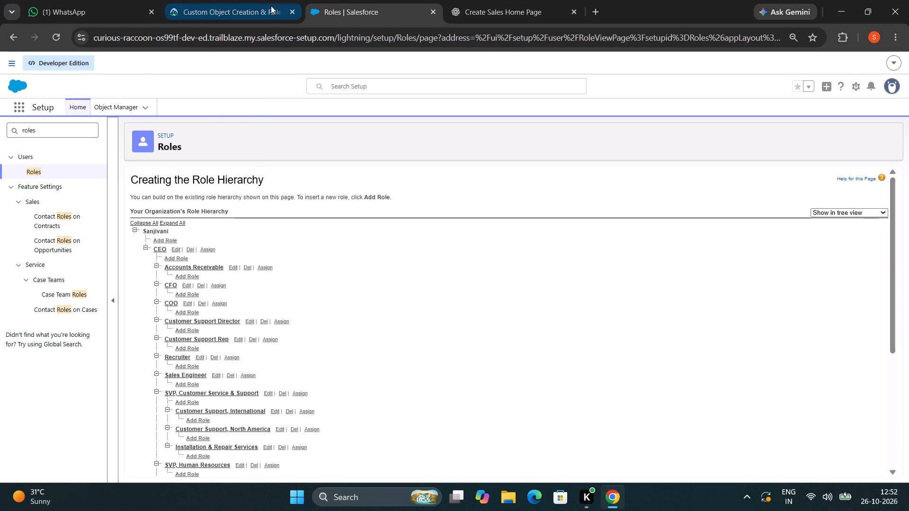
Assign the org owner's own user from the All Users list to the Customer Support Rep role, as Trailhead instructs, and save.
{"action": "left_click", "coordinate": [250, 6]}
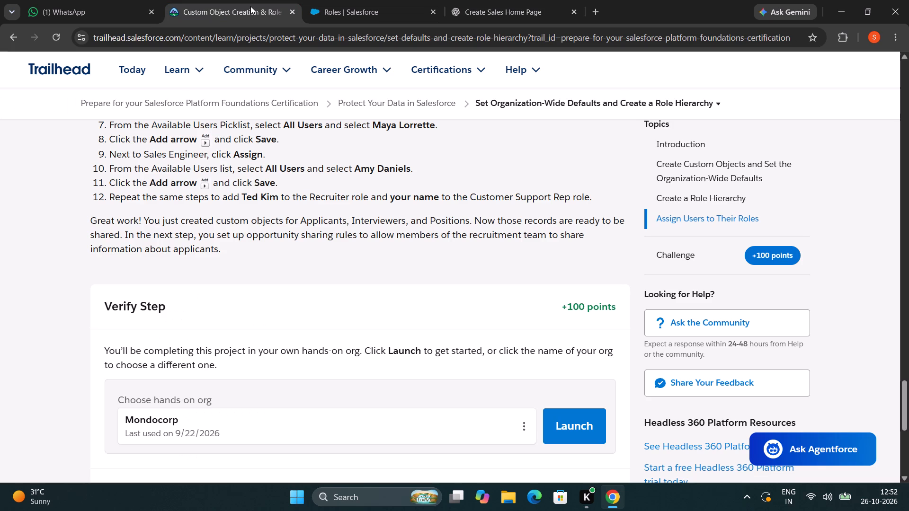
{"action": "left_click", "coordinate": [338, 7]}
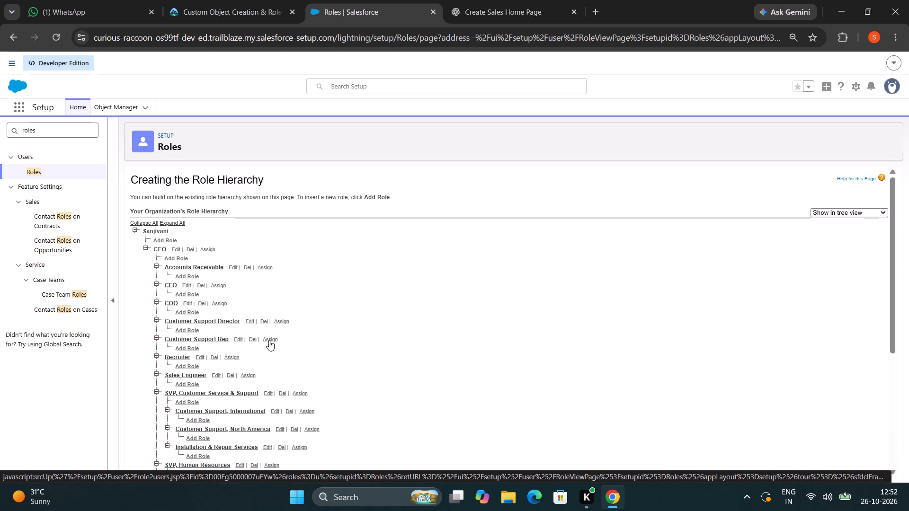
{"action": "left_click", "coordinate": [249, 0]}
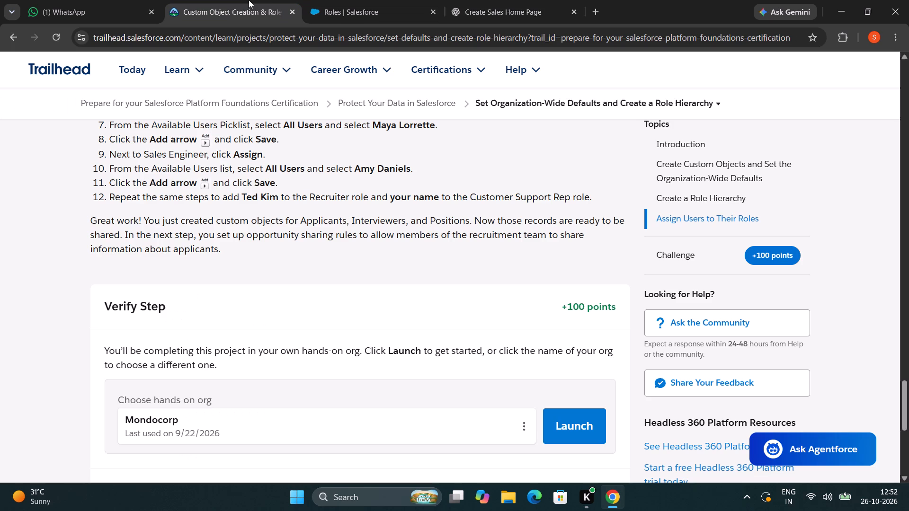
{"action": "left_click", "coordinate": [358, 10]}
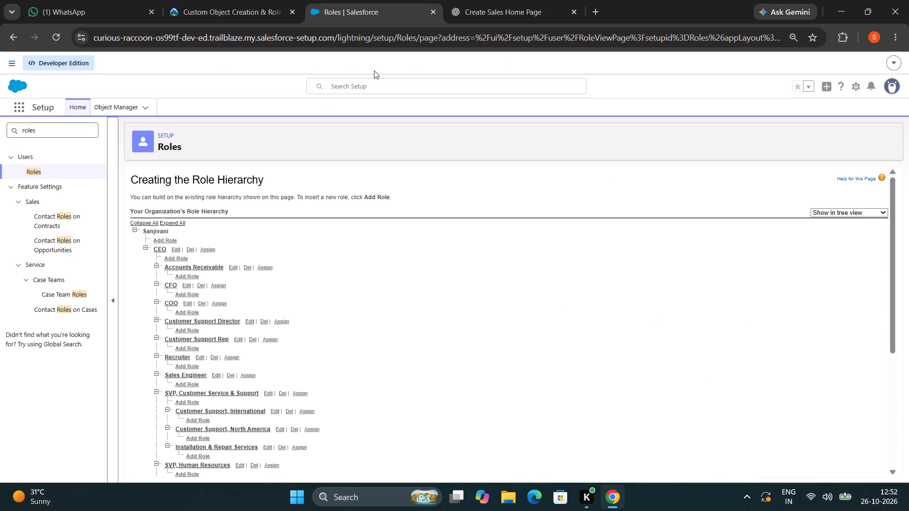
{"action": "left_click", "coordinate": [271, 337]}
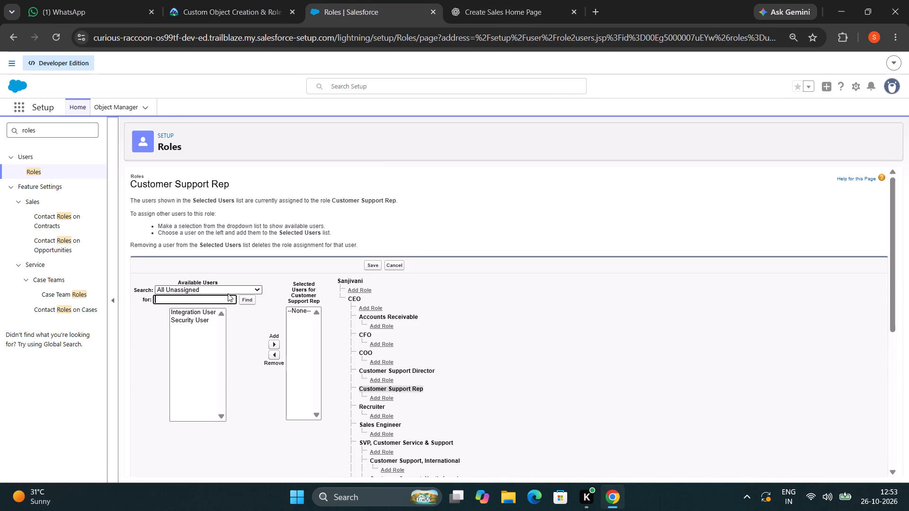
{"action": "scroll", "coordinate": [227, 290], "scroll_direction": "down", "scroll_amount": 1}
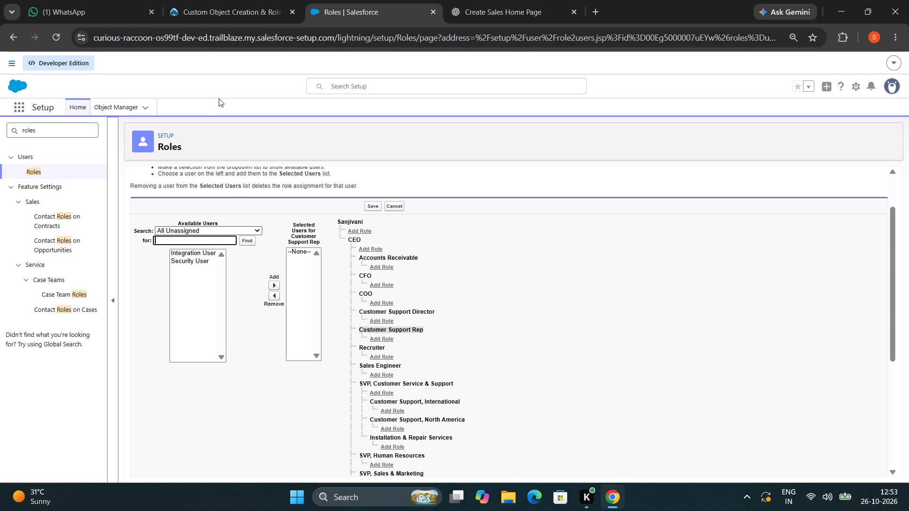
{"action": "left_click", "coordinate": [218, 231]}
{"action": "left_click", "coordinate": [213, 284]}
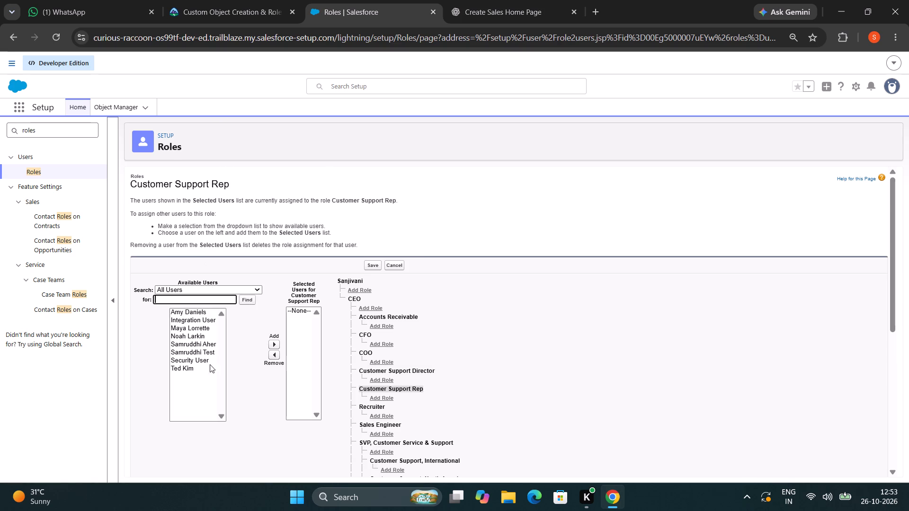
{"action": "left_click", "coordinate": [210, 344]}
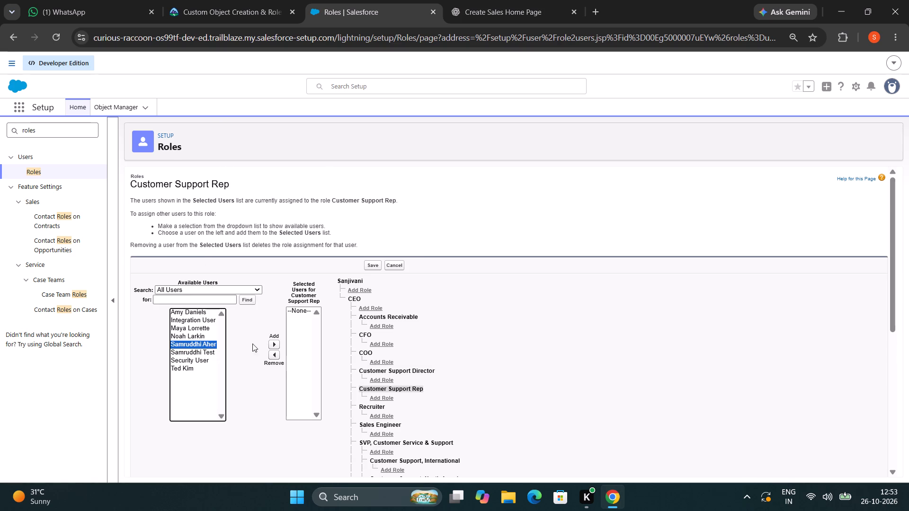
{"action": "left_click", "coordinate": [275, 343]}
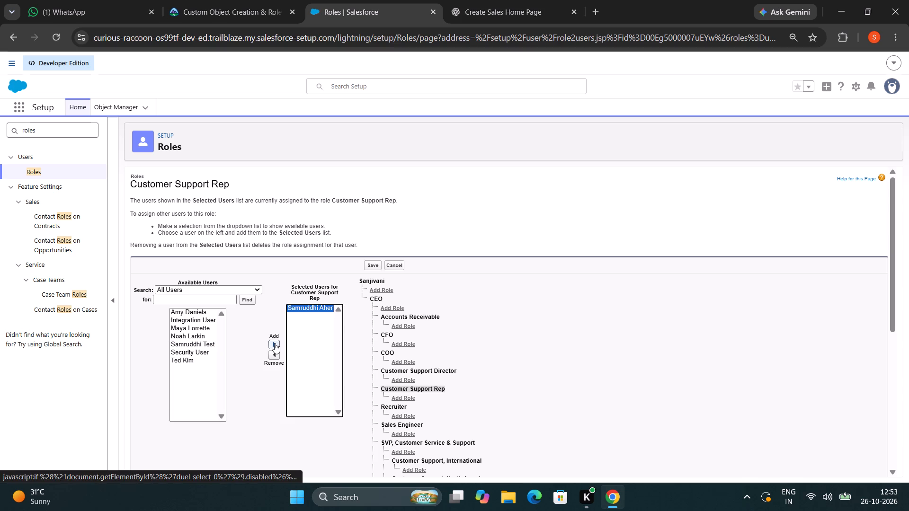
{"action": "left_click", "coordinate": [370, 263]}
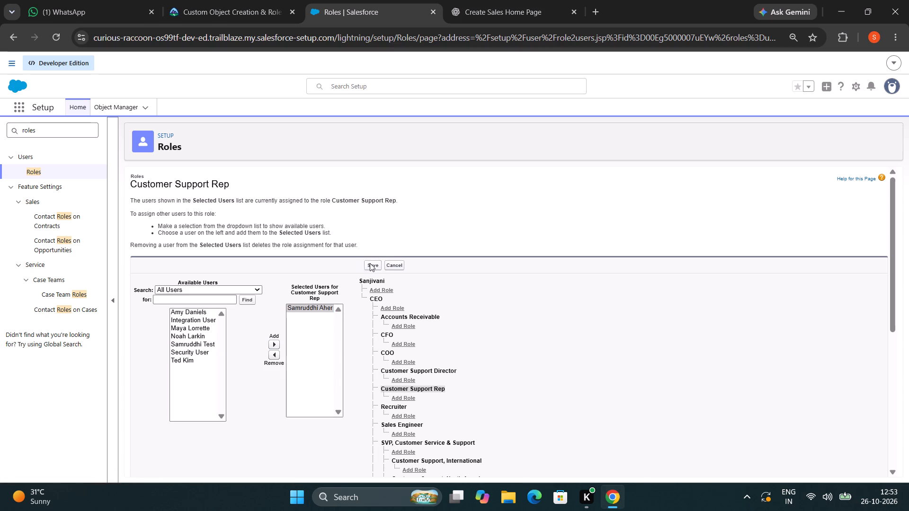
Submit the Trailhead organization-wide defaults and role hierarchy step for verification to earn 100 points.
{"action": "left_click", "coordinate": [232, 0]}
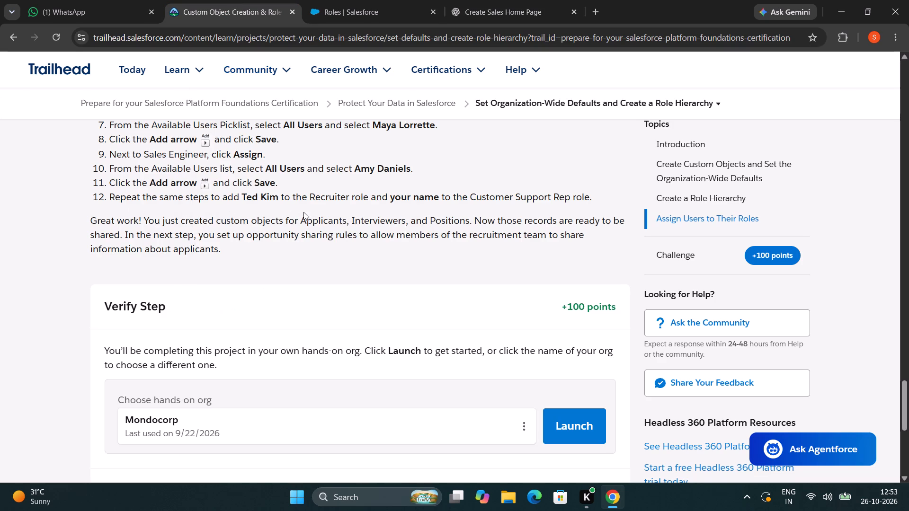
{"action": "scroll", "coordinate": [303, 212], "scroll_direction": "down", "scroll_amount": 1}
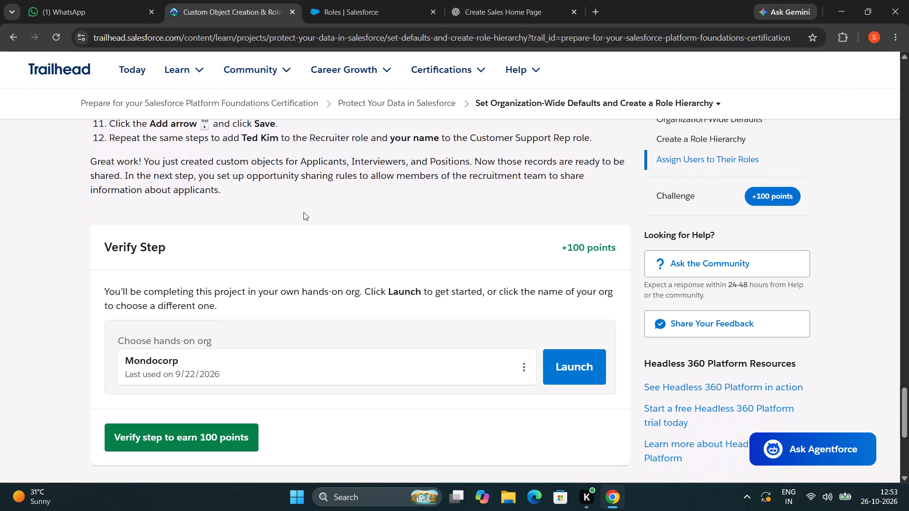
{"action": "left_click", "coordinate": [227, 433]}
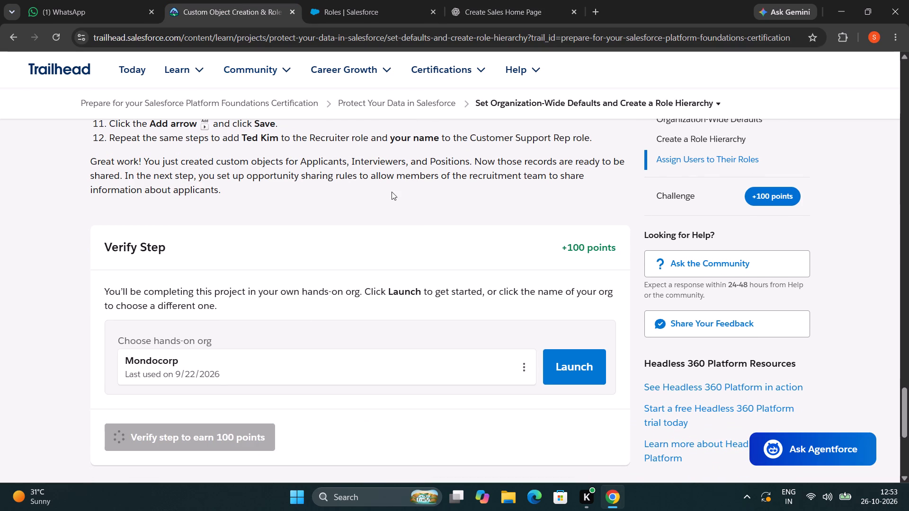
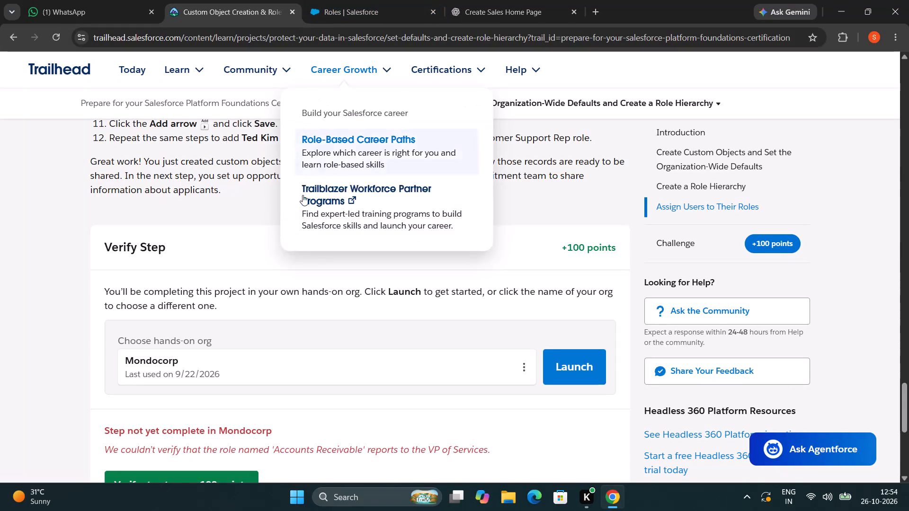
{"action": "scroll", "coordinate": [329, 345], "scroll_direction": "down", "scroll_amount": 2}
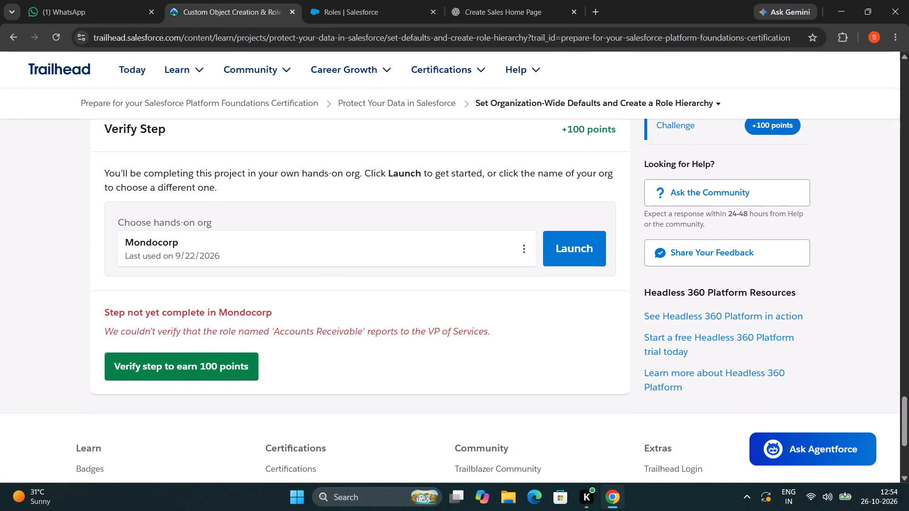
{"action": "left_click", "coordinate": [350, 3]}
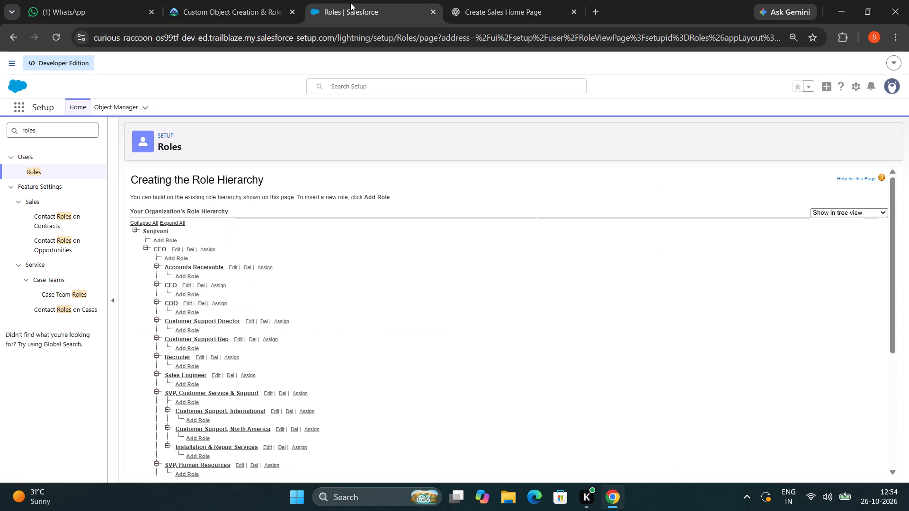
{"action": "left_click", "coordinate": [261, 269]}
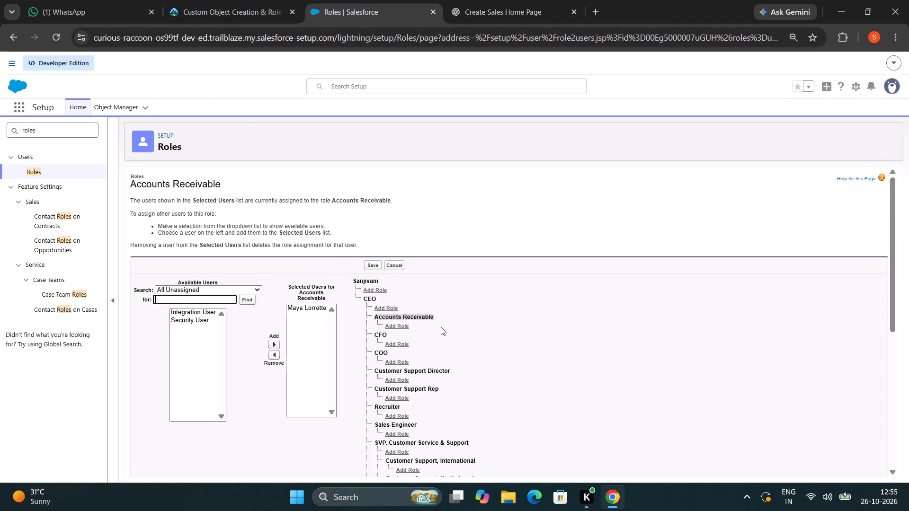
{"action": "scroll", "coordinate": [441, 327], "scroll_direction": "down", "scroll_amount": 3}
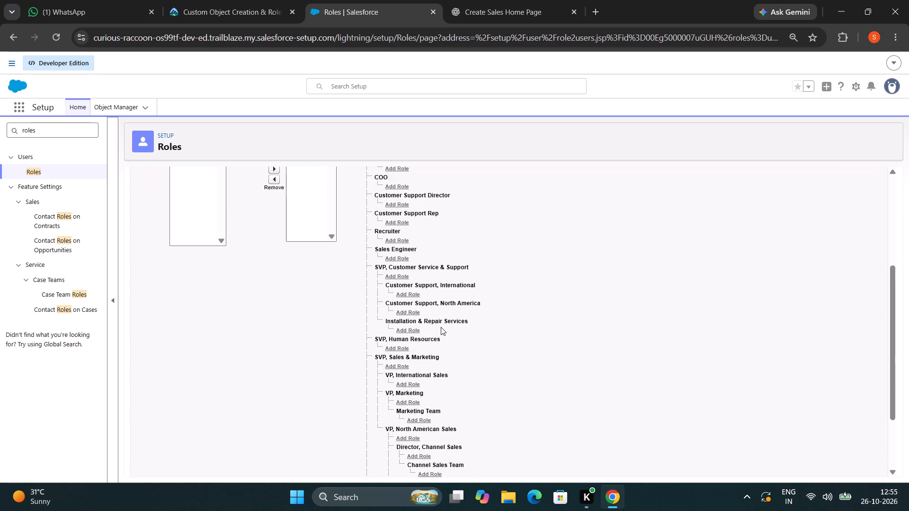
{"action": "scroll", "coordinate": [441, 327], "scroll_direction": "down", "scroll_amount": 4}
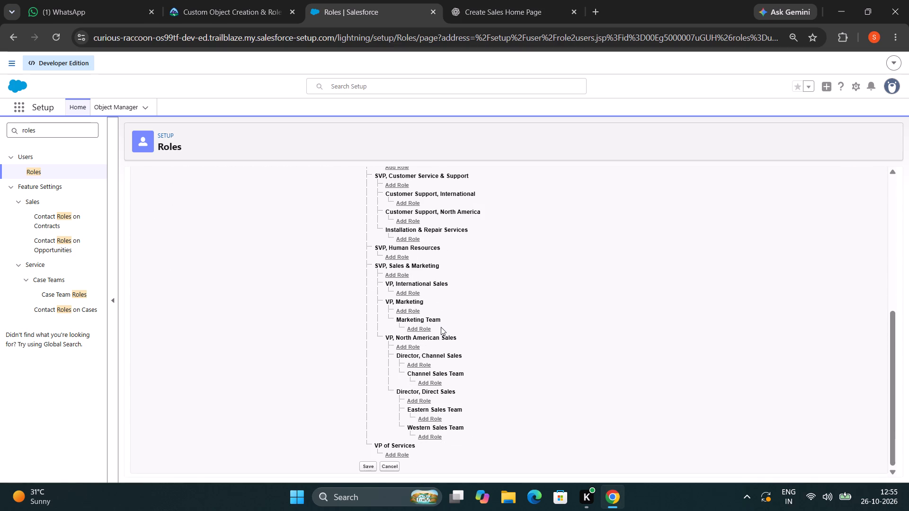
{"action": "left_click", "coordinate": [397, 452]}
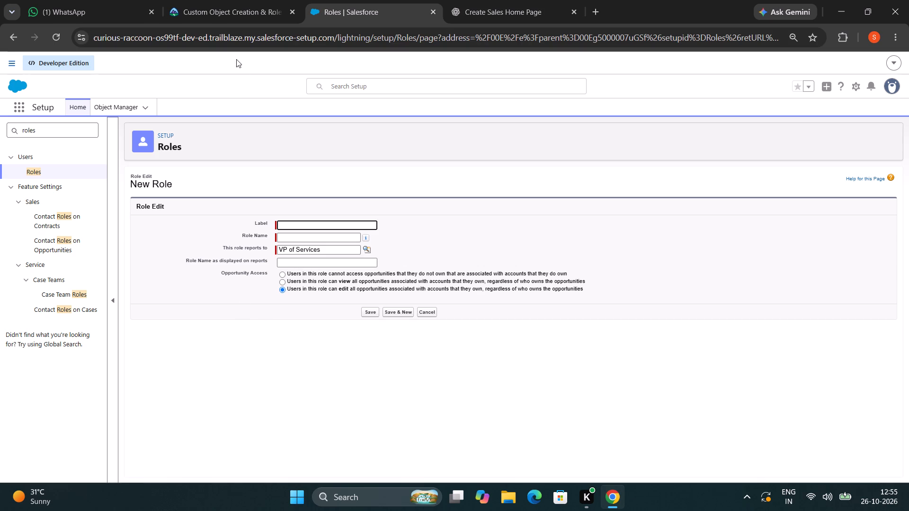
Copy the Trailhead step's full instructions, from creating the custom objects through assigning users to their roles.
{"action": "left_click", "coordinate": [229, 11]}
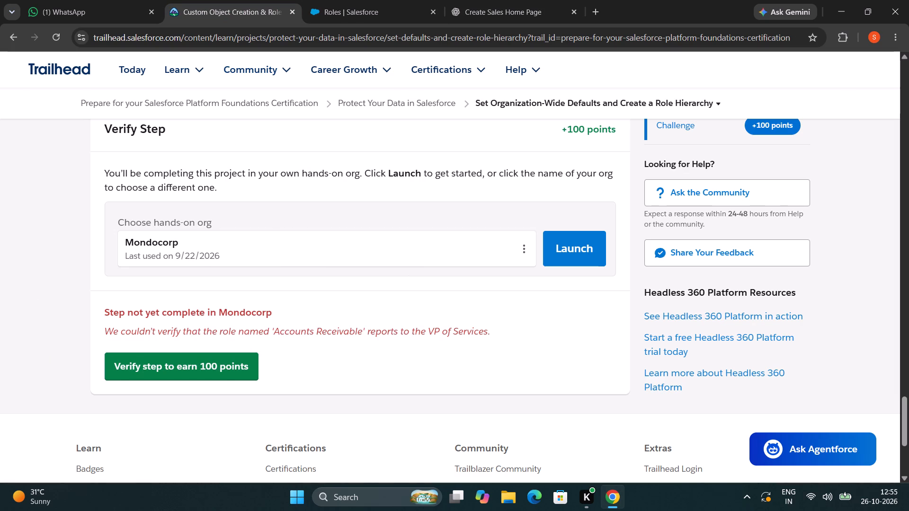
{"action": "scroll", "coordinate": [264, 301], "scroll_direction": "up", "scroll_amount": 8}
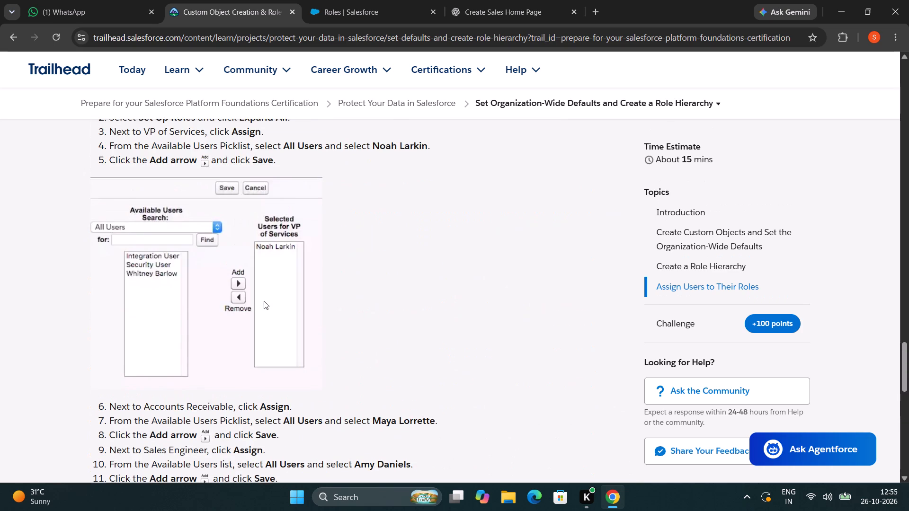
{"action": "scroll", "coordinate": [264, 300], "scroll_direction": "up", "scroll_amount": 18}
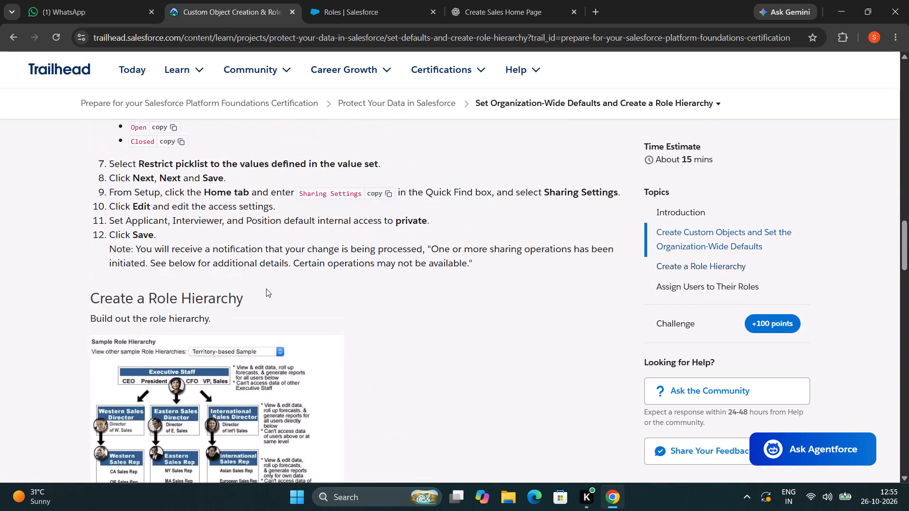
{"action": "scroll", "coordinate": [266, 289], "scroll_direction": "up", "scroll_amount": 11}
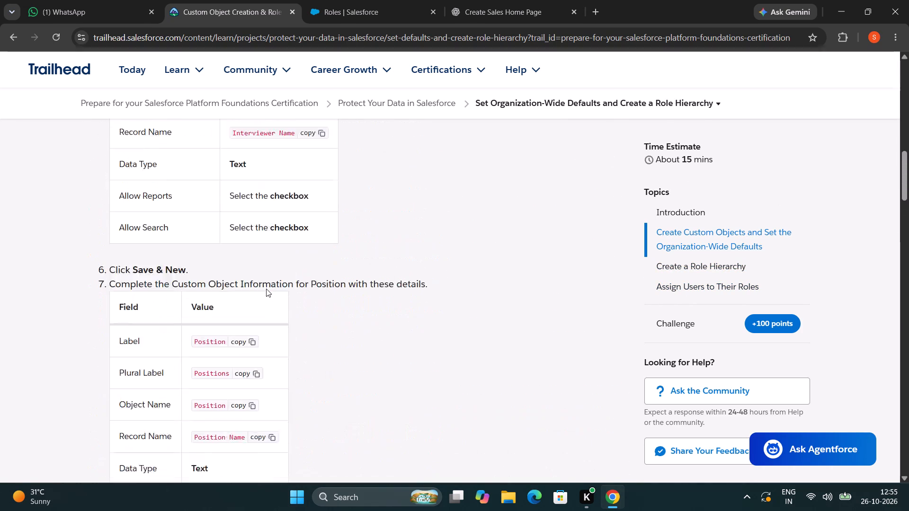
{"action": "scroll", "coordinate": [266, 289], "scroll_direction": "up", "scroll_amount": 12}
{"action": "scroll", "coordinate": [266, 289], "scroll_direction": "down", "scroll_amount": 2}
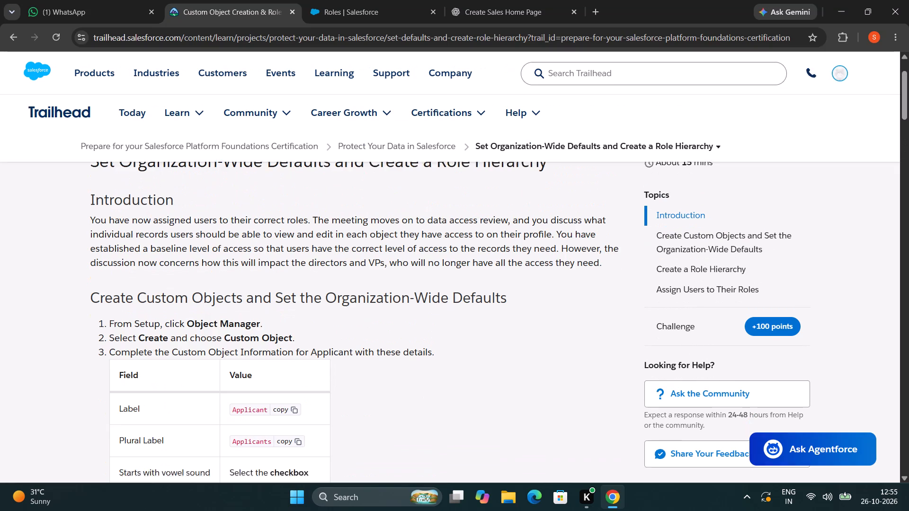
{"action": "left_click_drag", "start_coordinate": [98, 221], "coordinate": [402, 399]}
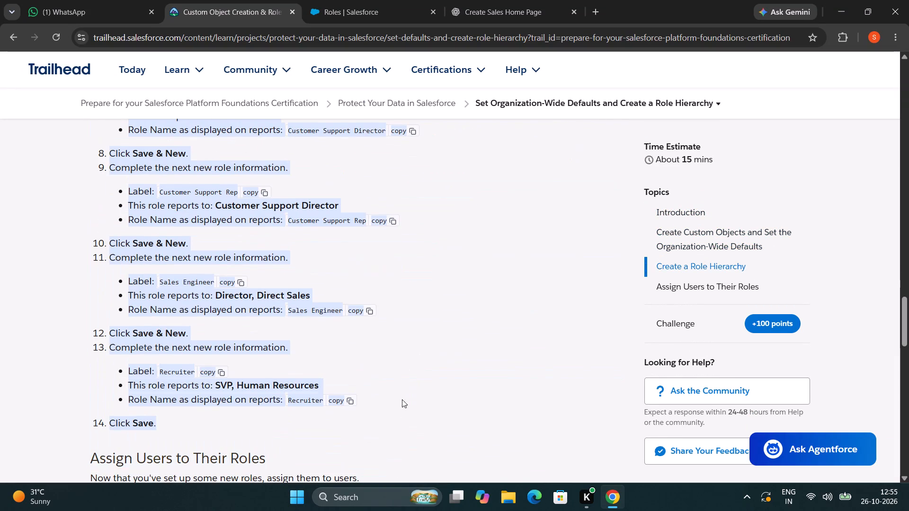
{"action": "left_click_drag", "start_coordinate": [402, 399], "coordinate": [371, 450]}
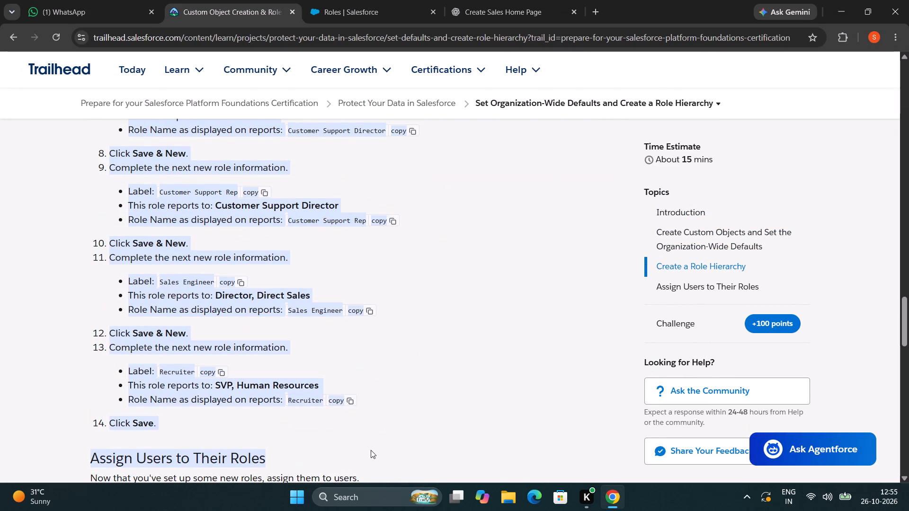
{"action": "left_click_drag", "start_coordinate": [371, 450], "coordinate": [363, 475]}
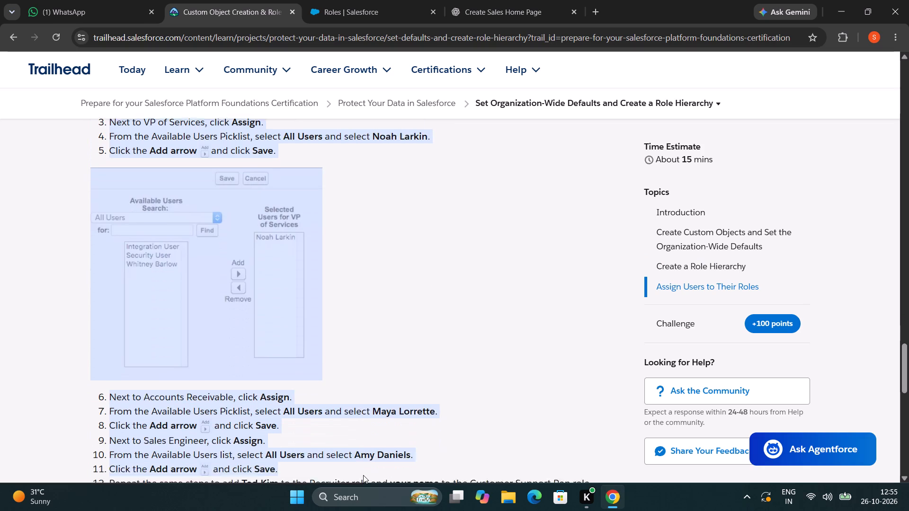
{"action": "left_click_drag", "start_coordinate": [363, 475], "coordinate": [360, 329]}
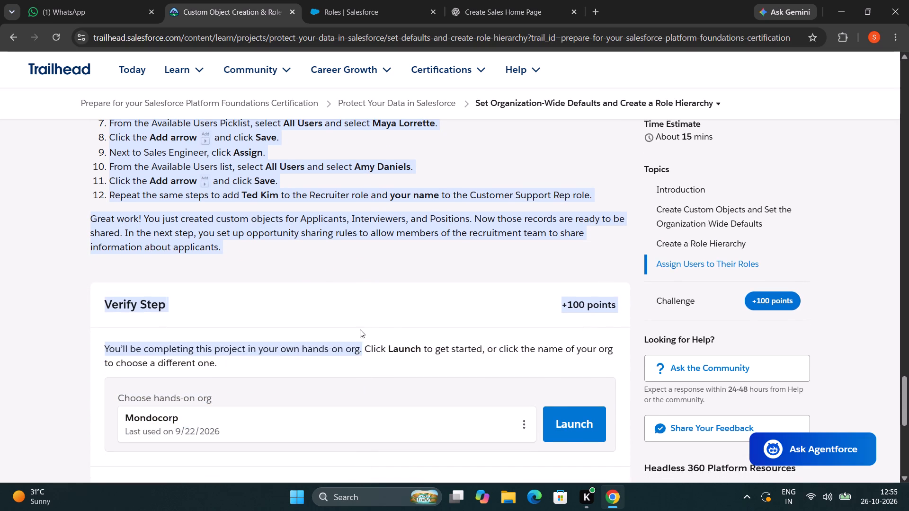
{"action": "left_click_drag", "start_coordinate": [360, 329], "coordinate": [359, 251]}
{"action": "key", "text": "ctrl+c"}
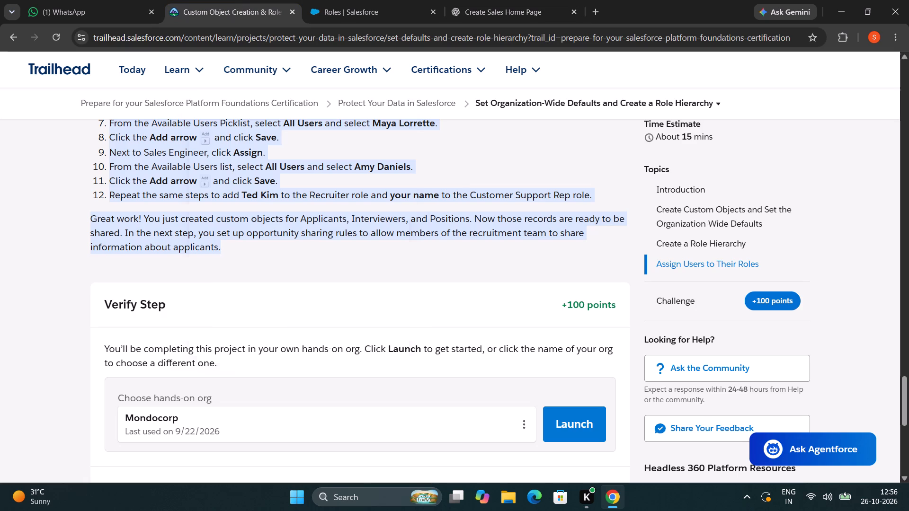
{"action": "scroll", "coordinate": [341, 370], "scroll_direction": "down", "scroll_amount": 3}
{"action": "left_click", "coordinate": [396, 287]}
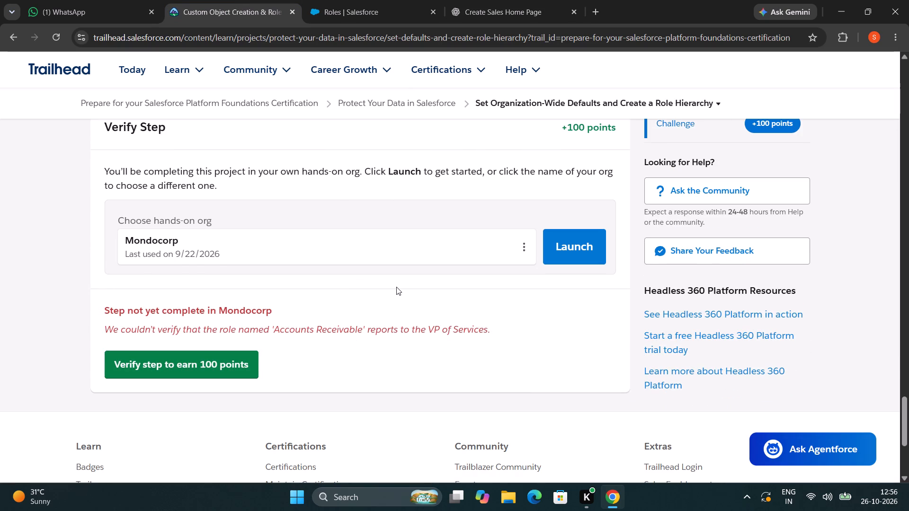
{"action": "scroll", "coordinate": [403, 259], "scroll_direction": "up", "scroll_amount": 2}
{"action": "scroll", "coordinate": [252, 341], "scroll_direction": "down", "scroll_amount": 2}
{"action": "left_click", "coordinate": [338, 0]}
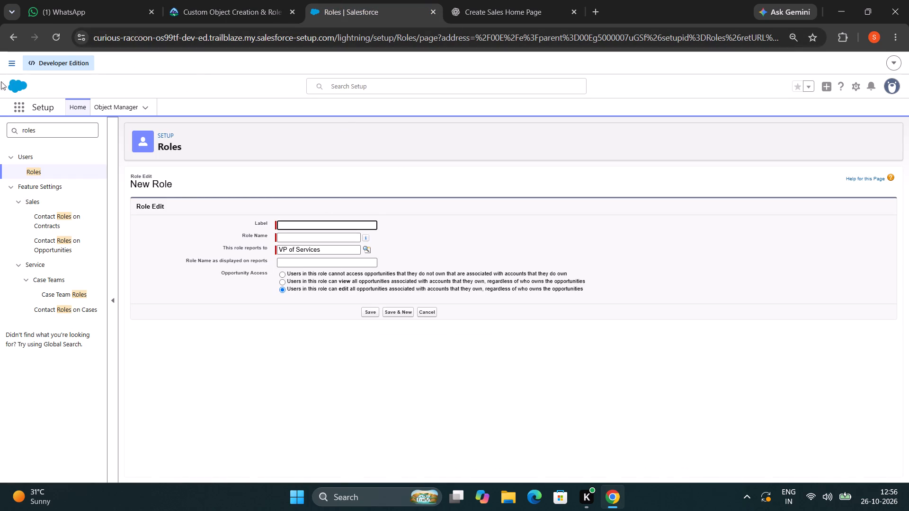
{"action": "left_click", "coordinate": [6, 28]}
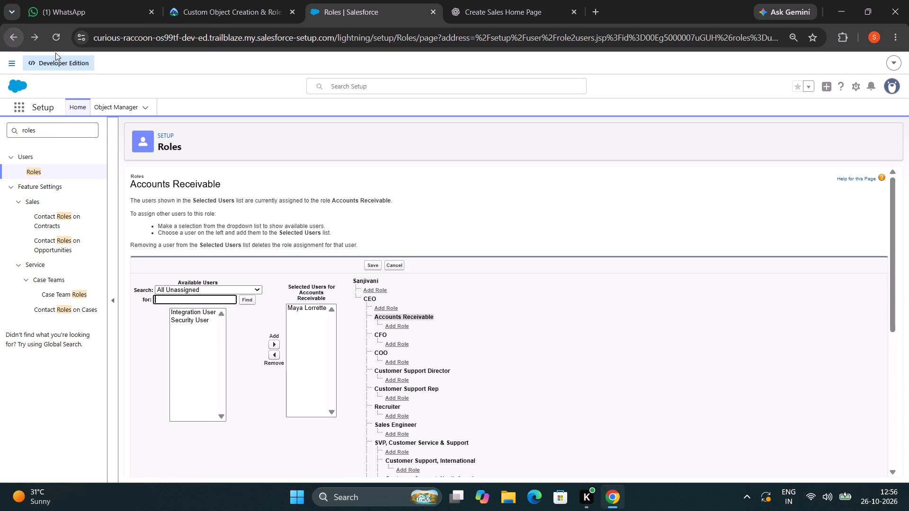
{"action": "scroll", "coordinate": [341, 244], "scroll_direction": "down", "scroll_amount": 1}
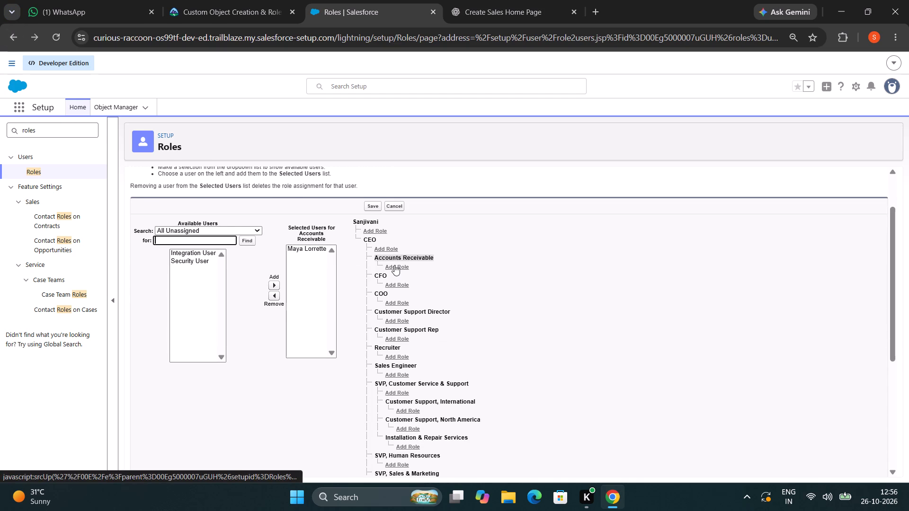
{"action": "left_click", "coordinate": [204, 0]}
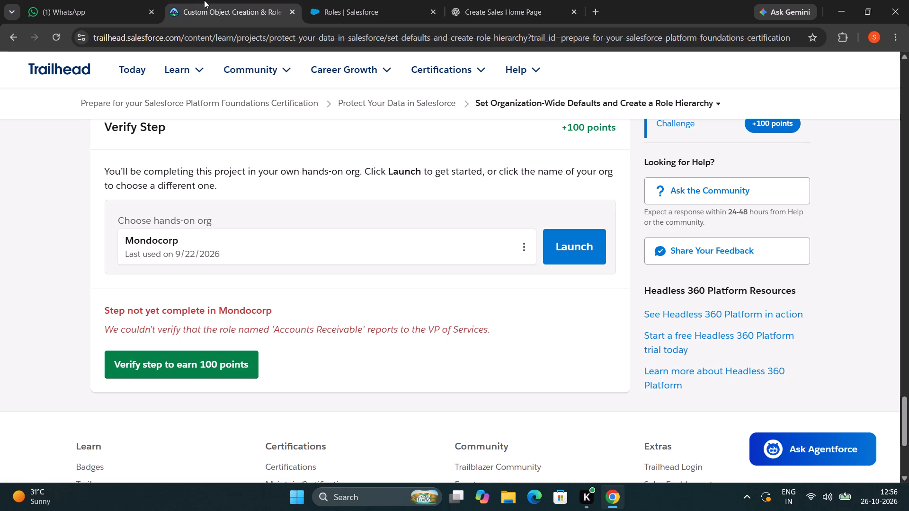
{"action": "left_click", "coordinate": [319, 0]}
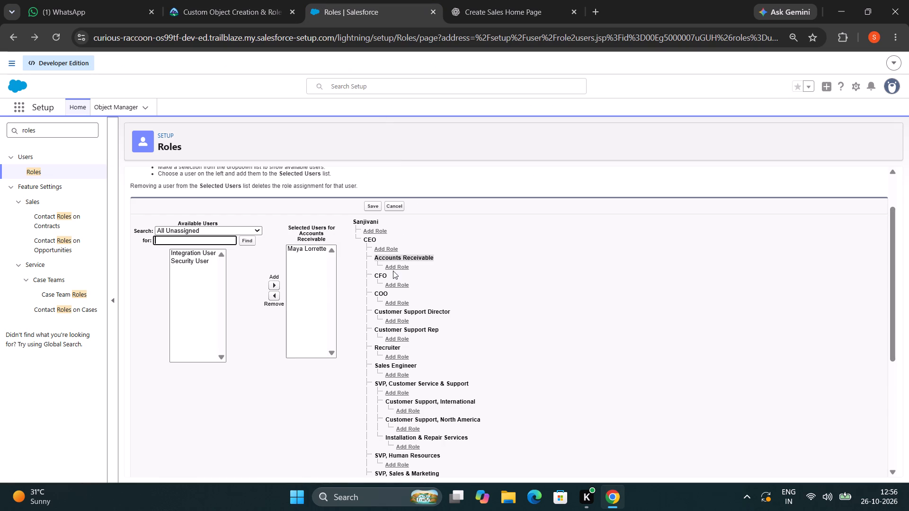
{"action": "left_click", "coordinate": [393, 264]}
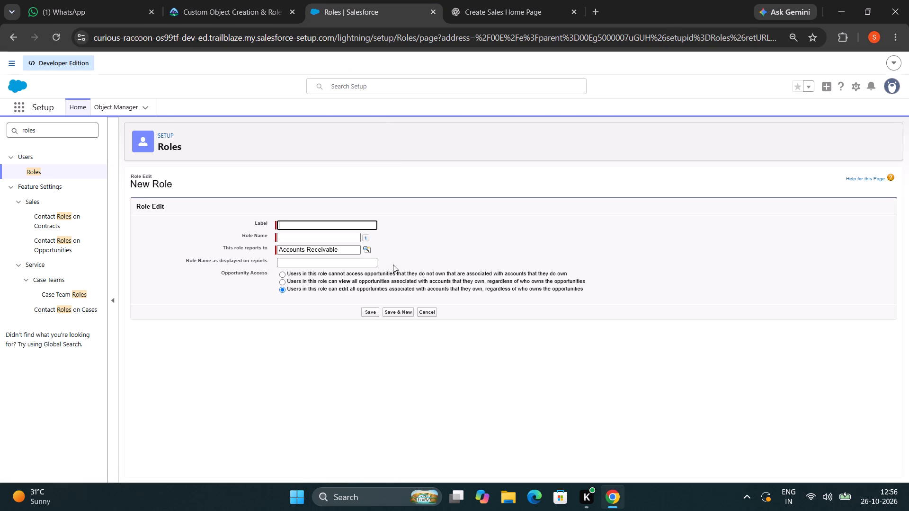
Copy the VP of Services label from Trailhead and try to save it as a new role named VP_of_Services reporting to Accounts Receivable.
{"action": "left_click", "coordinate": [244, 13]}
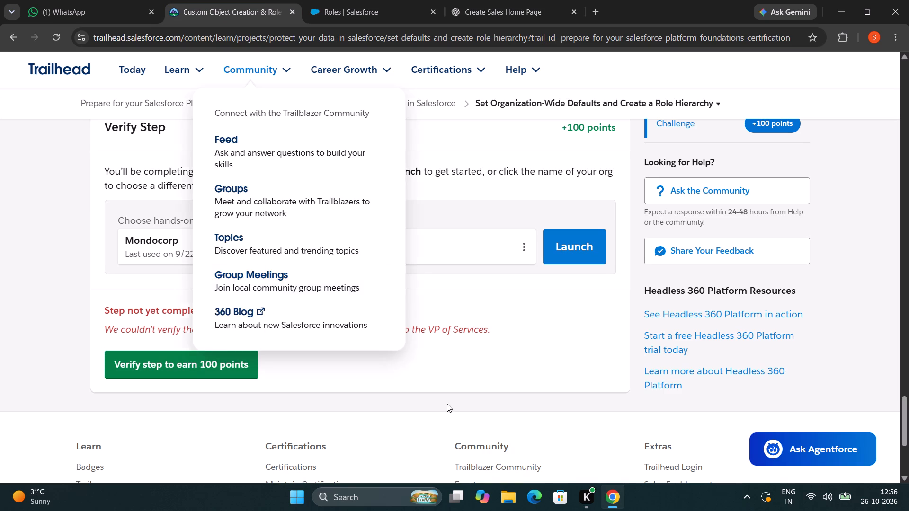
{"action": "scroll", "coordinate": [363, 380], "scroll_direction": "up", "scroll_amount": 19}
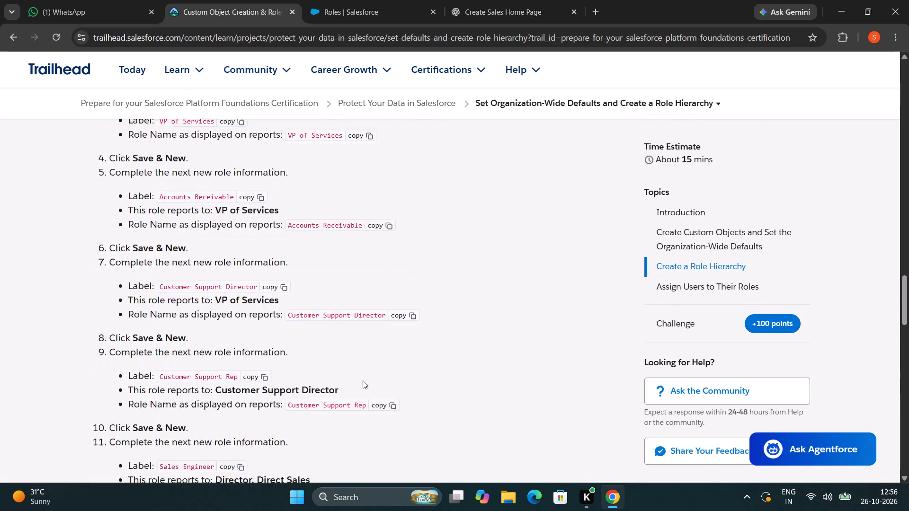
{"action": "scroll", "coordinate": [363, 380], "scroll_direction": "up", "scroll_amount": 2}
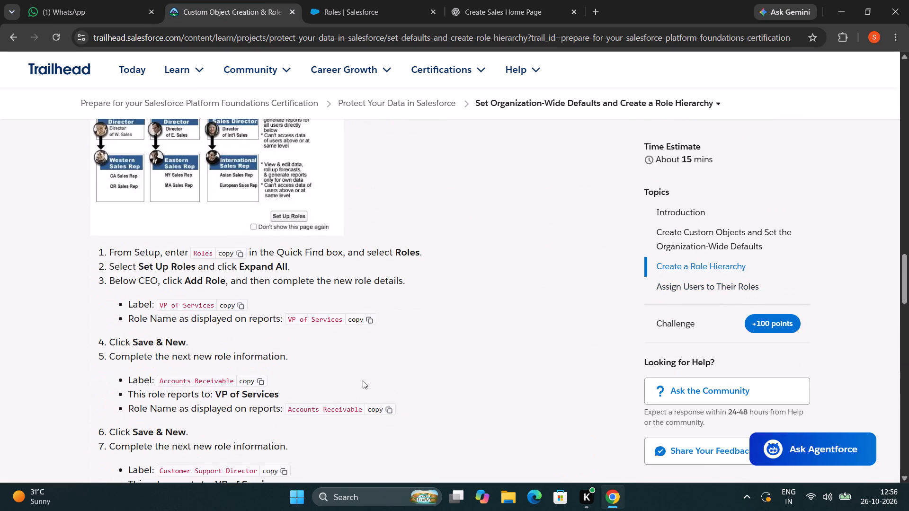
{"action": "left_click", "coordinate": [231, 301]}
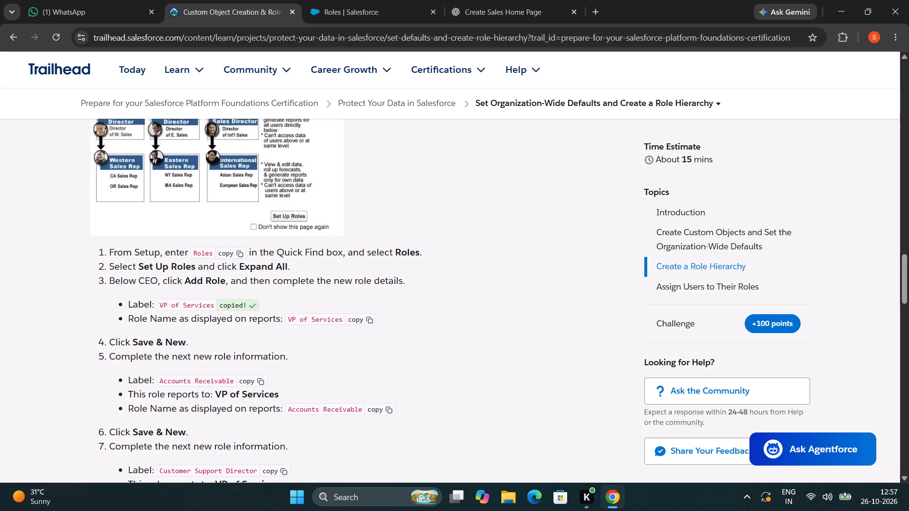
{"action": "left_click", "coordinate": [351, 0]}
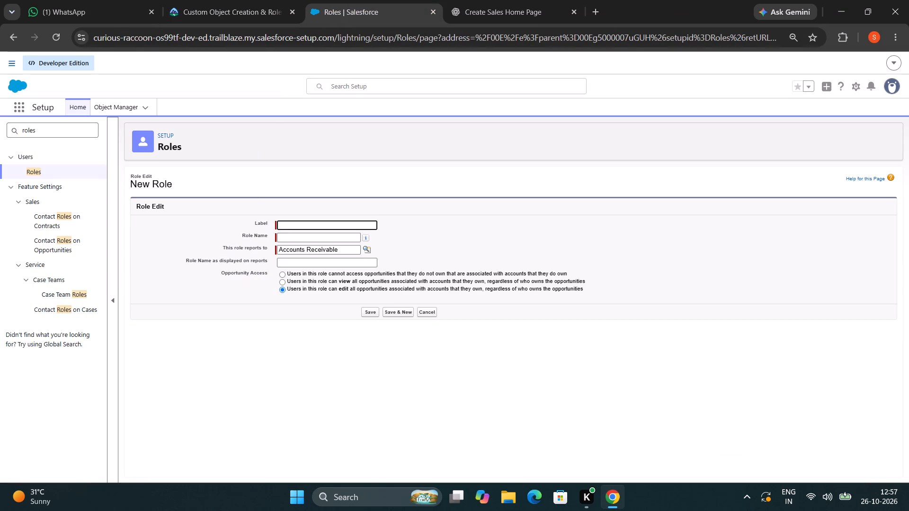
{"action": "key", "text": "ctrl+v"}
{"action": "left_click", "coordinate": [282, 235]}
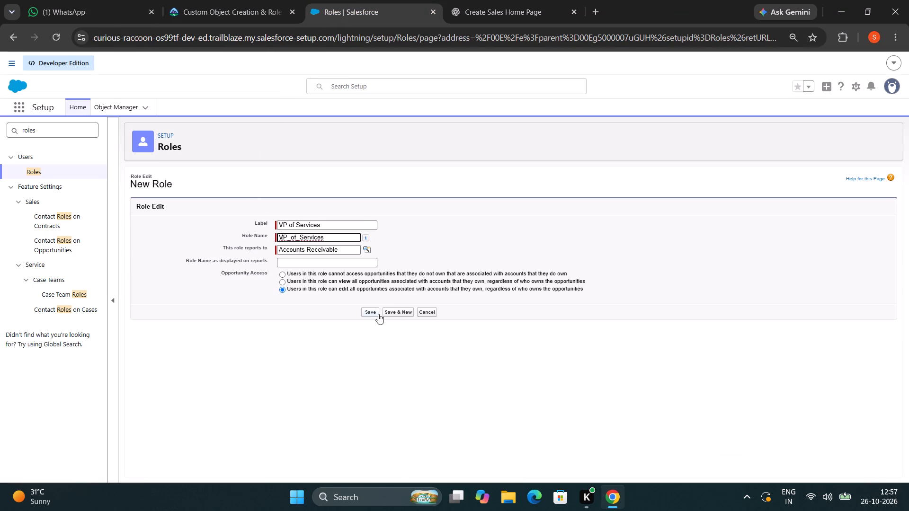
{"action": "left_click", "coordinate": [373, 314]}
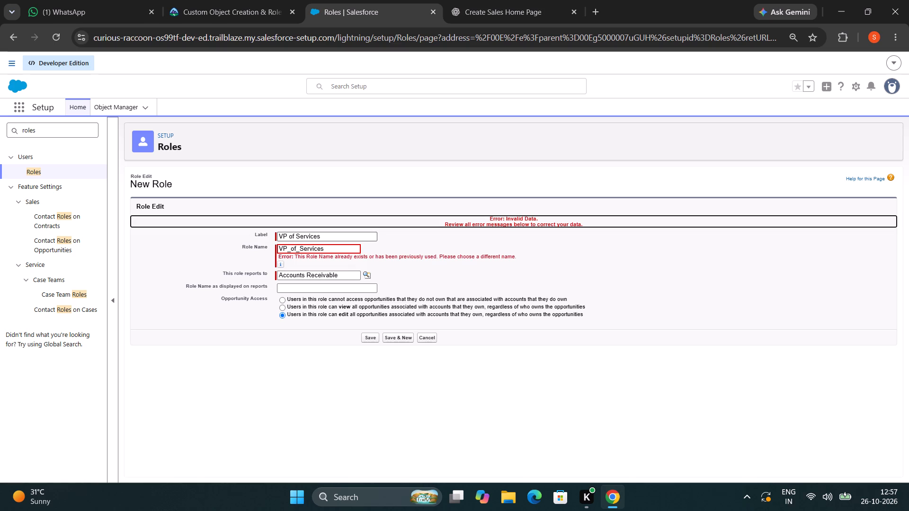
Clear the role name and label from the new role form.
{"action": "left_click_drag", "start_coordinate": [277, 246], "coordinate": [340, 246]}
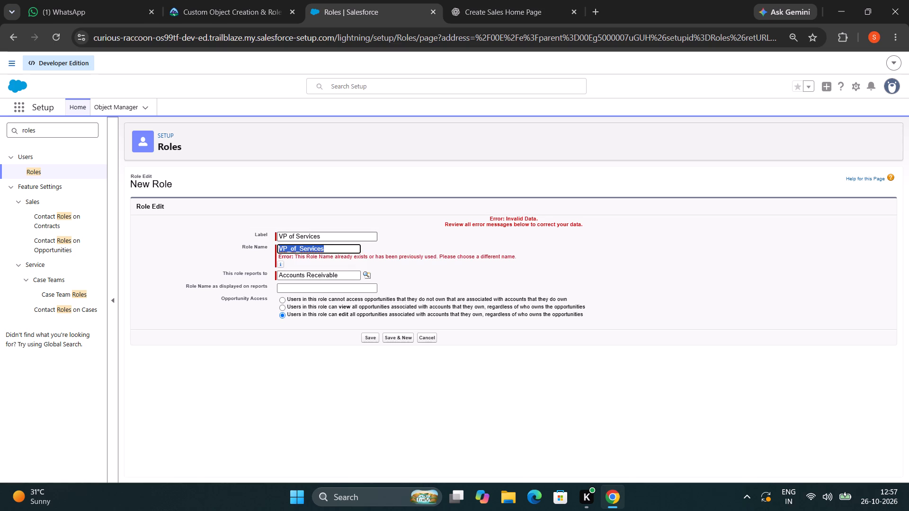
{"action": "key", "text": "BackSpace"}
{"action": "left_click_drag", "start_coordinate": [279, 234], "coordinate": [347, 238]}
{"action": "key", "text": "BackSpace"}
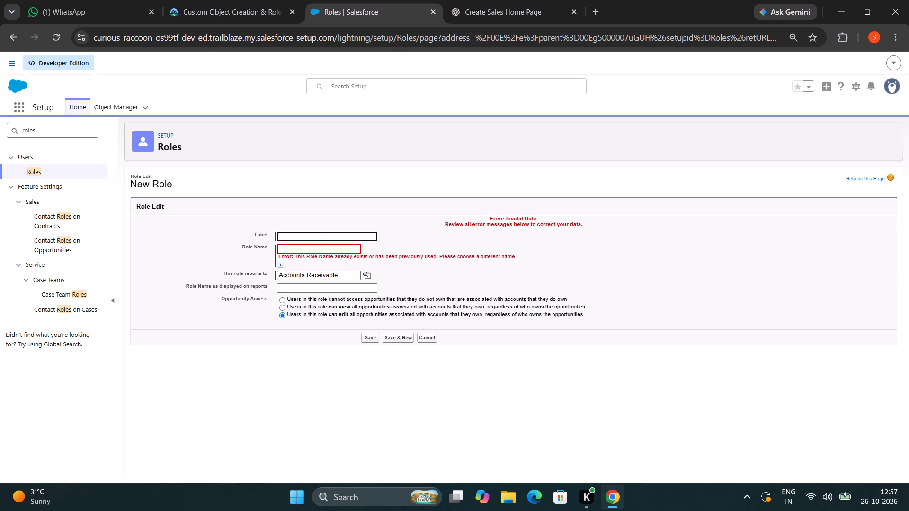
{"action": "left_click", "coordinate": [186, 3]}
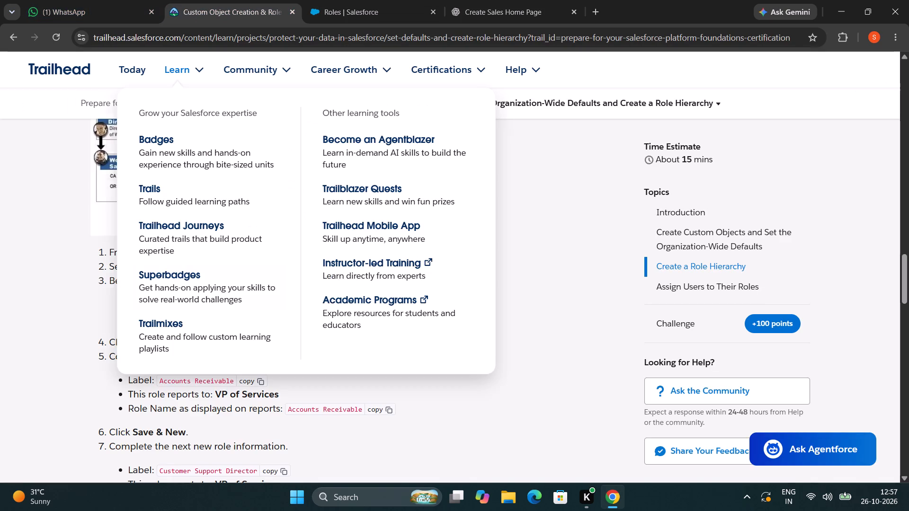
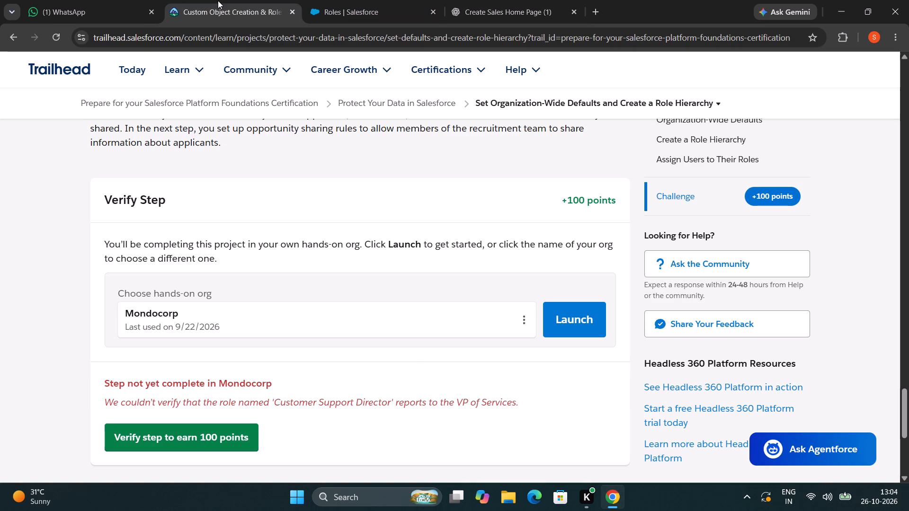
In the Salesforce role hierarchy, set Customer Support Director to report to VP of Services and save the role.
{"action": "left_click", "coordinate": [380, 0]}
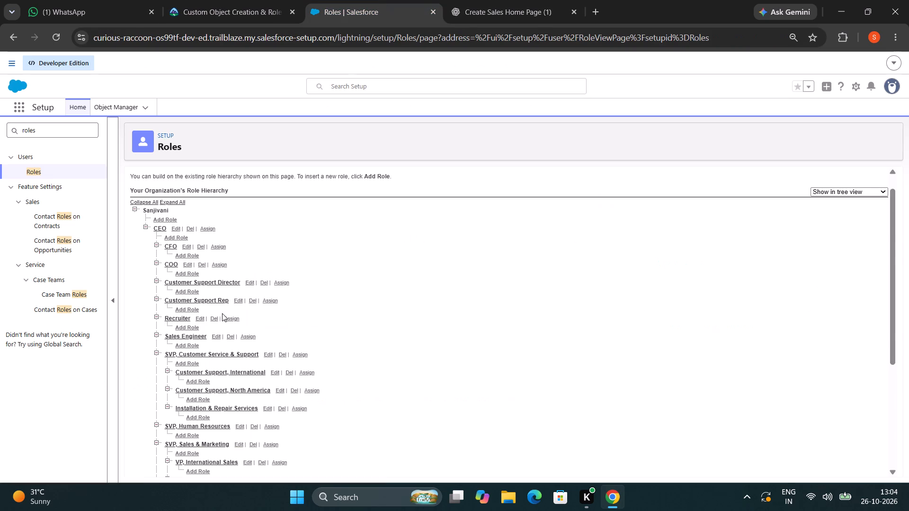
{"action": "left_click", "coordinate": [252, 282]}
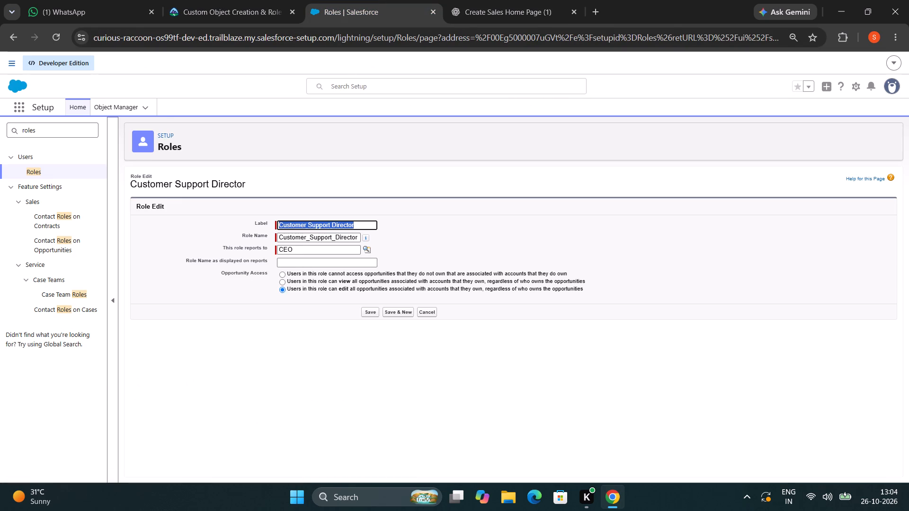
{"action": "left_click", "coordinate": [372, 248]}
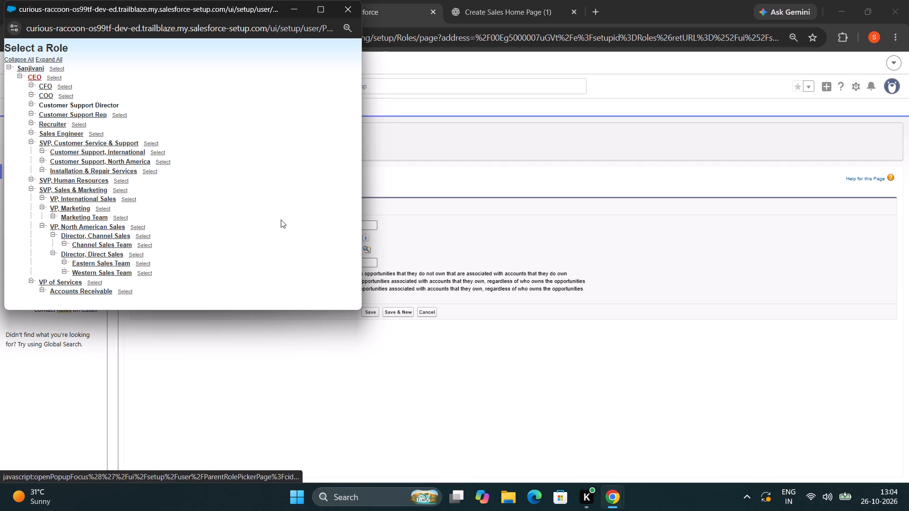
{"action": "scroll", "coordinate": [114, 208], "scroll_direction": "down", "scroll_amount": 2}
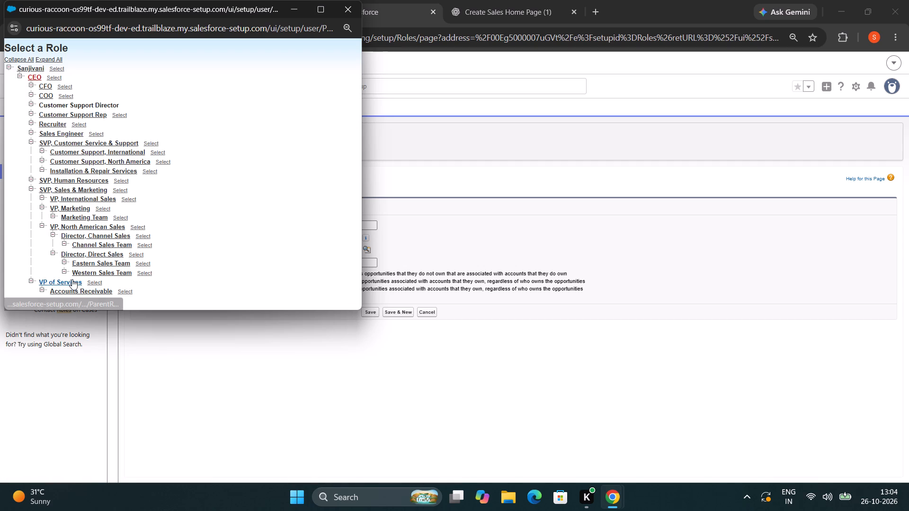
{"action": "left_click", "coordinate": [71, 279]}
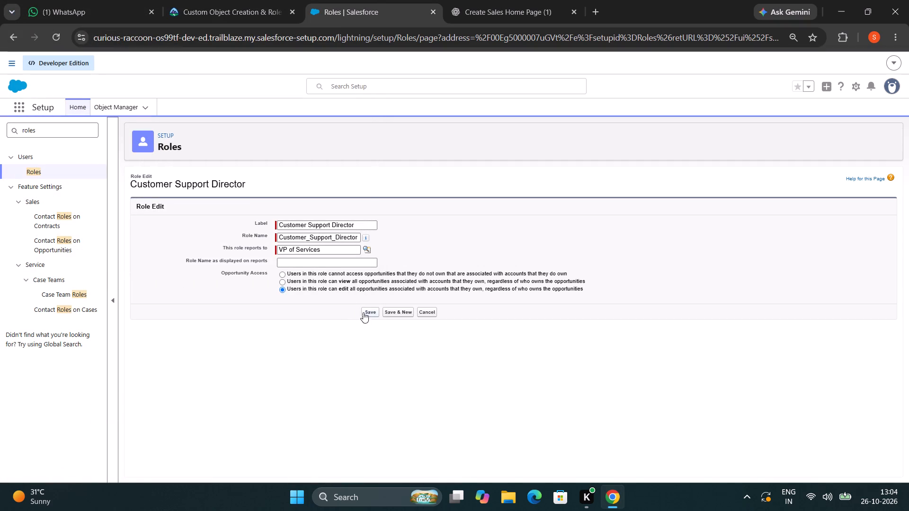
{"action": "left_click", "coordinate": [366, 311]}
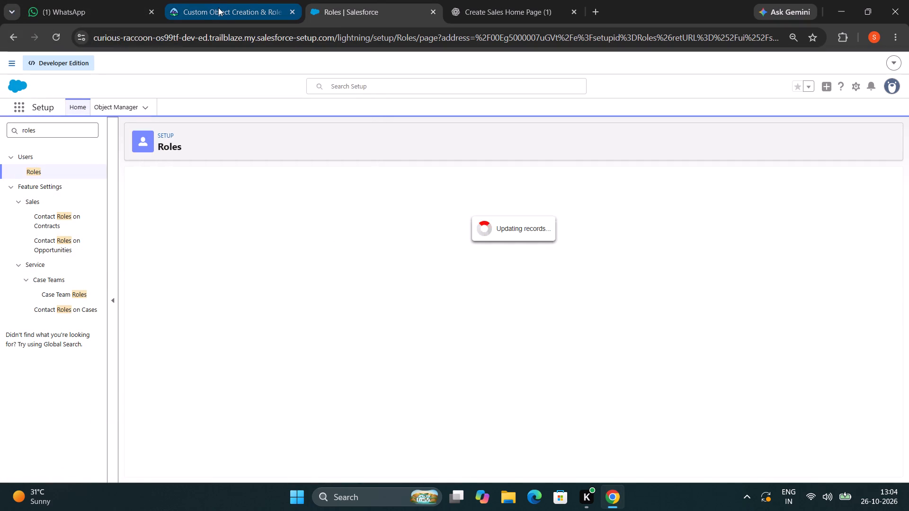
Rerun the Trailhead step verification for Mondocorp and review the user assignment instructions above it.
{"action": "left_click", "coordinate": [218, 8]}
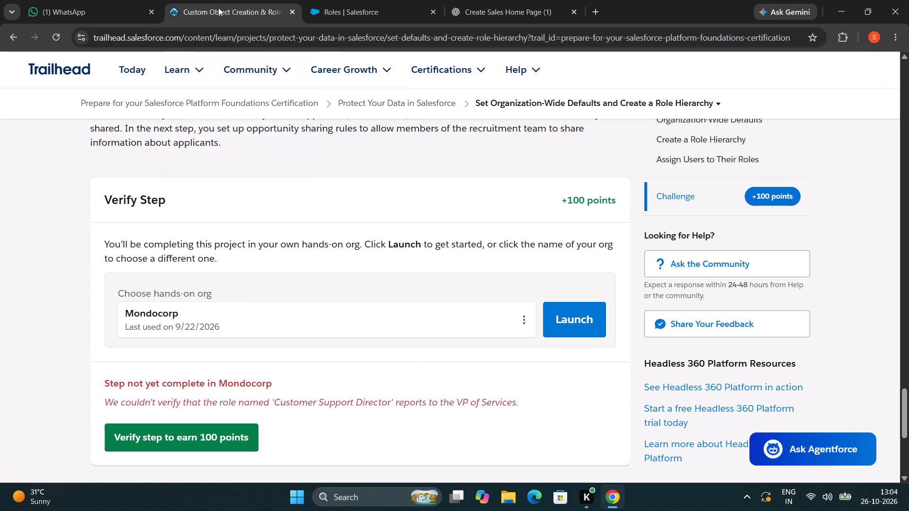
{"action": "left_click", "coordinate": [162, 435]}
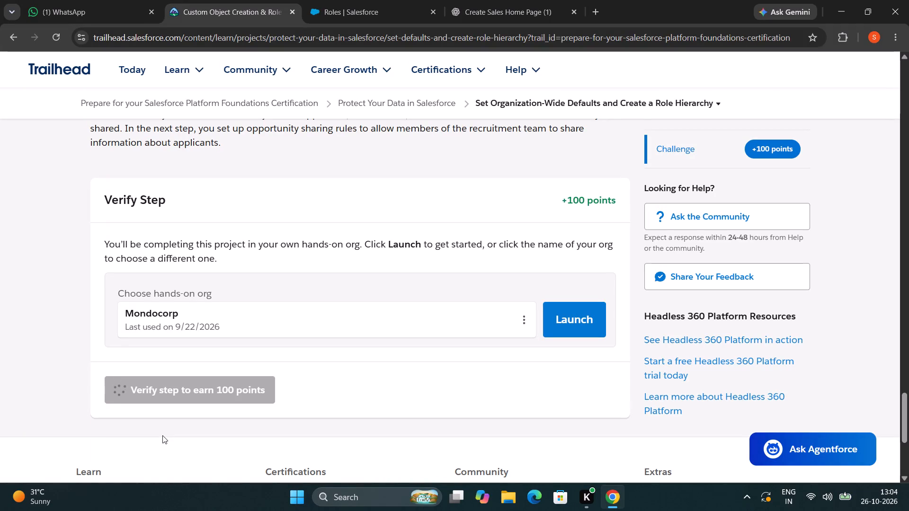
{"action": "scroll", "coordinate": [280, 424], "scroll_direction": "up", "scroll_amount": 2}
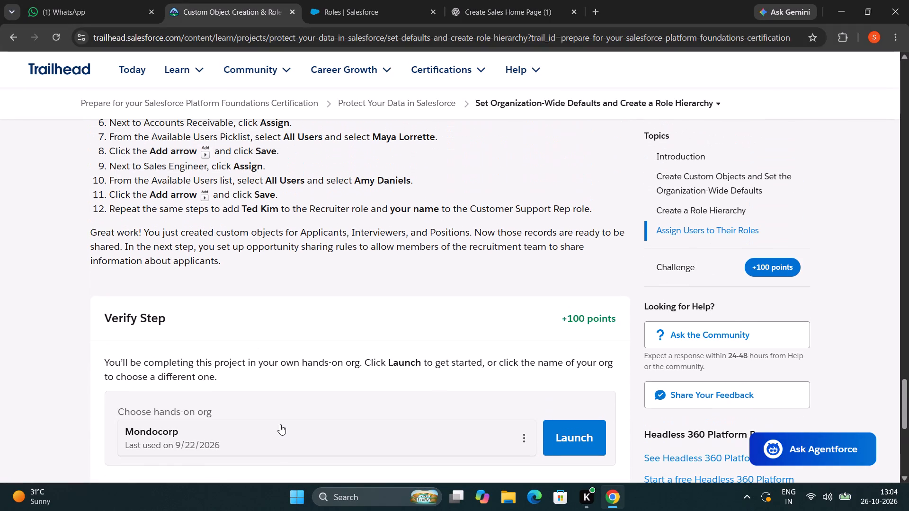
{"action": "scroll", "coordinate": [280, 424], "scroll_direction": "up", "scroll_amount": 1}
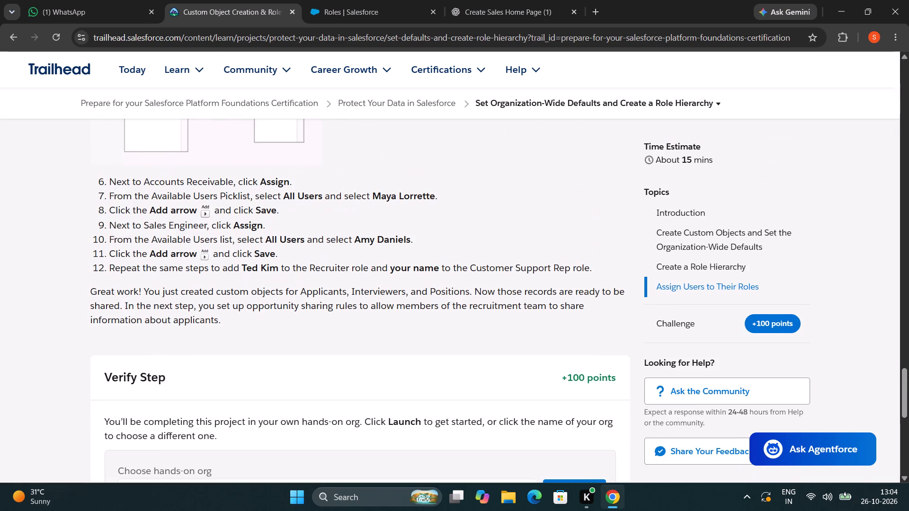
{"action": "scroll", "coordinate": [325, 423], "scroll_direction": "down", "scroll_amount": 5}
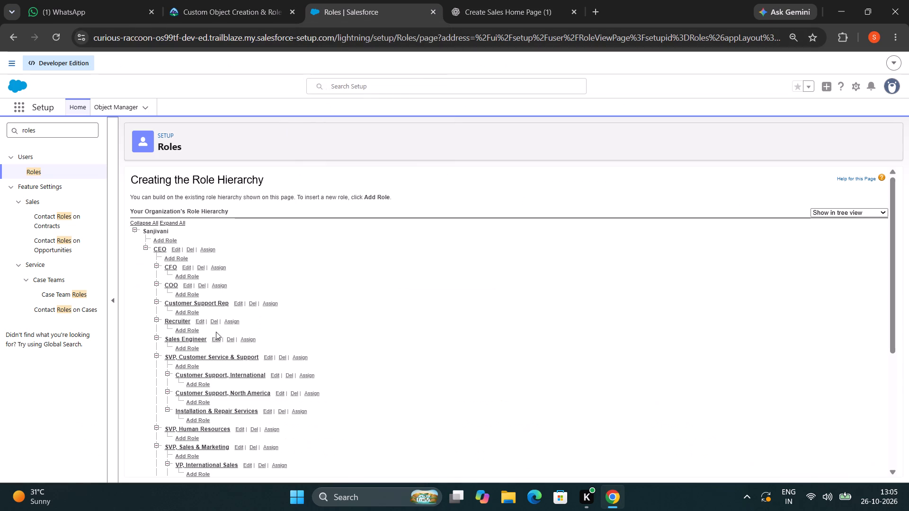
In the Salesforce role hierarchy, set Customer Support Rep to report to Customer Support Director and save the role.
{"action": "left_click", "coordinate": [237, 303]}
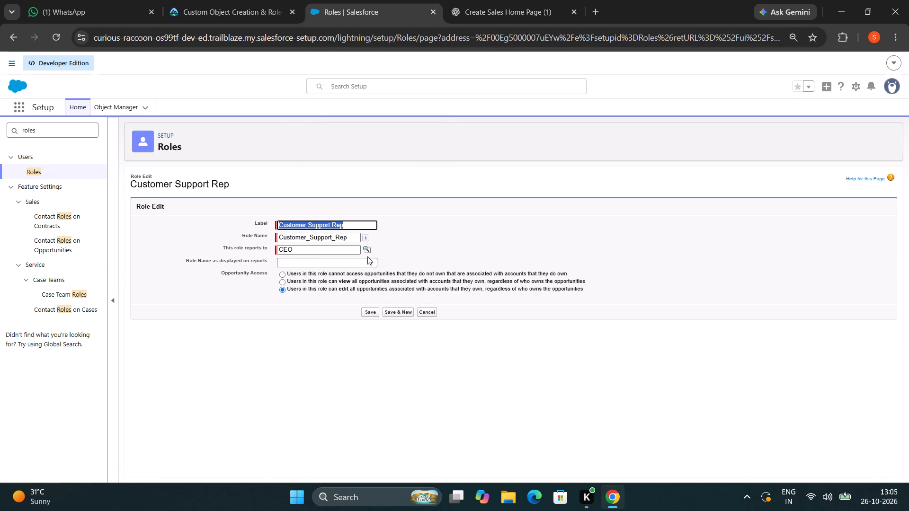
{"action": "left_click", "coordinate": [368, 251]}
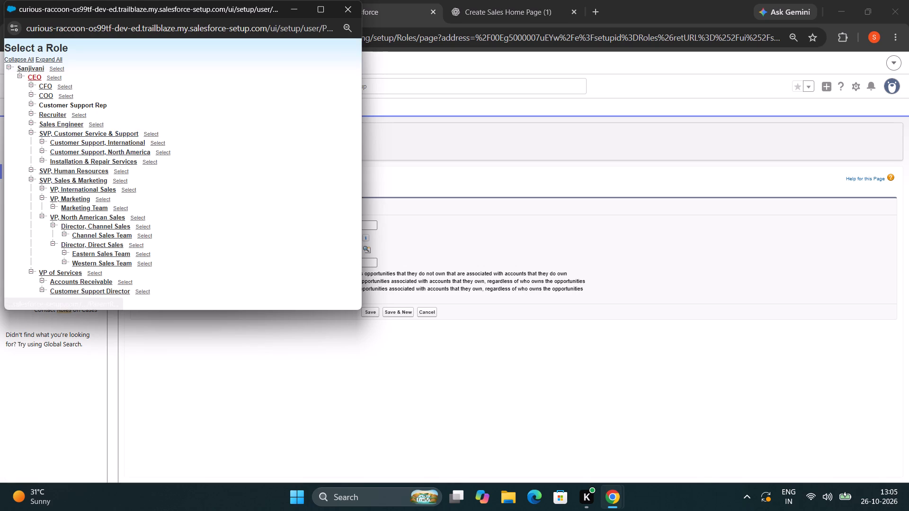
{"action": "scroll", "coordinate": [109, 205], "scroll_direction": "down", "scroll_amount": 1}
{"action": "left_click", "coordinate": [83, 292]}
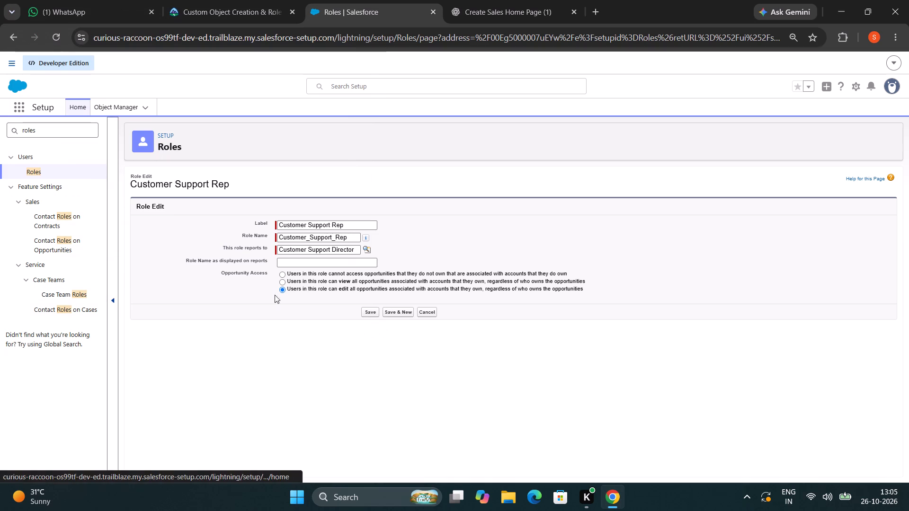
{"action": "left_click", "coordinate": [371, 311]}
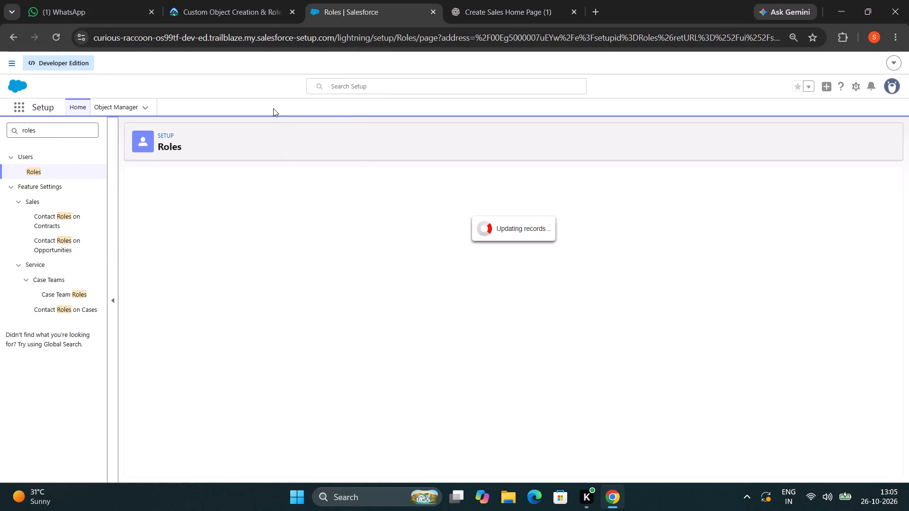
Switch to Trailhead and rerun the step verification for the Mondocorp org.
{"action": "left_click", "coordinate": [258, 6]}
{"action": "left_click", "coordinate": [151, 330]}
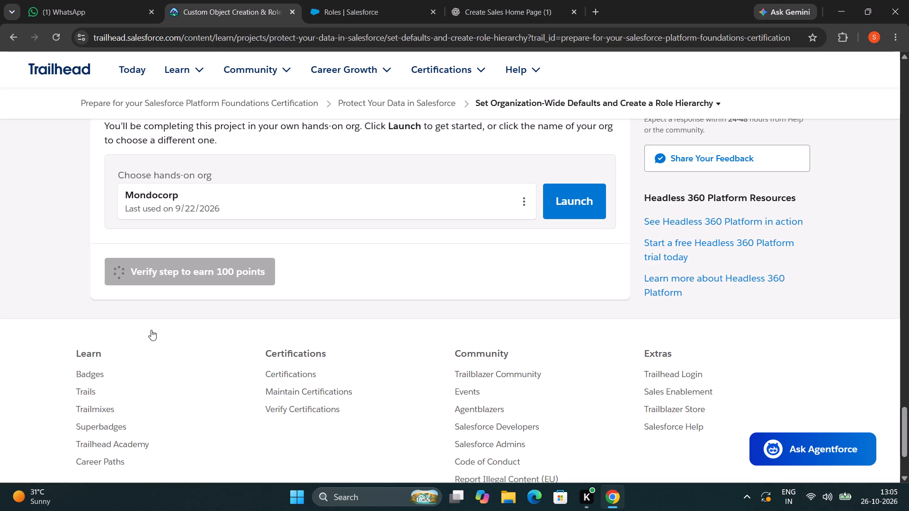
In the Salesforce role hierarchy, set Sales Engineer to report to Director, Direct Sales and save the role.
{"action": "left_click", "coordinate": [337, 9]}
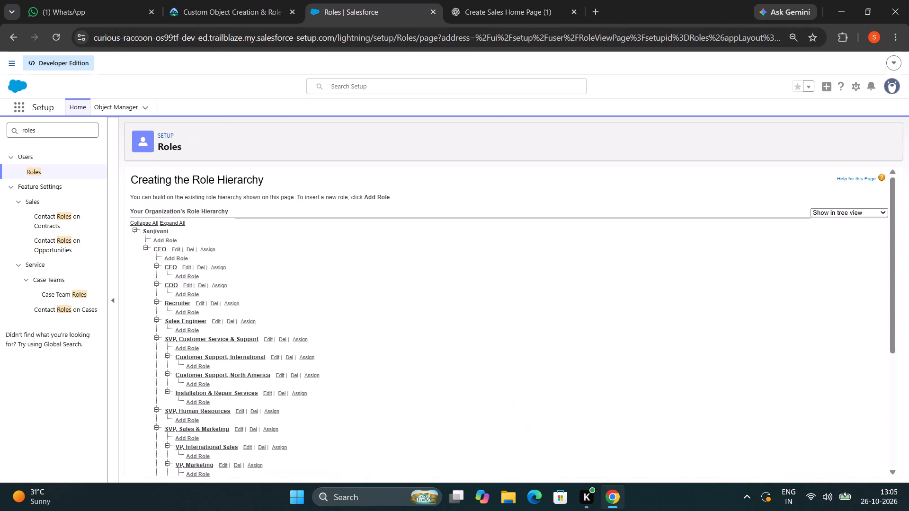
{"action": "left_click", "coordinate": [214, 321]}
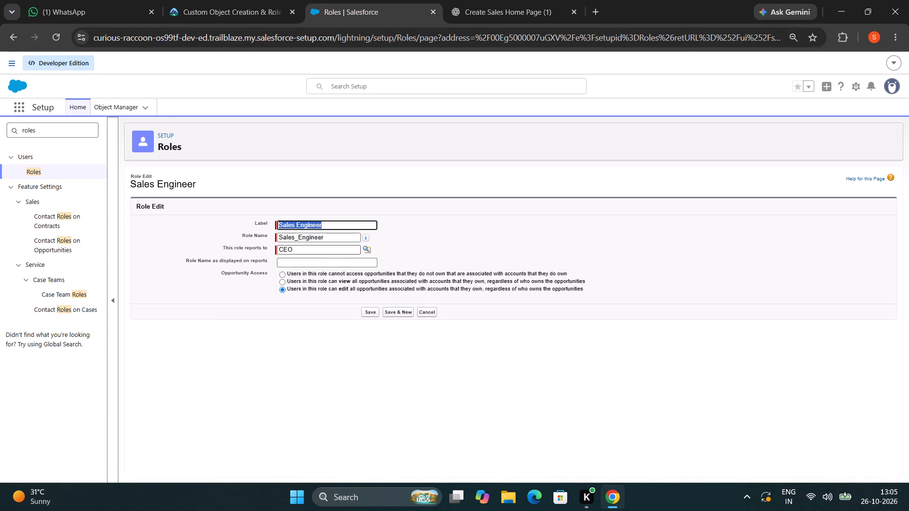
{"action": "left_click", "coordinate": [364, 250]}
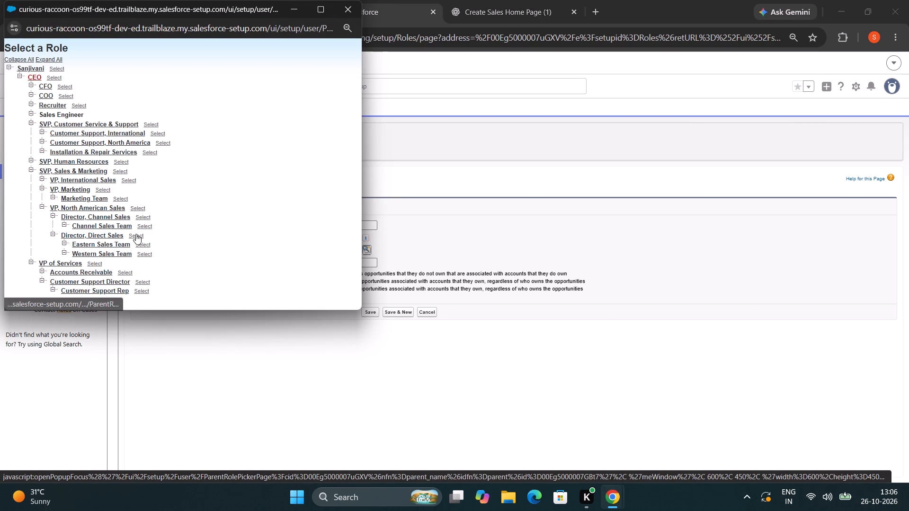
{"action": "left_click", "coordinate": [114, 234]}
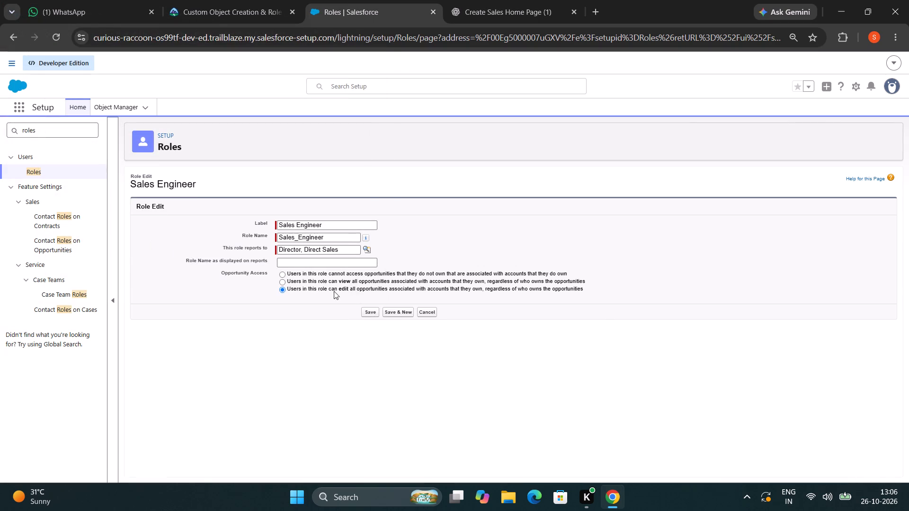
{"action": "left_click", "coordinate": [365, 312]}
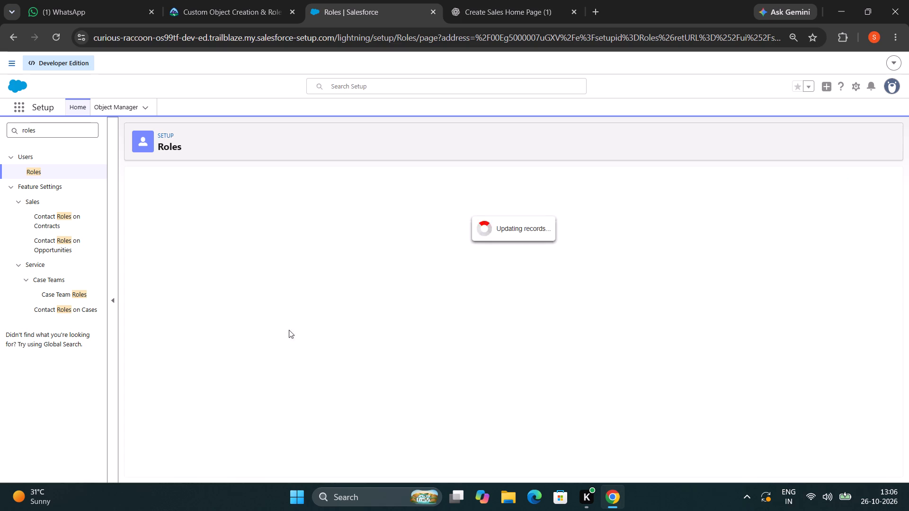
Switch to Trailhead and check the Mondocorp step again by rerunning its verification.
{"action": "left_click", "coordinate": [234, 5]}
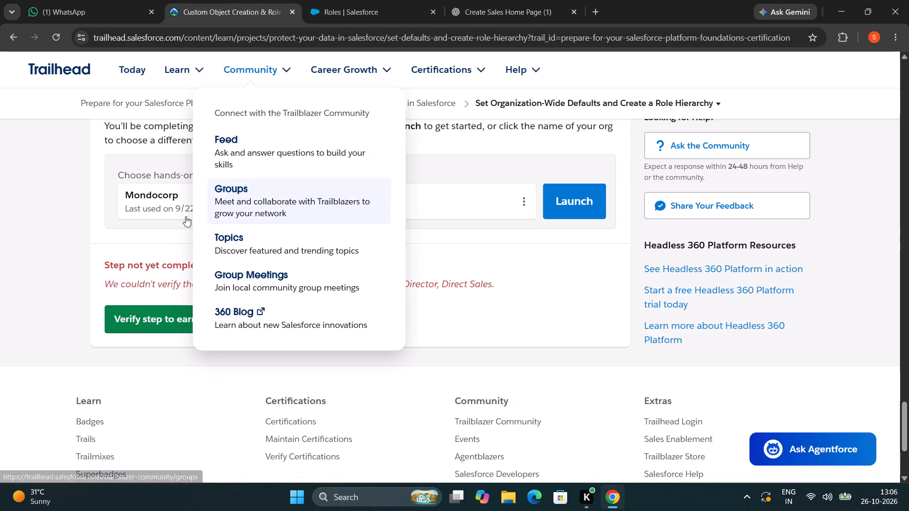
{"action": "left_click", "coordinate": [146, 320]}
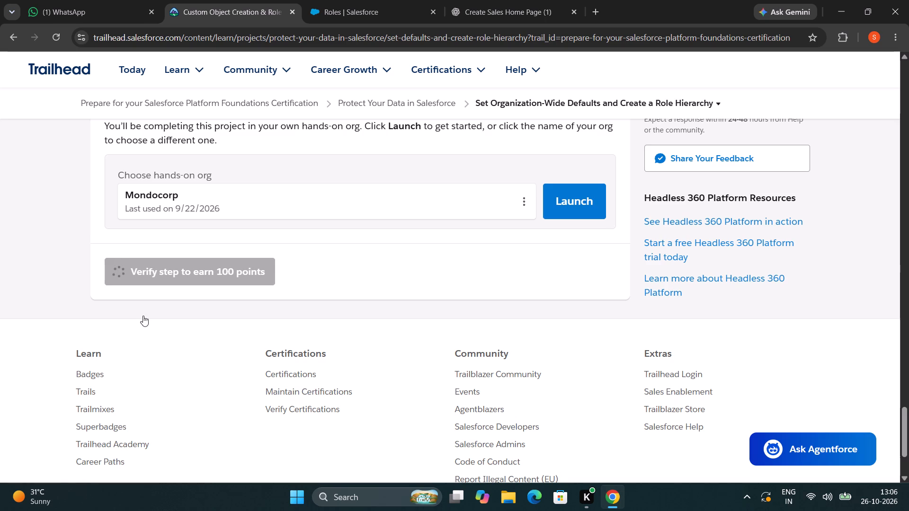
In the Salesforce role hierarchy, set Recruiter to report to SVP, Human Resources and save the role.
{"action": "left_click", "coordinate": [345, 9]}
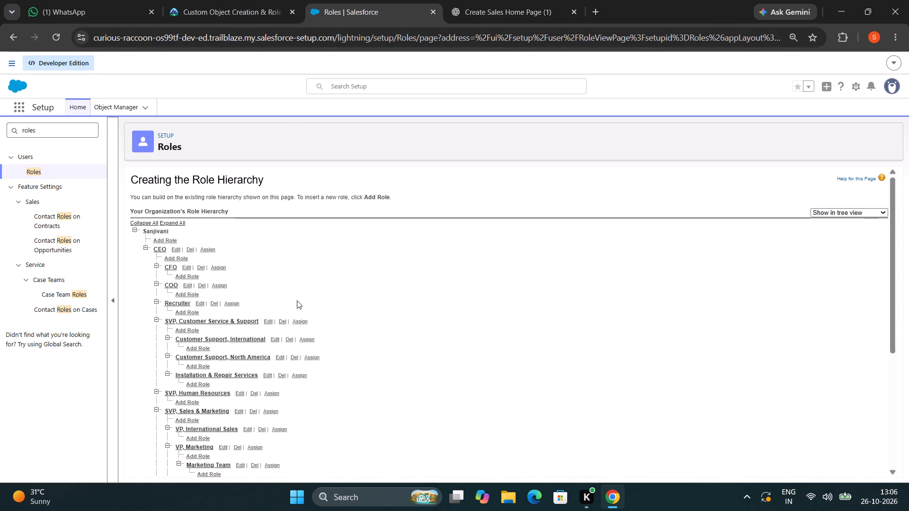
{"action": "left_click", "coordinate": [254, 0]}
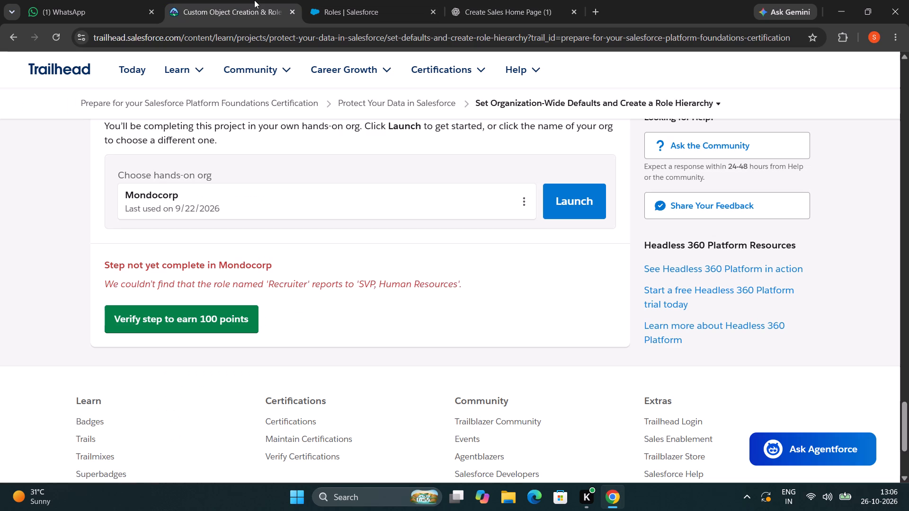
{"action": "left_click", "coordinate": [327, 0]}
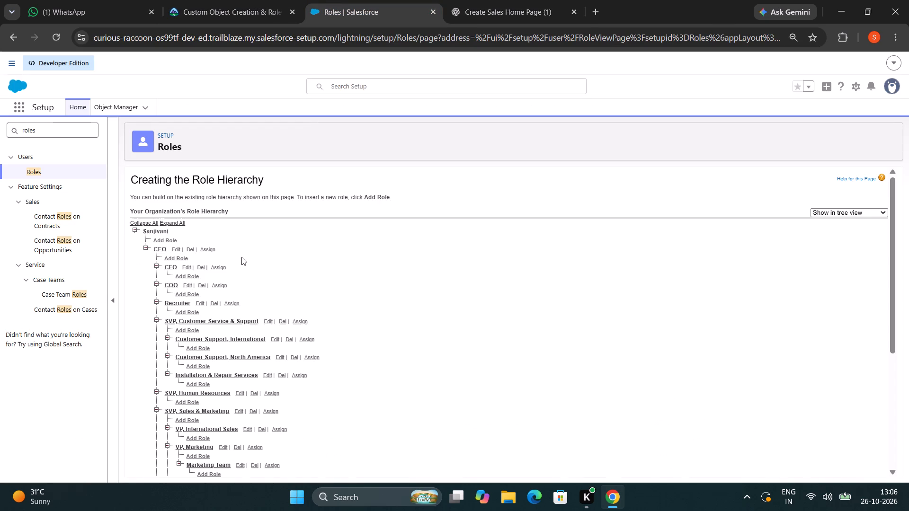
{"action": "left_click", "coordinate": [201, 303]}
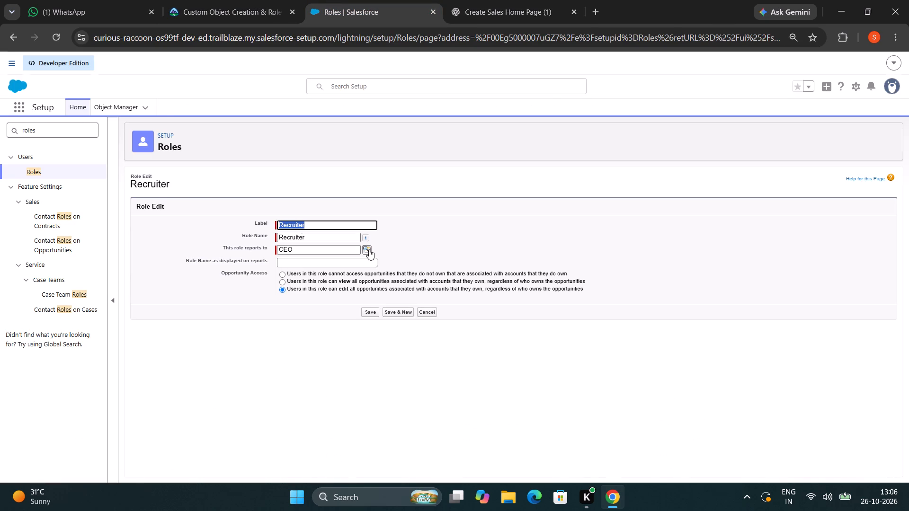
{"action": "left_click", "coordinate": [369, 247]}
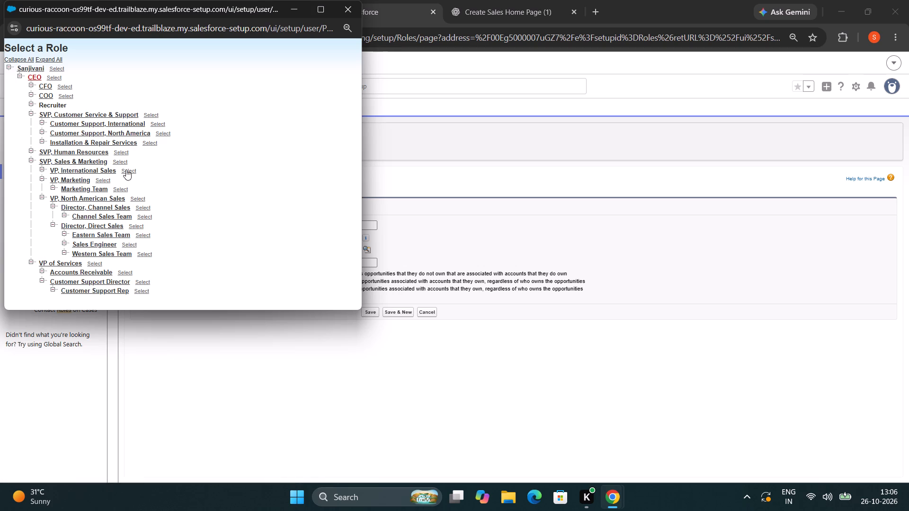
{"action": "scroll", "coordinate": [171, 215], "scroll_direction": "down", "scroll_amount": 1}
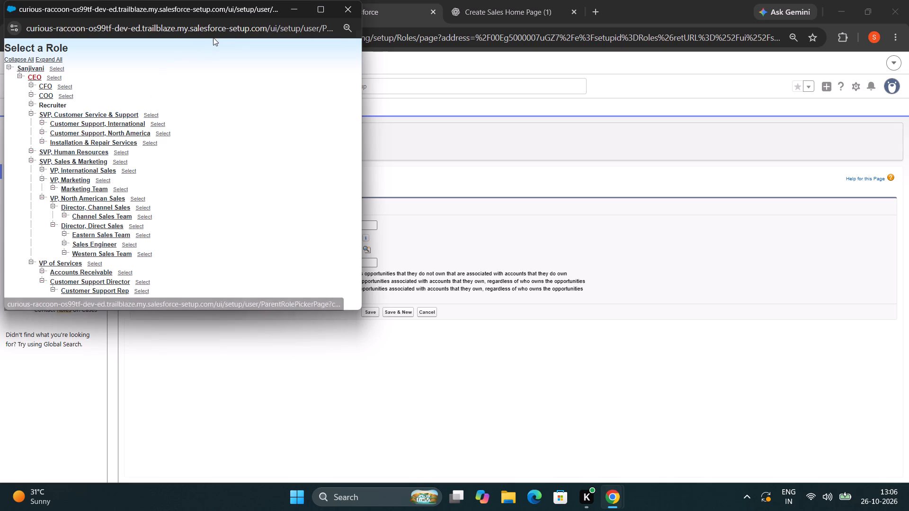
{"action": "left_click", "coordinate": [74, 149]}
{"action": "left_click", "coordinate": [206, 13]}
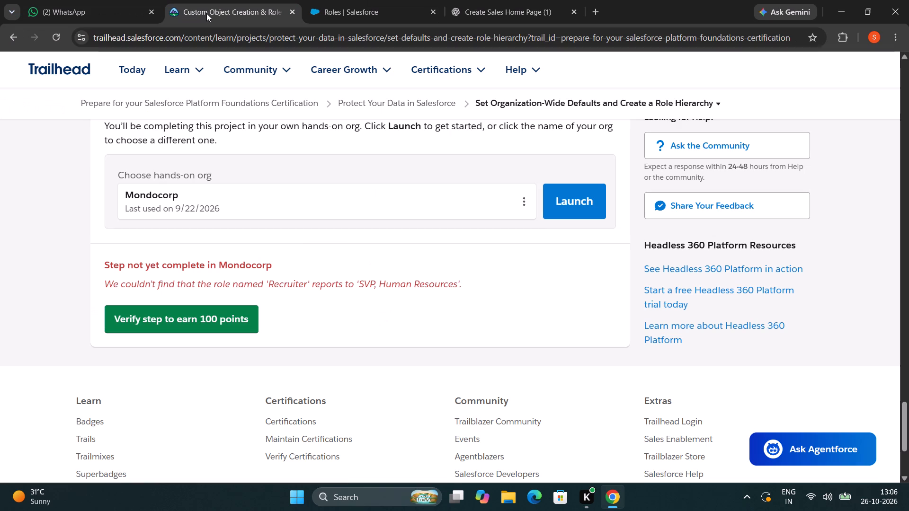
{"action": "left_click", "coordinate": [393, 6]}
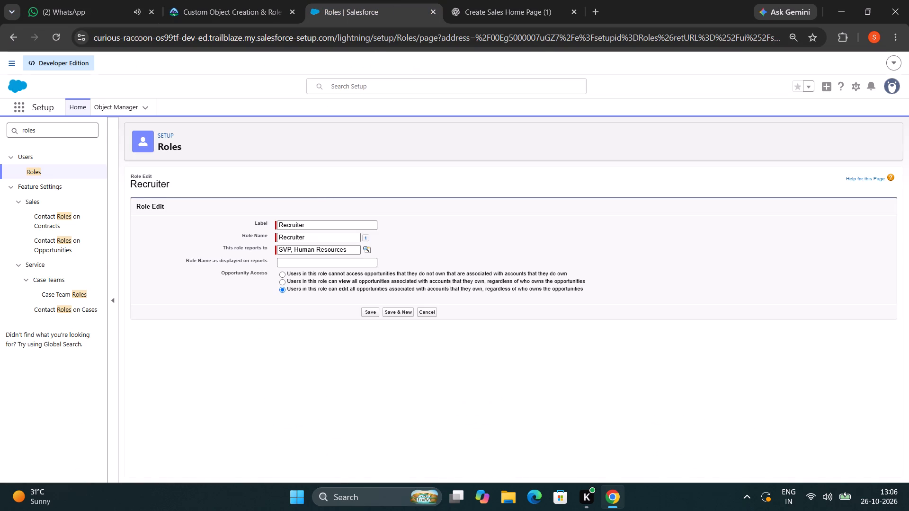
{"action": "left_click", "coordinate": [370, 308]}
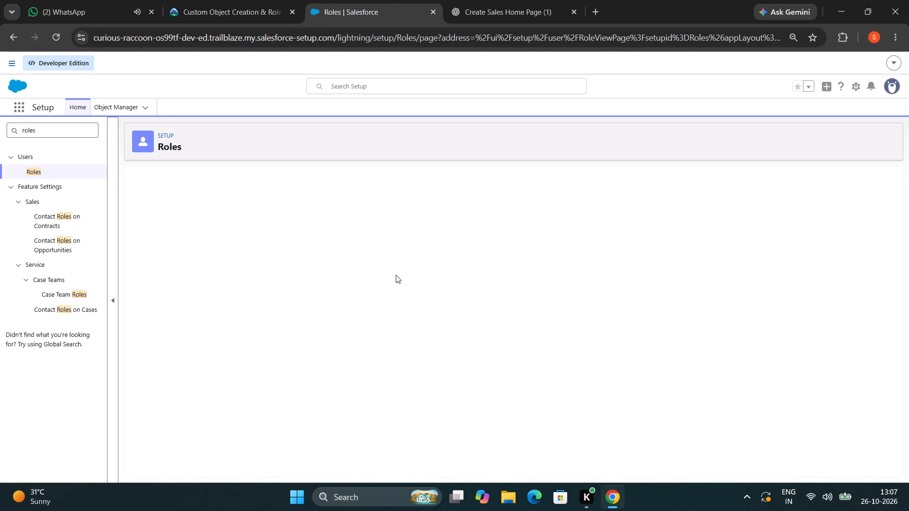
Switch to Trailhead and rerun the role hierarchy step's verification for the Mondocorp org.
{"action": "left_click", "coordinate": [242, 5]}
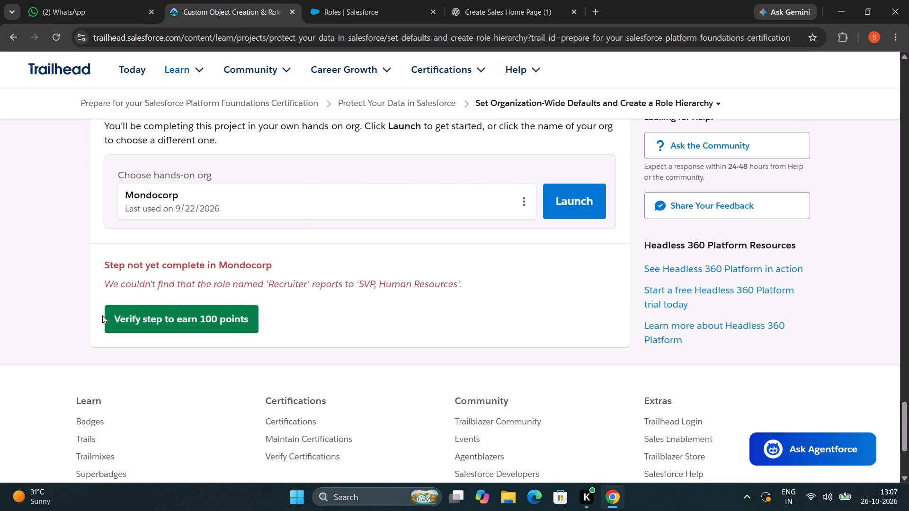
{"action": "left_click", "coordinate": [111, 318]}
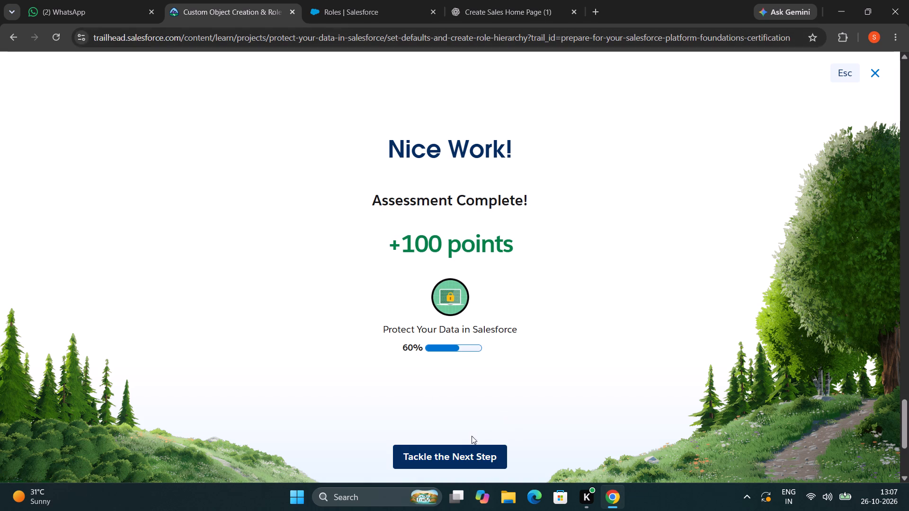
Proceed to the next step of the Protect Your Data in Salesforce project.
{"action": "left_click", "coordinate": [465, 457]}
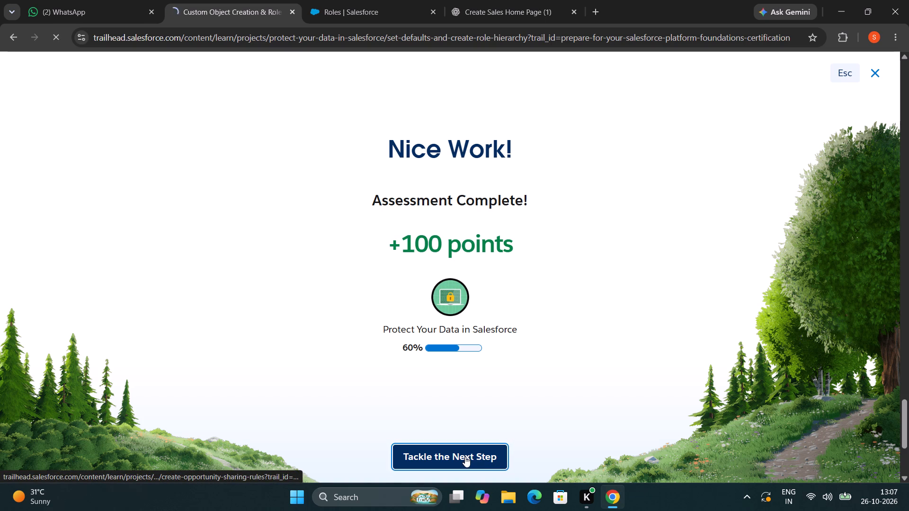
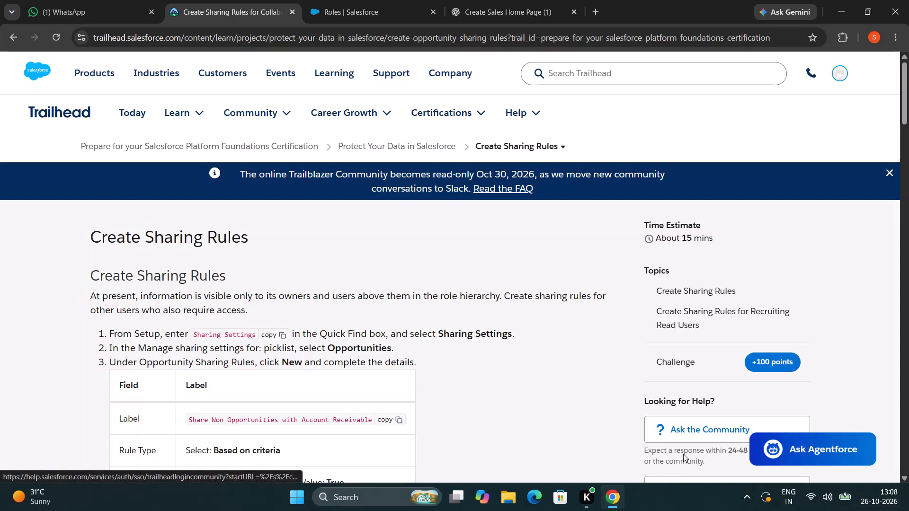
Read through the Create Sharing Rules instructions on Trailhead, from the opportunity sharing rule details to the step verification.
{"action": "scroll", "coordinate": [691, 449], "scroll_direction": "down", "scroll_amount": 20}
{"action": "scroll", "coordinate": [691, 449], "scroll_direction": "down", "scroll_amount": 1}
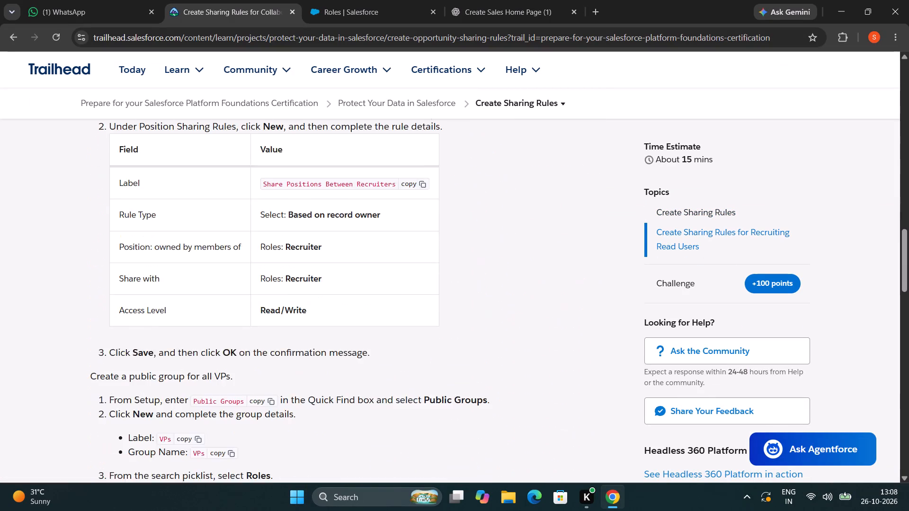
{"action": "scroll", "coordinate": [691, 449], "scroll_direction": "down", "scroll_amount": 18}
{"action": "scroll", "coordinate": [691, 449], "scroll_direction": "up", "scroll_amount": 3}
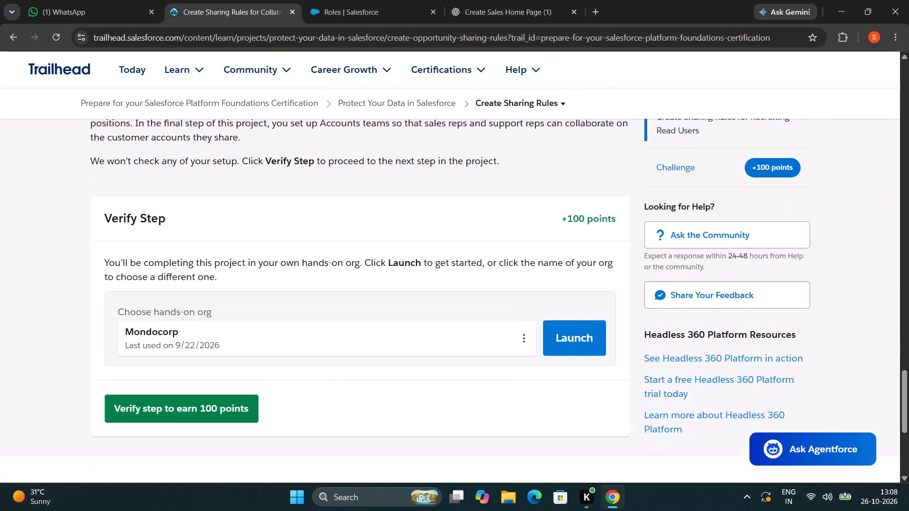
{"action": "scroll", "coordinate": [691, 449], "scroll_direction": "up", "scroll_amount": 20}
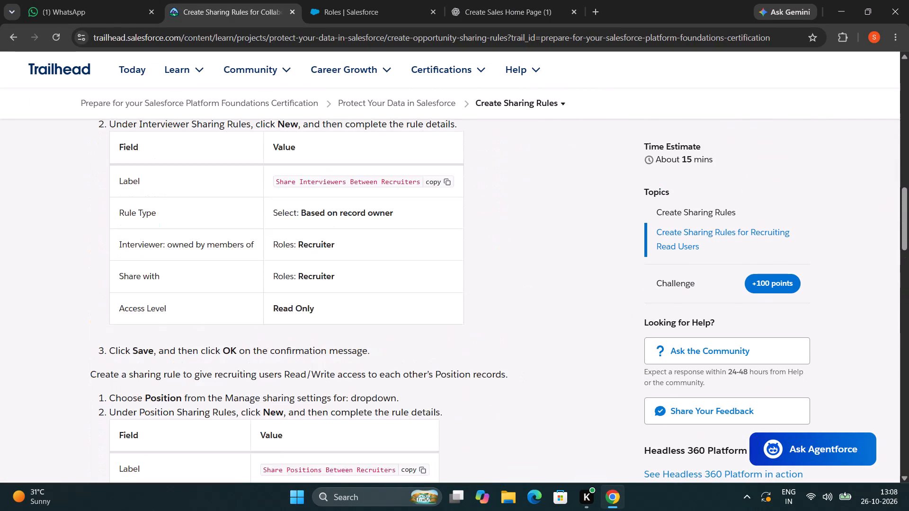
{"action": "scroll", "coordinate": [691, 449], "scroll_direction": "up", "scroll_amount": 16}
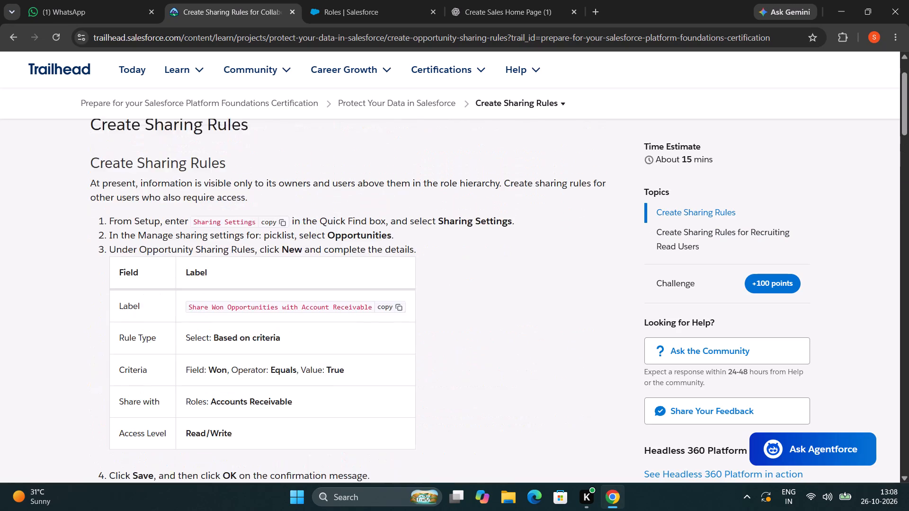
{"action": "scroll", "coordinate": [691, 449], "scroll_direction": "up", "scroll_amount": 4}
{"action": "scroll", "coordinate": [691, 449], "scroll_direction": "down", "scroll_amount": 3}
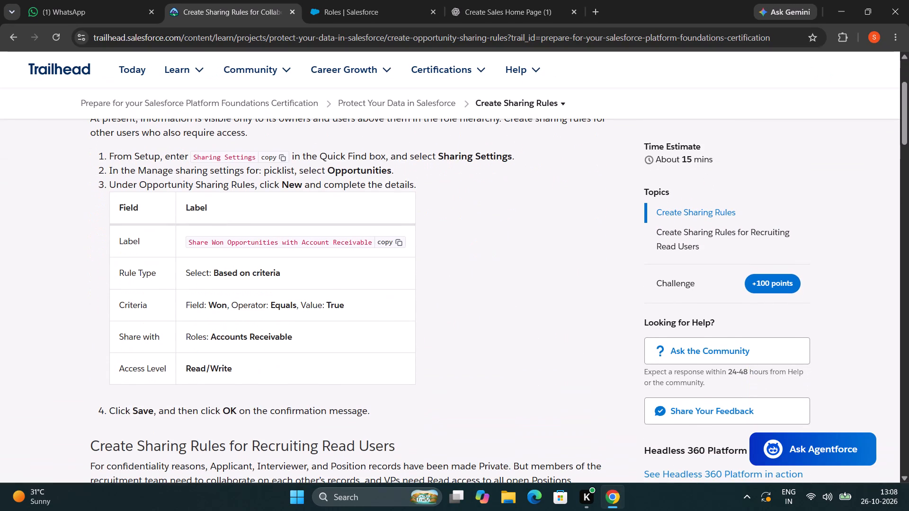
Switch to Salesforce Setup, search the setup pages for sharing and open Sharing Settings.
{"action": "left_click", "coordinate": [339, 4]}
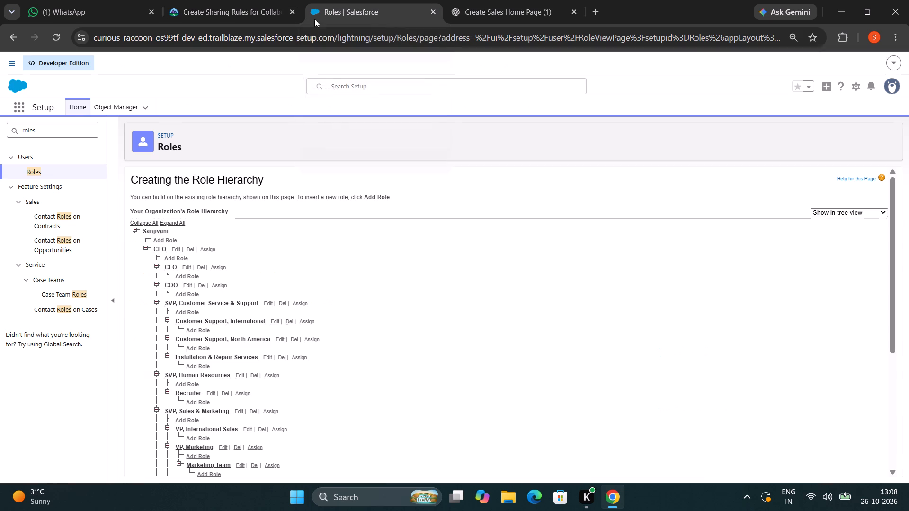
{"action": "left_click", "coordinate": [74, 126]}
{"action": "key", "text": "BackSpace"}
{"action": "key", "text": "BackSpace"}
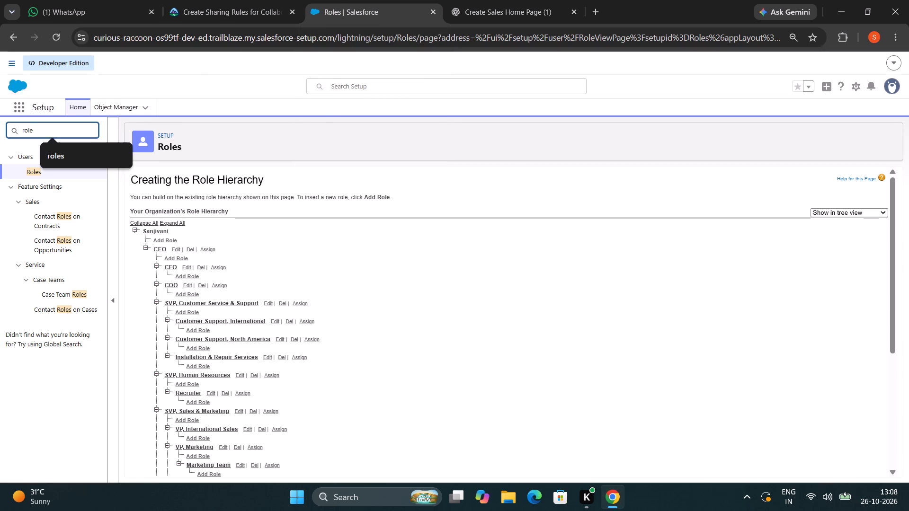
{"action": "key", "text": "BackSpace"}
{"action": "key", "text": "BackSpace"}
{"action": "key", "text": "BackSpace"}
{"action": "type", "text": "sharinf"}
{"action": "key", "text": "BackSpace"}
{"action": "key", "text": "g"}
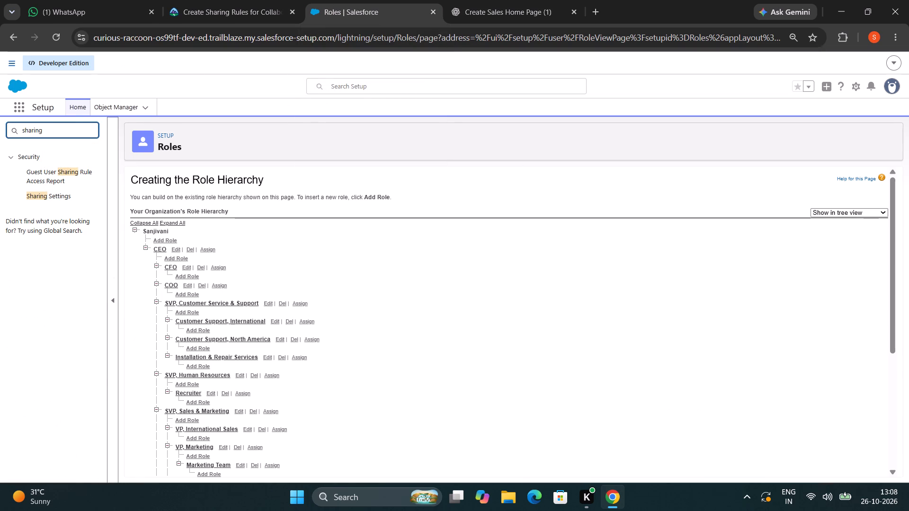
{"action": "left_click", "coordinate": [49, 193]}
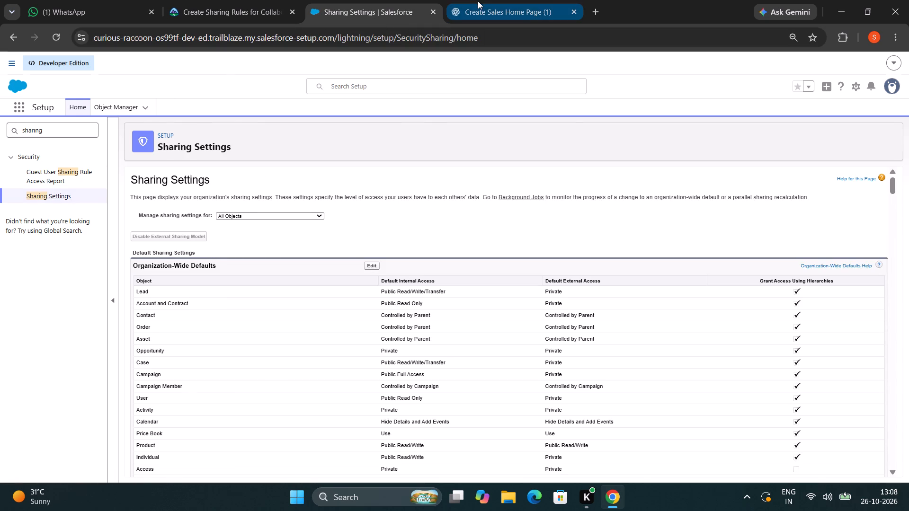
Check the Trailhead instructions, and set Salesforce to manage sharing settings for Opportunities.
{"action": "left_click", "coordinate": [207, 3]}
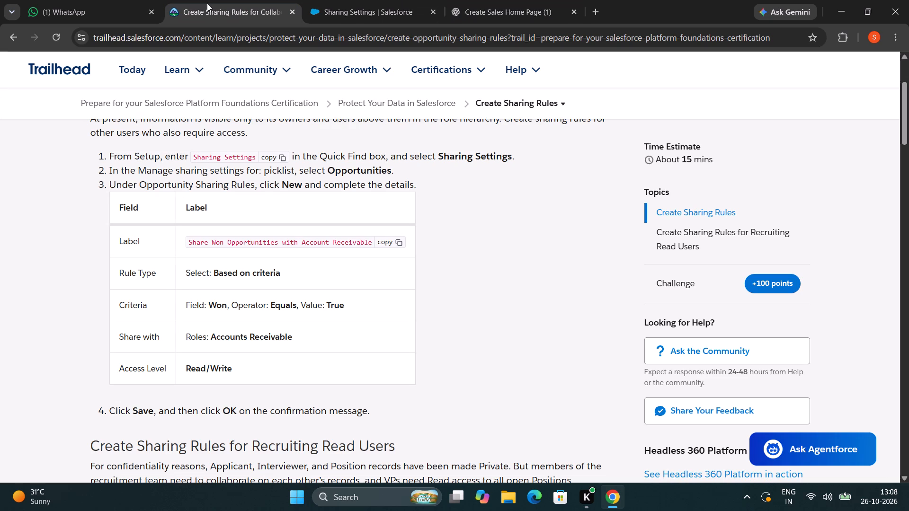
{"action": "left_click", "coordinate": [342, 3]}
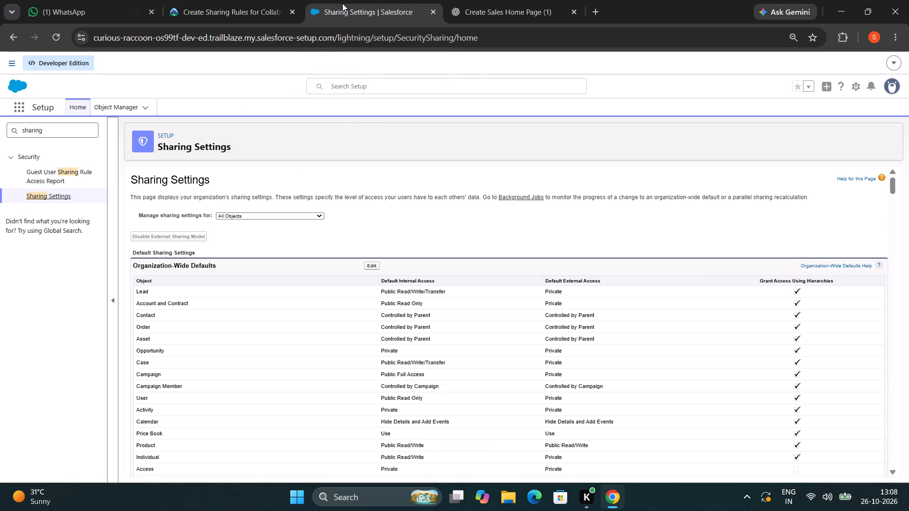
{"action": "left_click", "coordinate": [231, 13]}
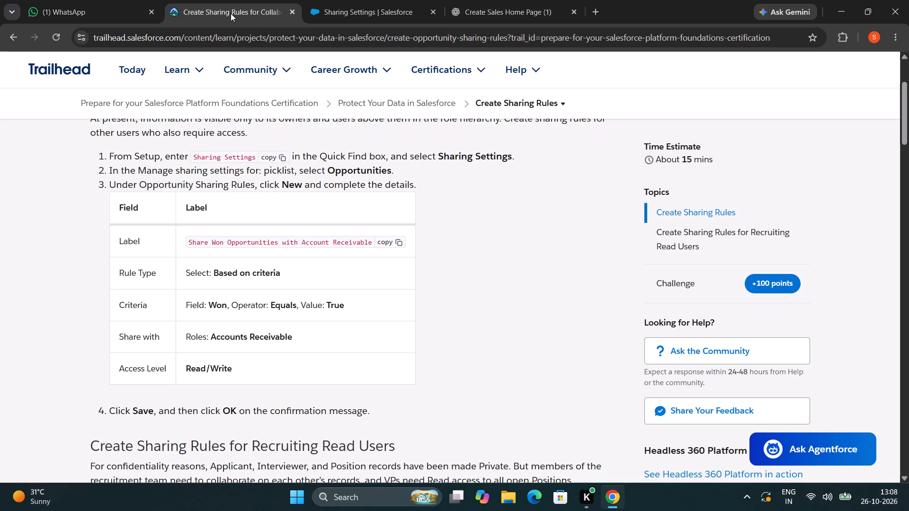
{"action": "left_click", "coordinate": [352, 11]}
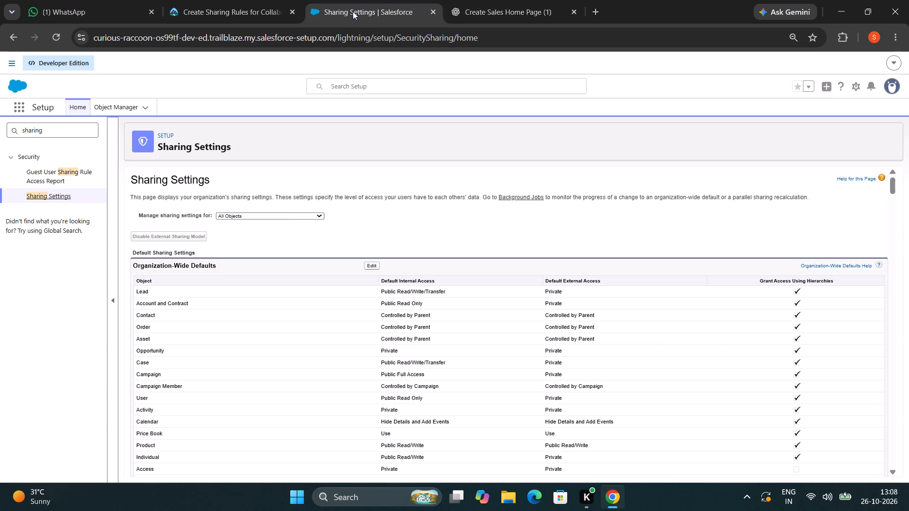
{"action": "left_click", "coordinate": [296, 213]}
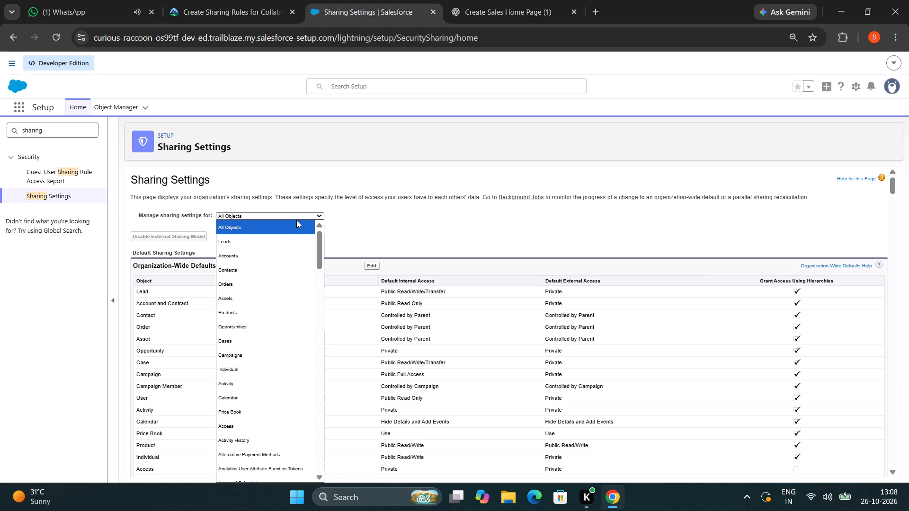
{"action": "scroll", "coordinate": [294, 254], "scroll_direction": "down", "scroll_amount": 1}
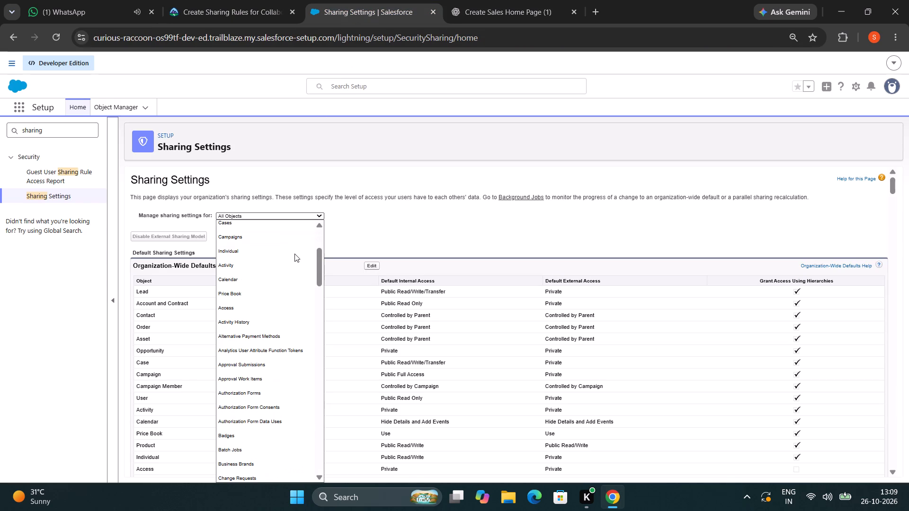
{"action": "scroll", "coordinate": [294, 254], "scroll_direction": "up", "scroll_amount": 1}
{"action": "left_click", "coordinate": [255, 323]}
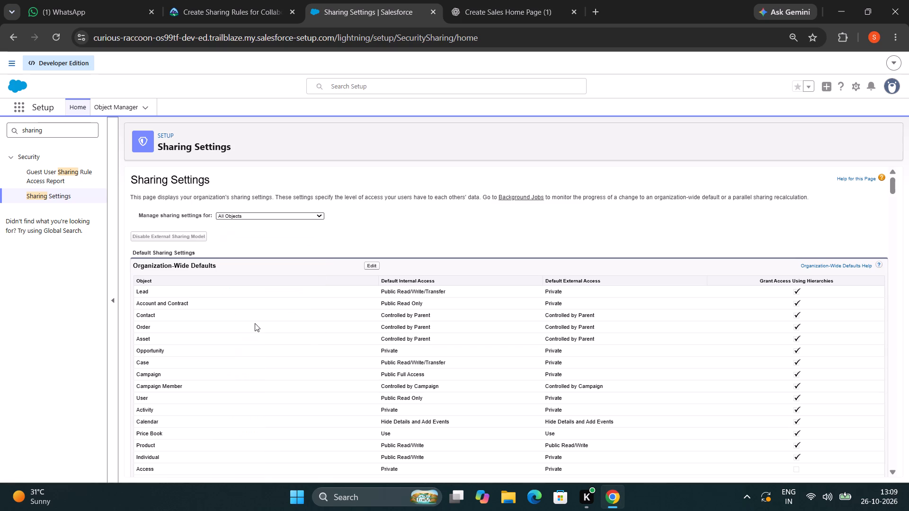
Recheck the Trailhead instructions and start a new rule under Opportunity Sharing Rules in Salesforce.
{"action": "left_click", "coordinate": [260, 4]}
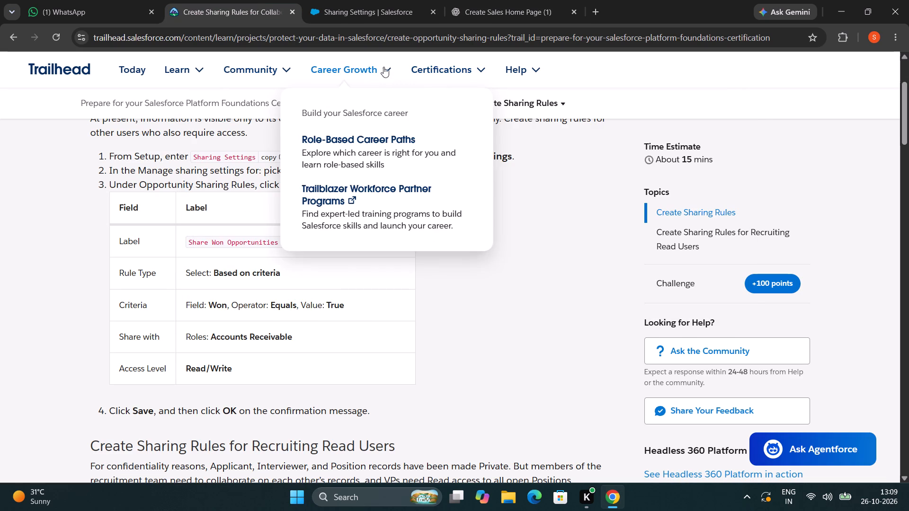
{"action": "left_click", "coordinate": [387, 13]}
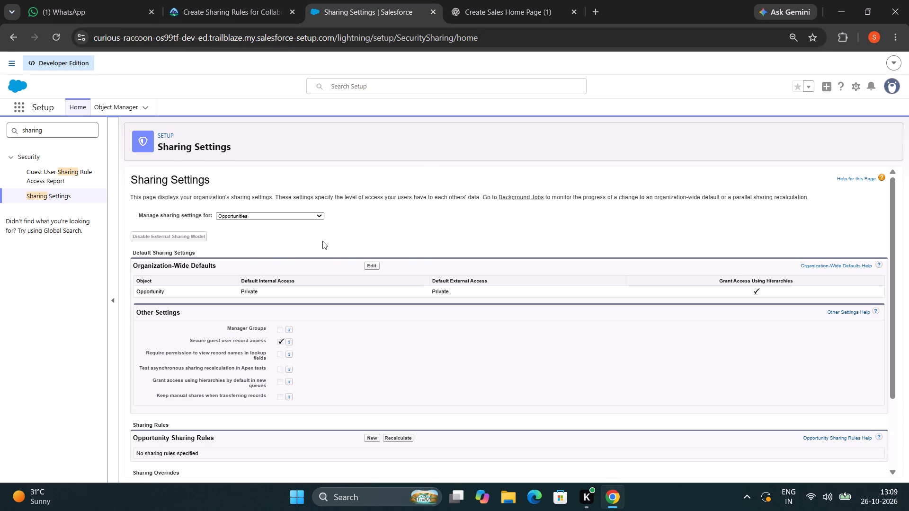
{"action": "scroll", "coordinate": [322, 241], "scroll_direction": "down", "scroll_amount": 2}
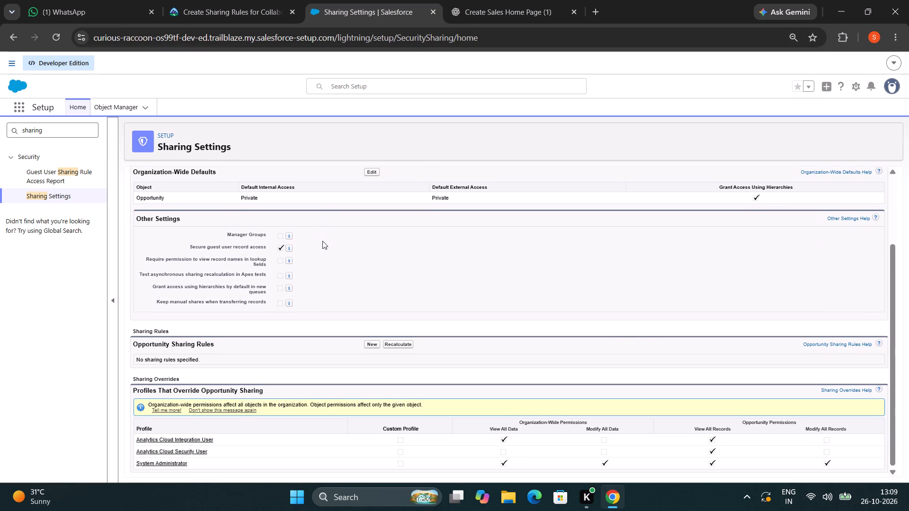
{"action": "scroll", "coordinate": [322, 241], "scroll_direction": "down", "scroll_amount": 1}
{"action": "left_click", "coordinate": [367, 343]}
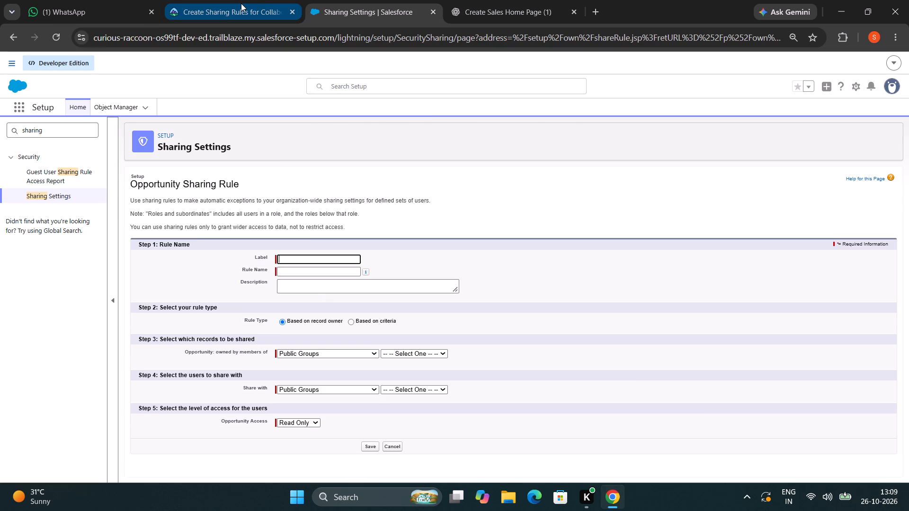
Switch to Trailhead to consult the details required for the new opportunity sharing rule.
{"action": "left_click", "coordinate": [241, 3]}
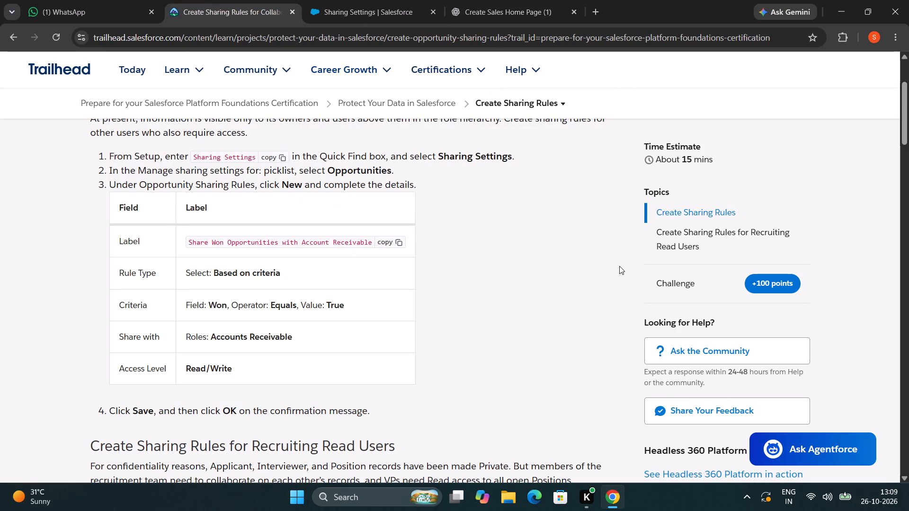
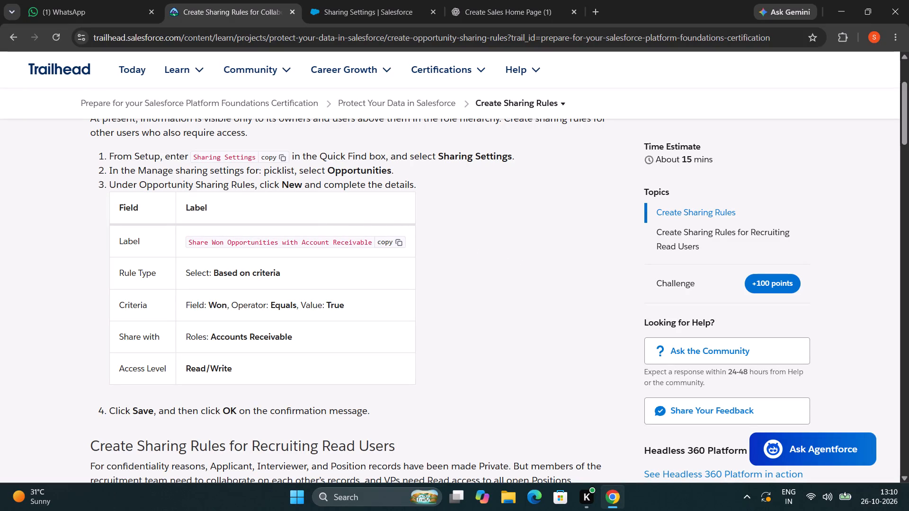
Copy the label Share Won Opportunities with Account Receivable from Trailhead into the new opportunity sharing rule in Salesforce.
{"action": "left_click", "coordinate": [355, 0]}
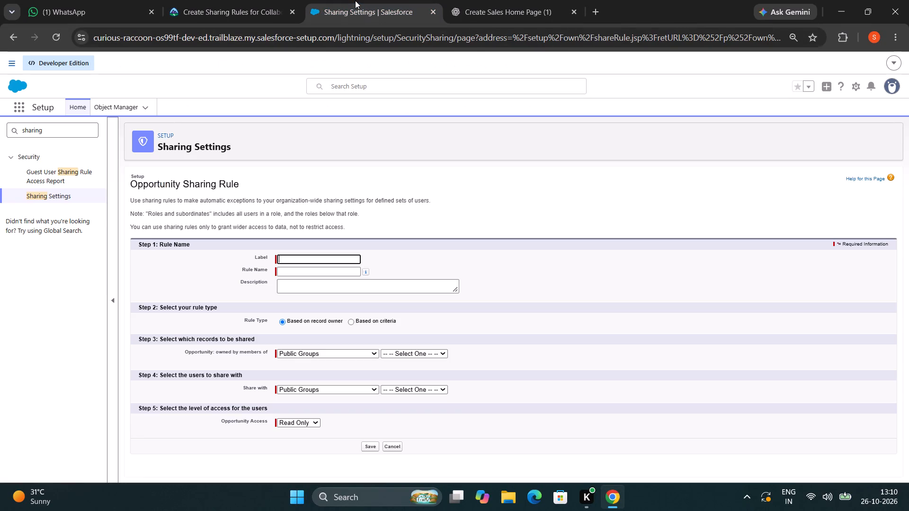
{"action": "left_click", "coordinate": [226, 2]}
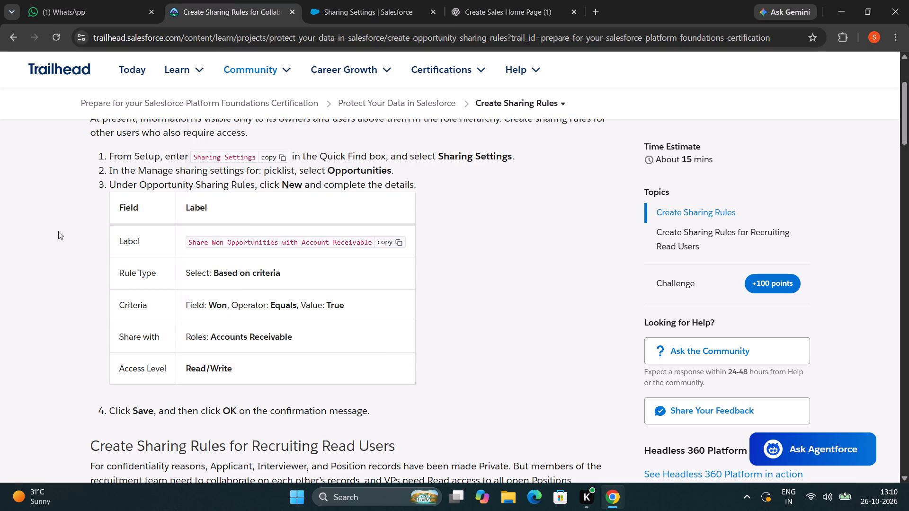
{"action": "left_click", "coordinate": [390, 239]}
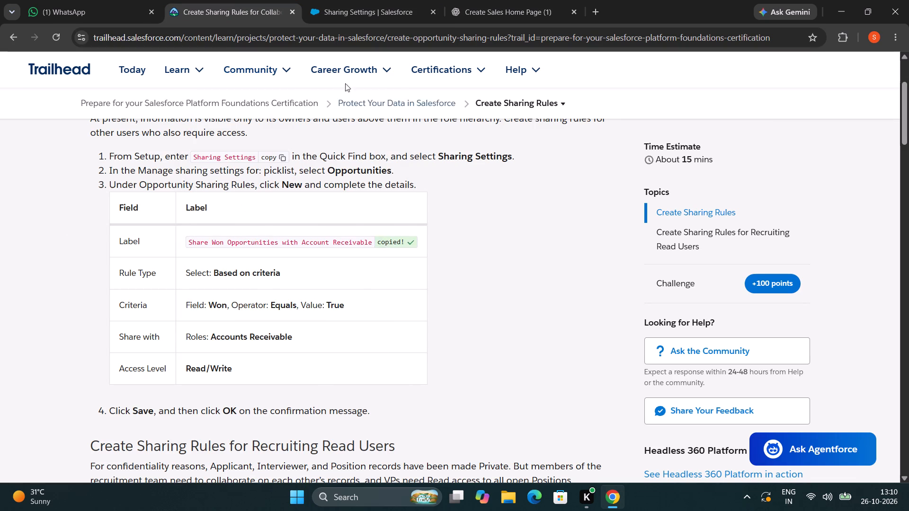
{"action": "left_click", "coordinate": [385, 1]}
{"action": "key", "text": "ctrl+v"}
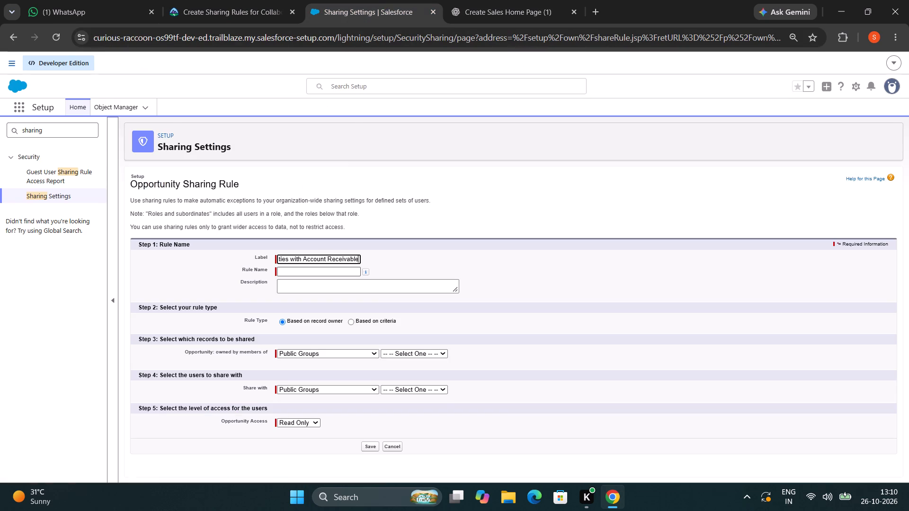
Recheck the Trailhead details and set the Salesforce rule type to Based on criteria.
{"action": "left_click", "coordinate": [249, 10]}
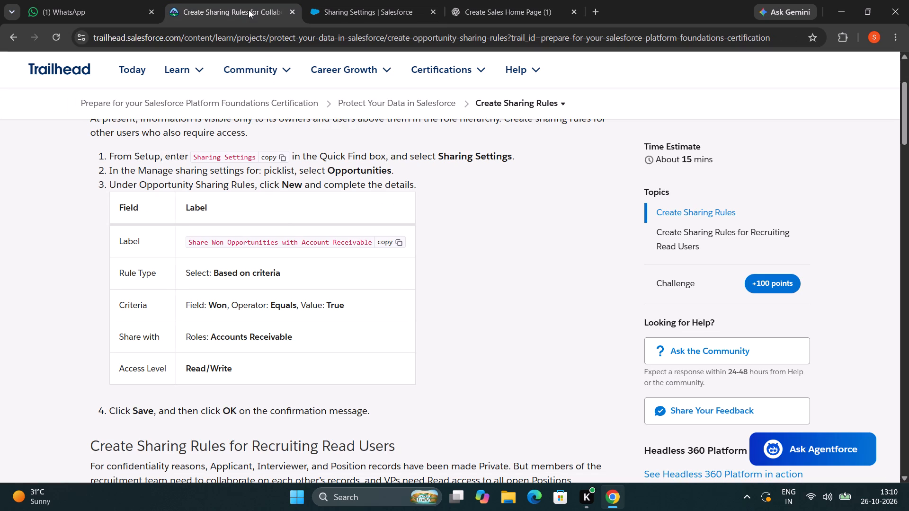
{"action": "left_click", "coordinate": [404, 1]}
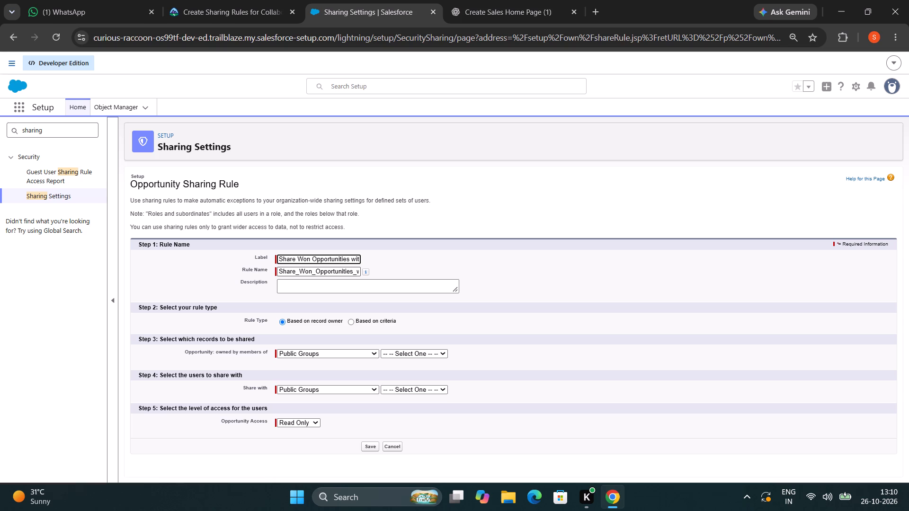
{"action": "left_click", "coordinate": [352, 322]}
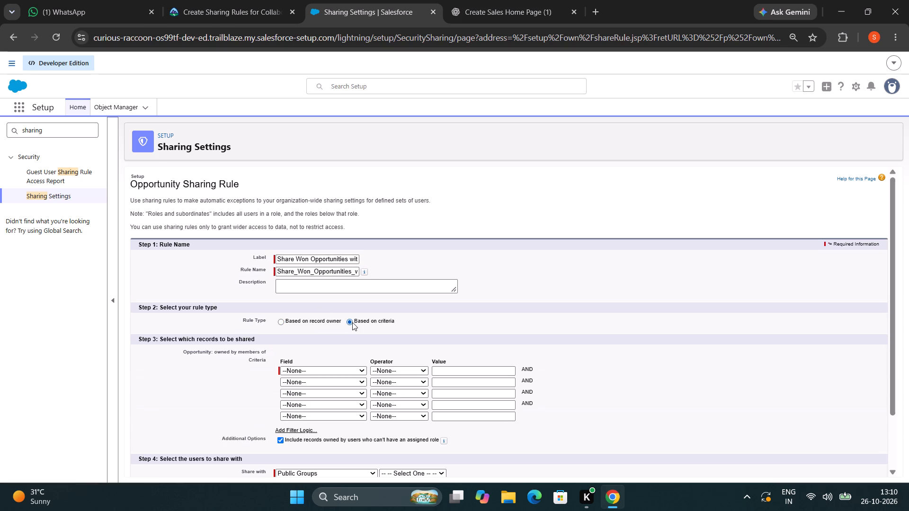
Following the Trailhead table, define the rule's first criterion in Salesforce as Won equals True.
{"action": "left_click", "coordinate": [265, 0]}
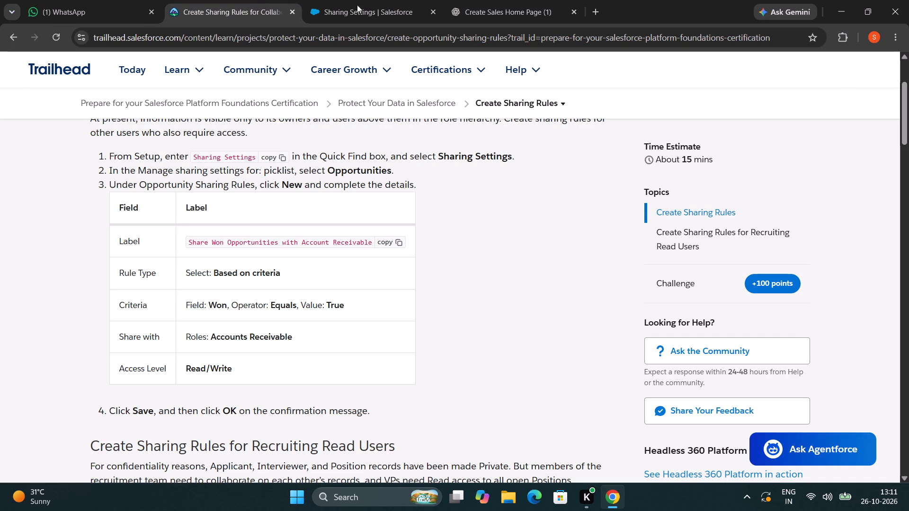
{"action": "left_click", "coordinate": [398, 9]}
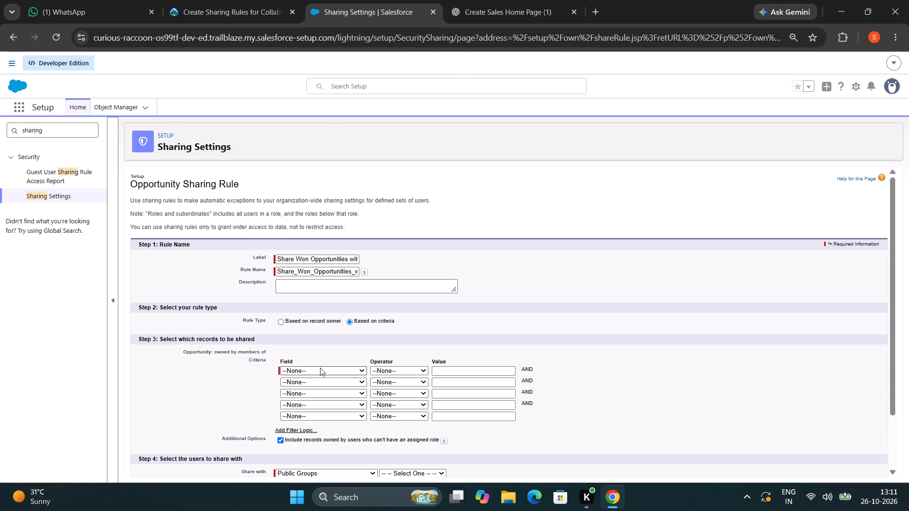
{"action": "left_click", "coordinate": [320, 368]}
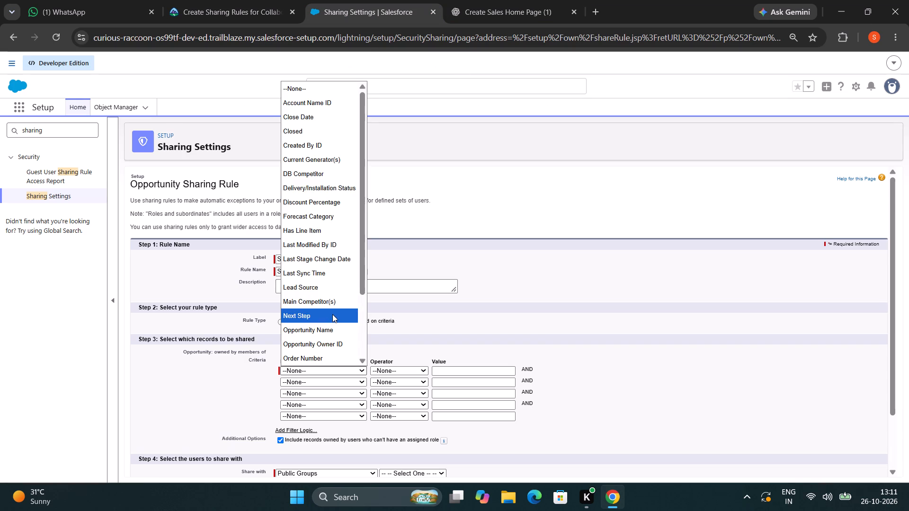
{"action": "scroll", "coordinate": [332, 314], "scroll_direction": "down", "scroll_amount": 2}
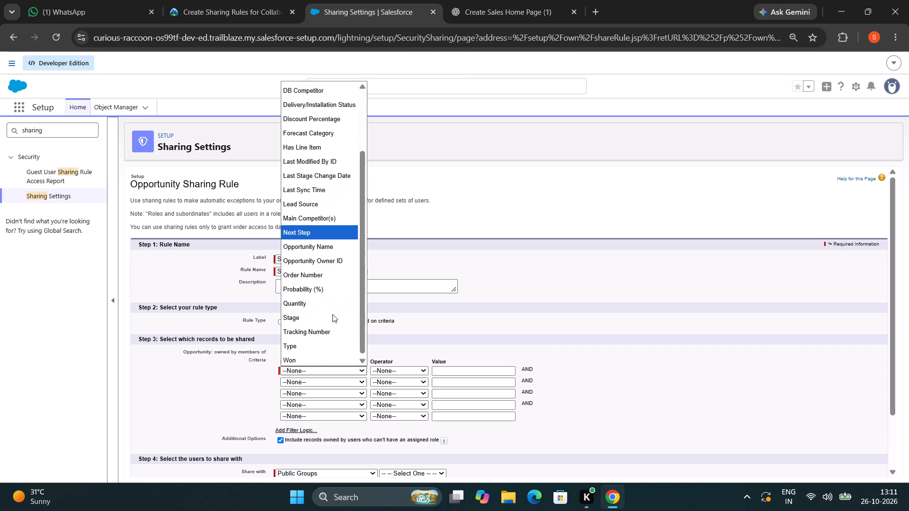
{"action": "left_click", "coordinate": [316, 363]}
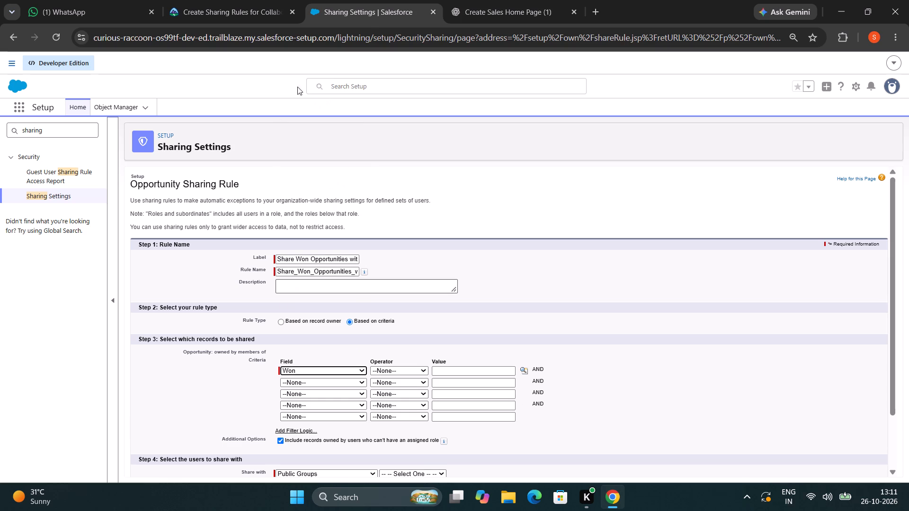
{"action": "left_click", "coordinate": [257, 9]}
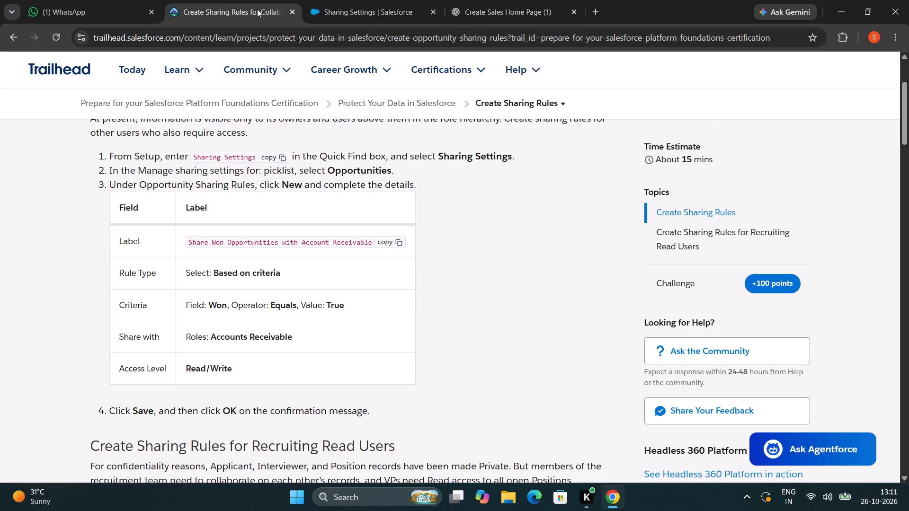
{"action": "left_click", "coordinate": [381, 5]}
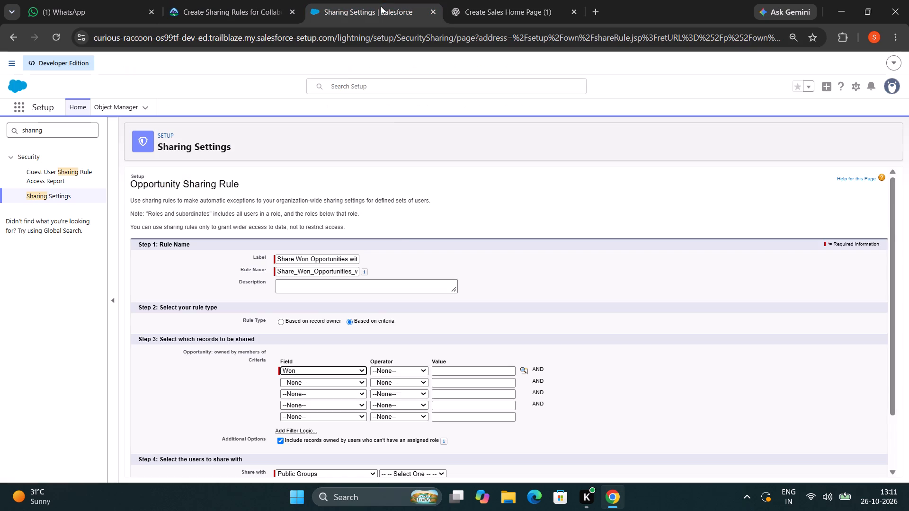
{"action": "left_click", "coordinate": [408, 366]}
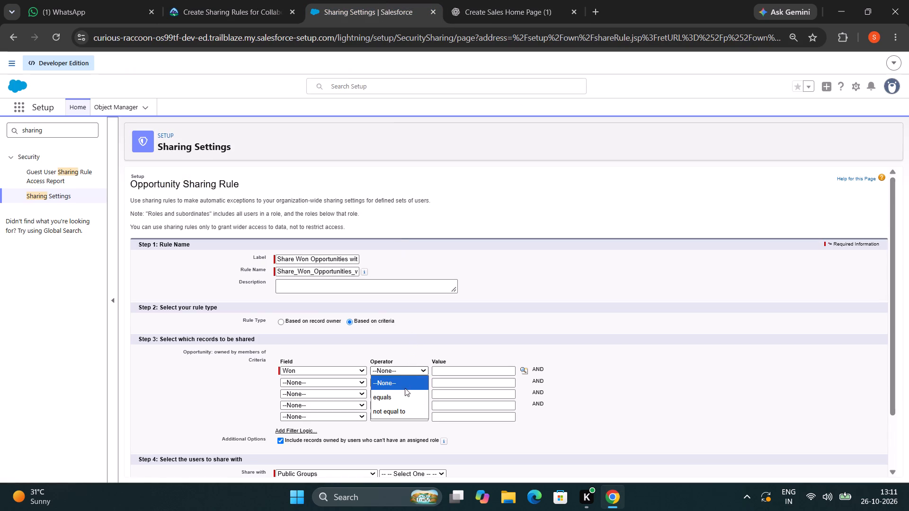
{"action": "left_click", "coordinate": [404, 393]}
{"action": "left_click", "coordinate": [455, 368]}
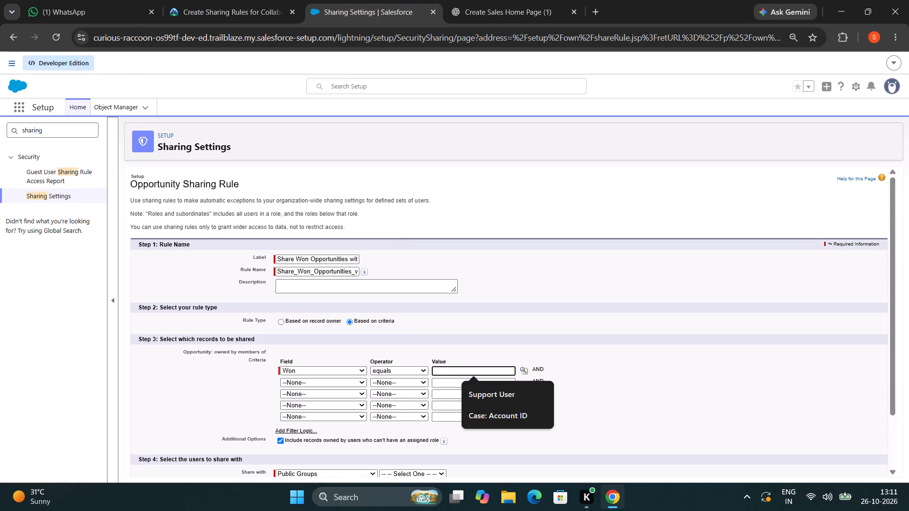
{"action": "type", "text": "True"}
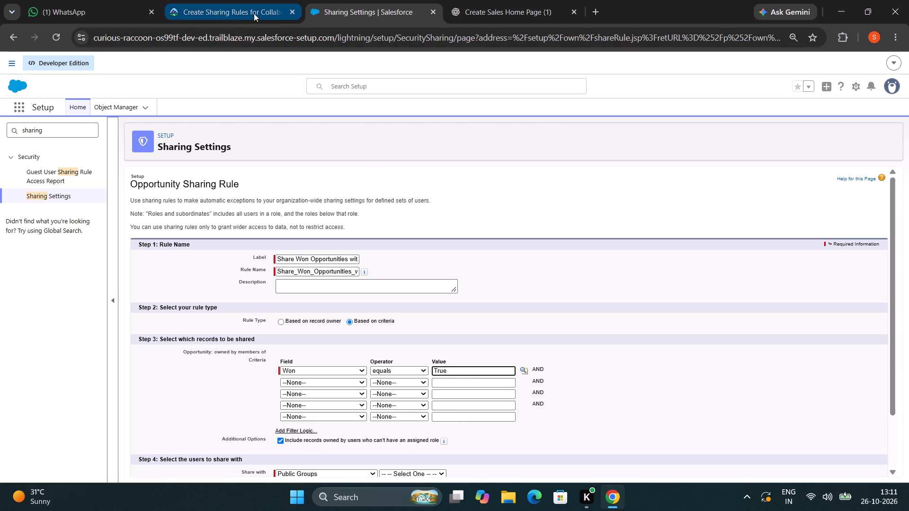
Consult the Trailhead table and set the Salesforce rule to share with the Accounts Receivable role.
{"action": "left_click", "coordinate": [251, 13]}
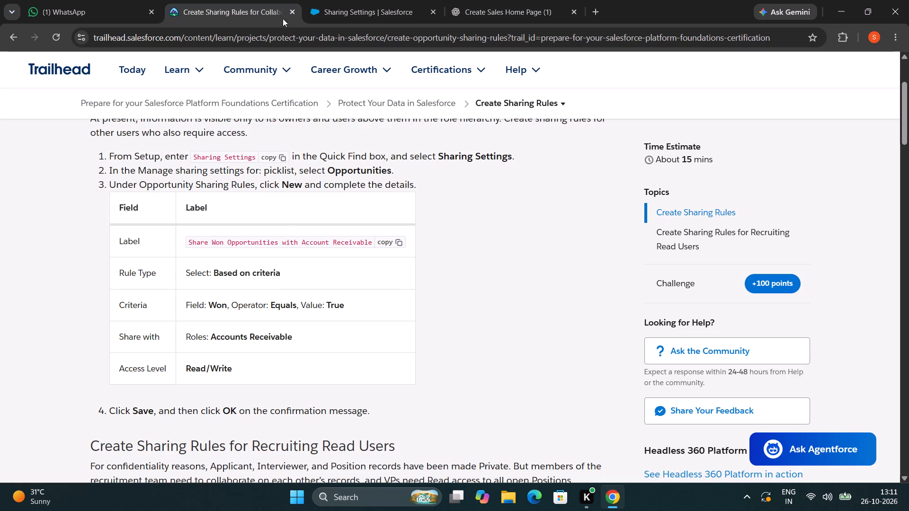
{"action": "left_click", "coordinate": [365, 16]}
{"action": "scroll", "coordinate": [355, 274], "scroll_direction": "down", "scroll_amount": 3}
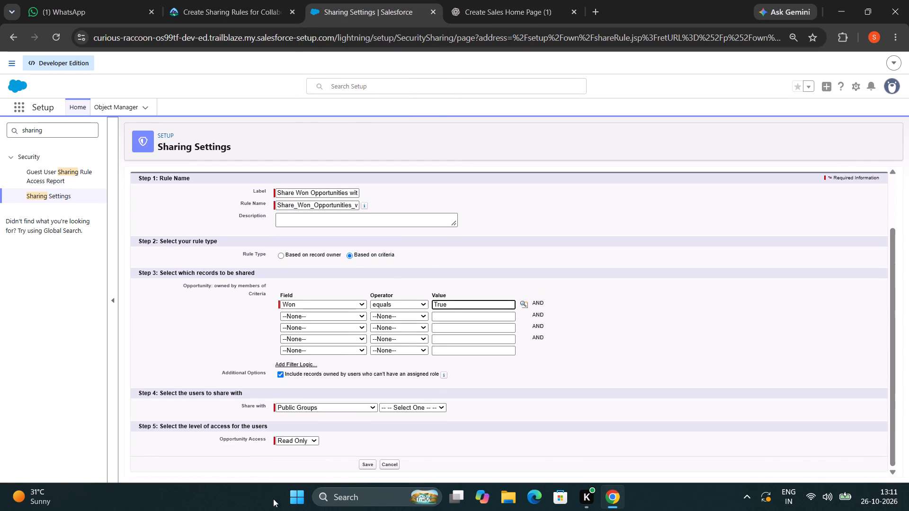
{"action": "left_click", "coordinate": [365, 405]}
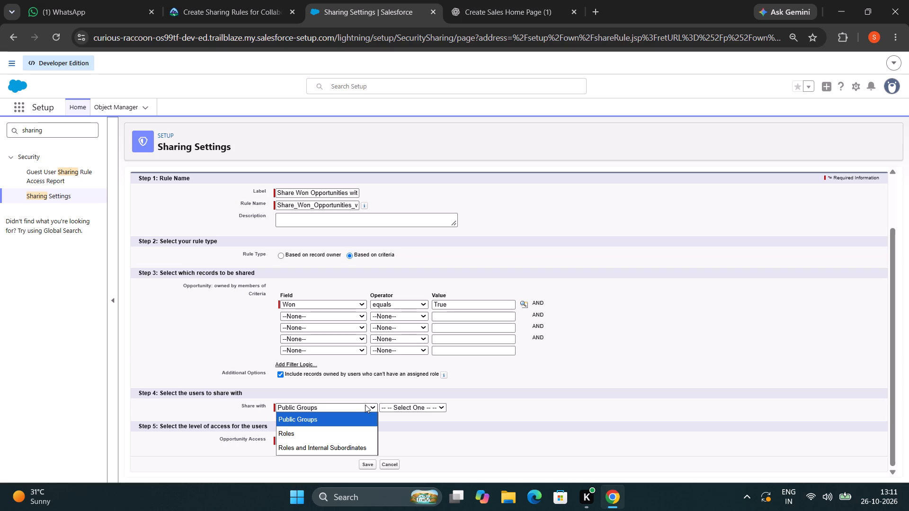
{"action": "left_click", "coordinate": [188, 0]}
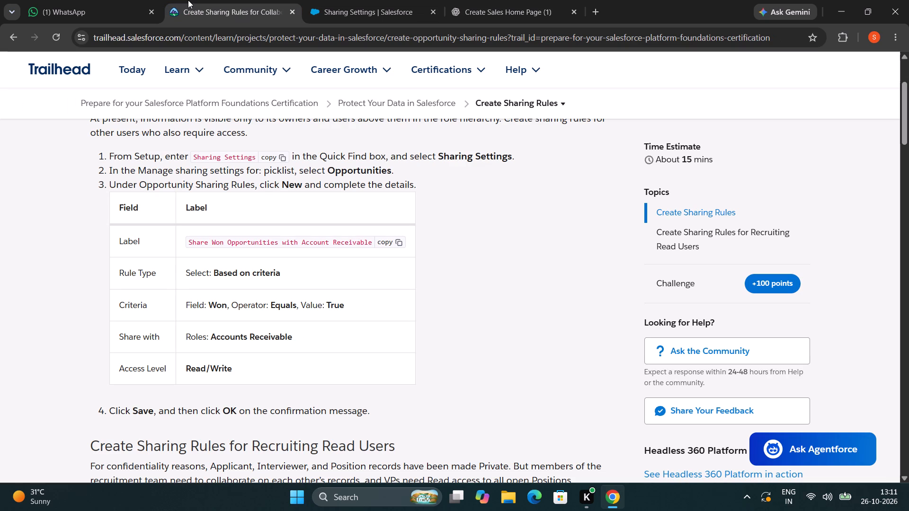
{"action": "left_click", "coordinate": [323, 3]}
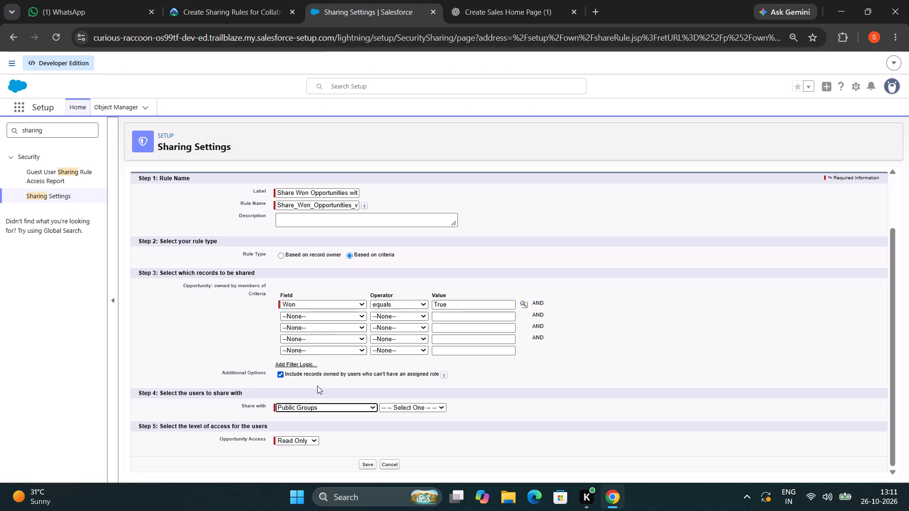
{"action": "left_click", "coordinate": [307, 404]}
{"action": "left_click", "coordinate": [301, 428]}
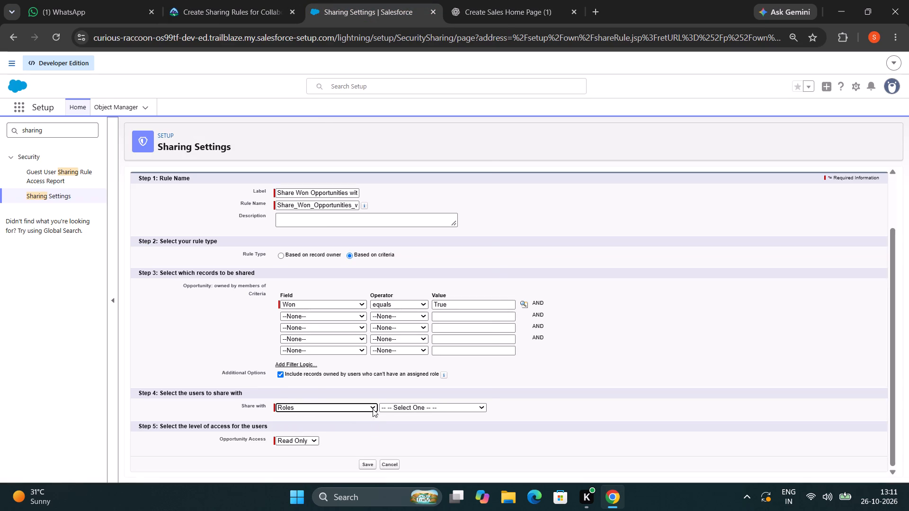
{"action": "left_click", "coordinate": [392, 403]}
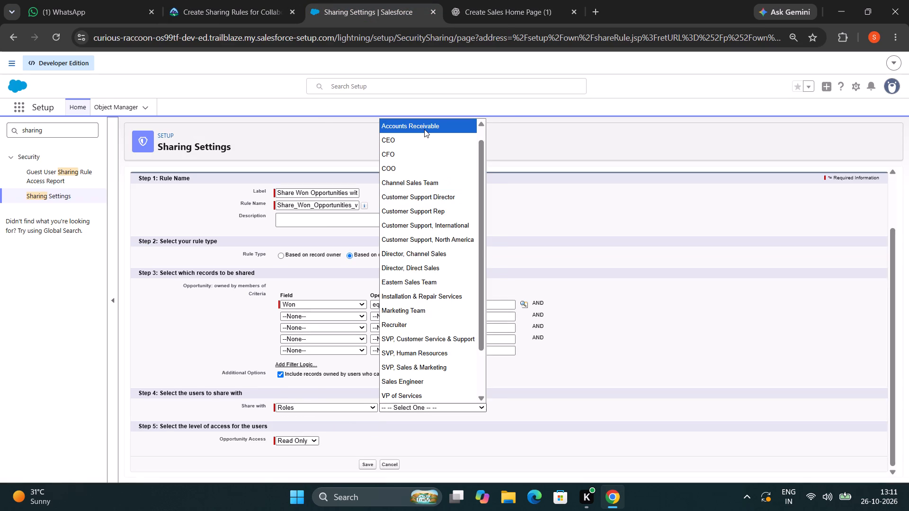
{"action": "left_click", "coordinate": [424, 129]}
Check the Trailhead access level, set Opportunity Access to Read/Write in Salesforce, and save the sharing rule with confirmation.
{"action": "left_click", "coordinate": [251, 13]}
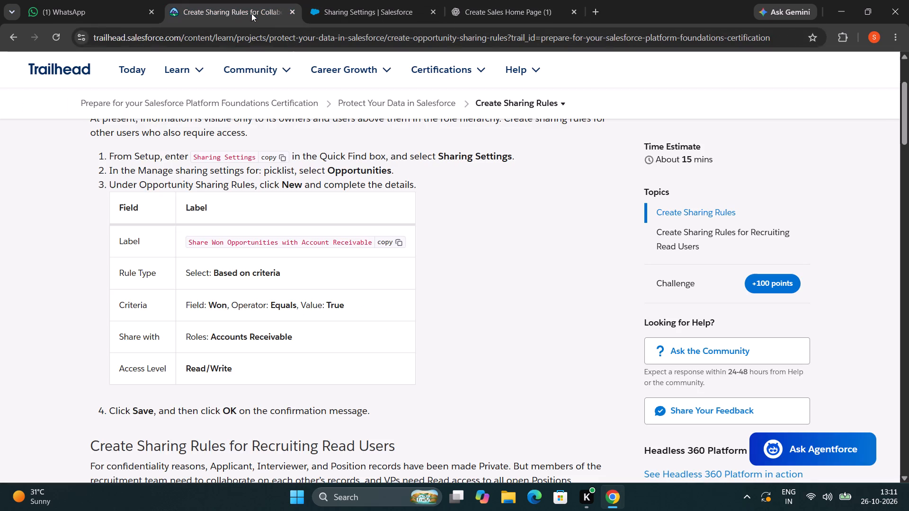
{"action": "left_click", "coordinate": [393, 11]}
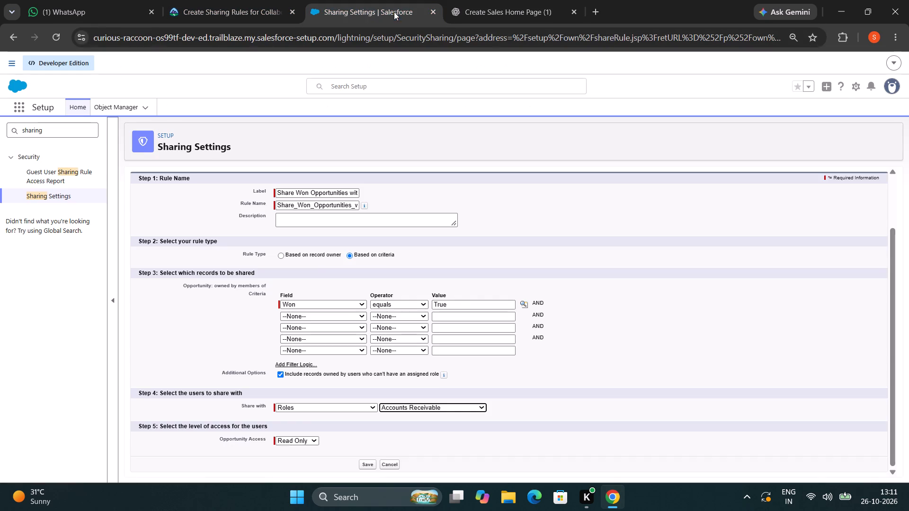
{"action": "left_click", "coordinate": [287, 441]}
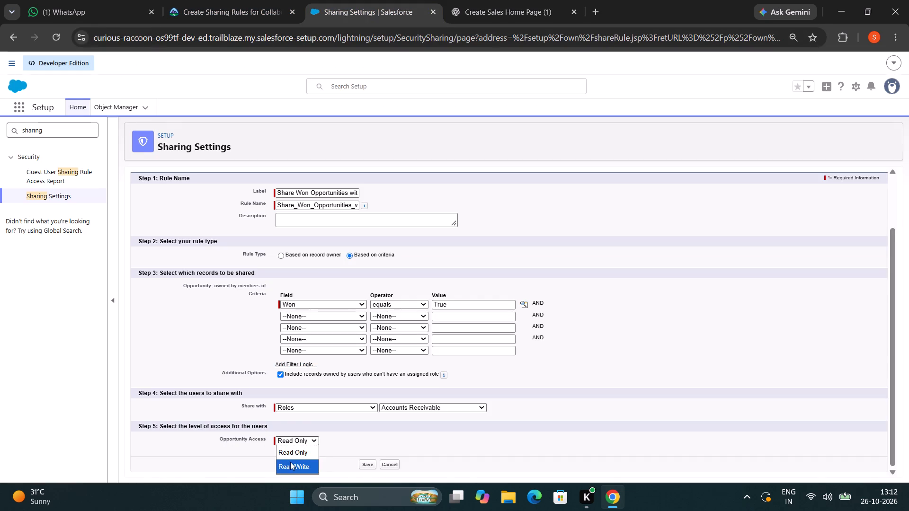
{"action": "left_click", "coordinate": [290, 462]}
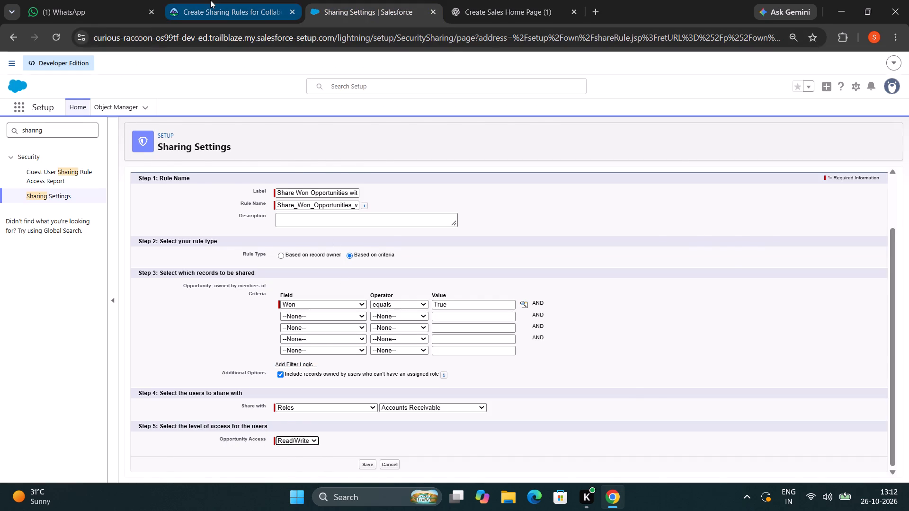
{"action": "left_click", "coordinate": [210, 0]}
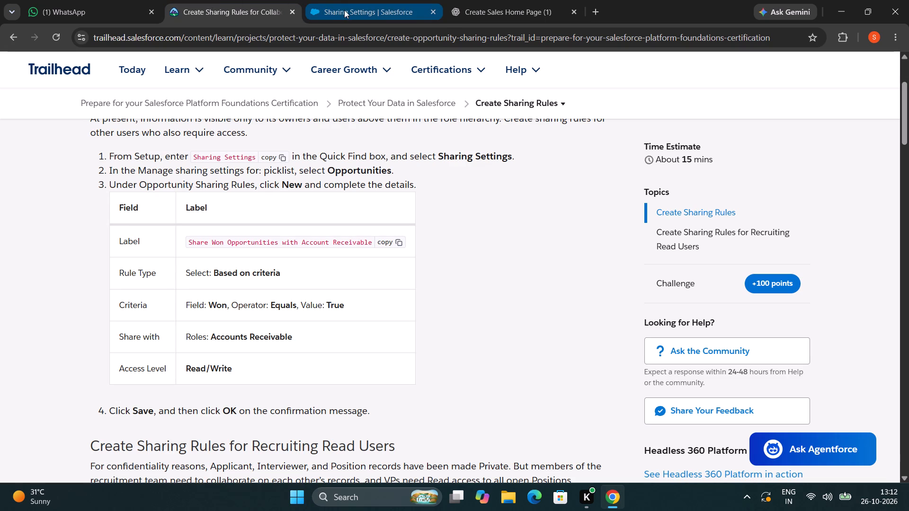
{"action": "left_click", "coordinate": [346, 12]}
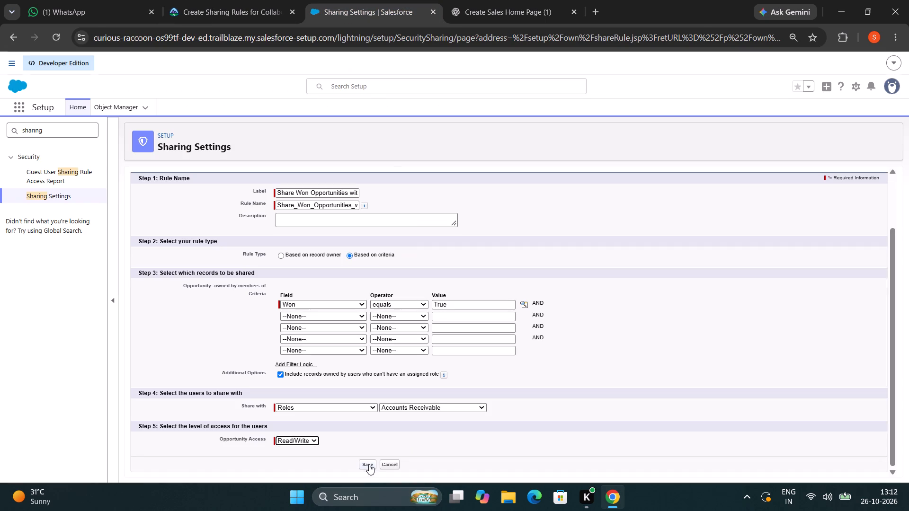
{"action": "left_click", "coordinate": [369, 464]}
{"action": "left_click", "coordinate": [490, 154]}
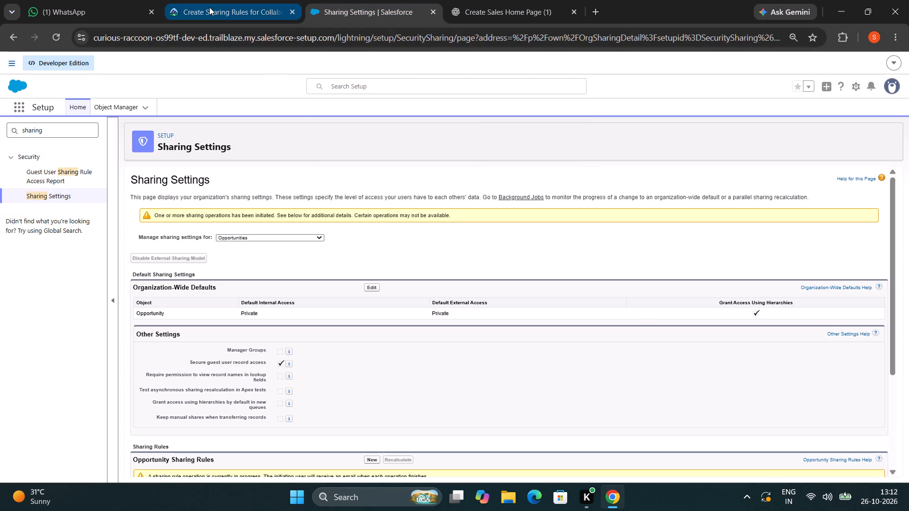
Read the Trailhead instructions for the Applicant sharing rule for recruiting users, and return to Salesforce Sharing Settings.
{"action": "left_click", "coordinate": [209, 7]}
{"action": "scroll", "coordinate": [487, 360], "scroll_direction": "down", "scroll_amount": 2}
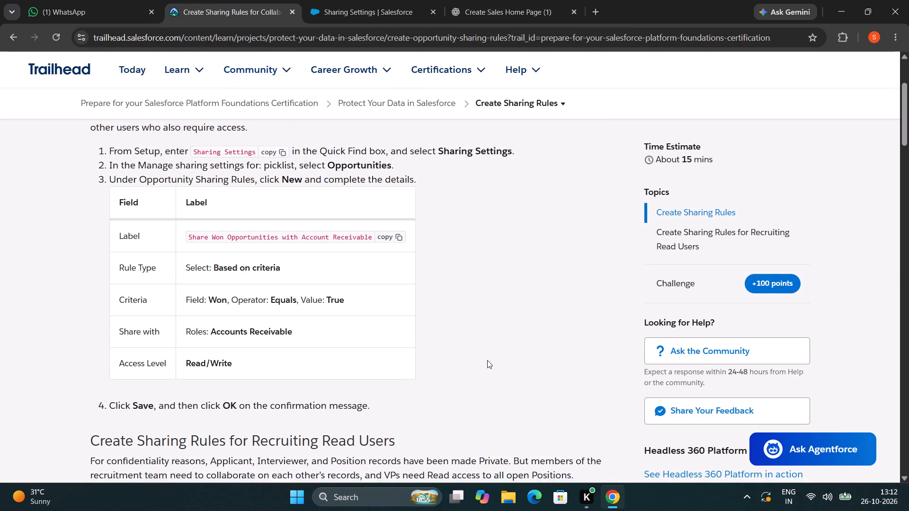
{"action": "scroll", "coordinate": [487, 360], "scroll_direction": "down", "scroll_amount": 3}
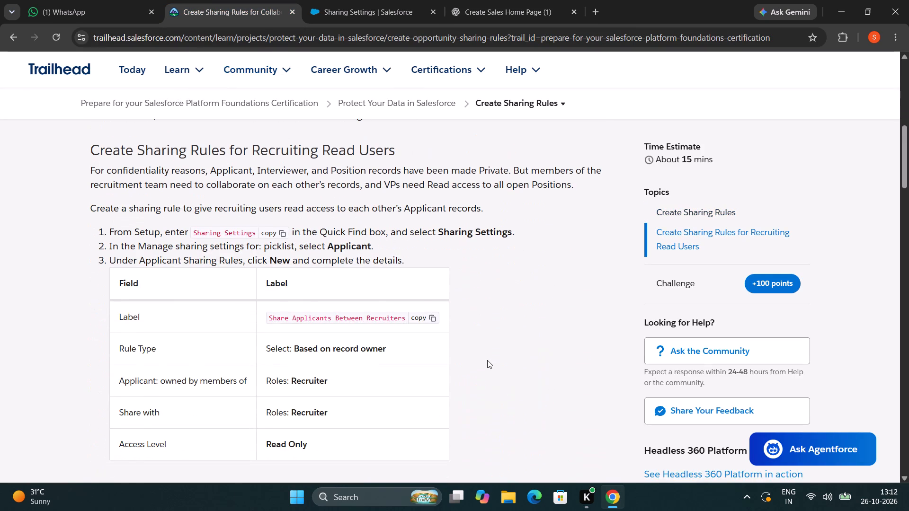
{"action": "scroll", "coordinate": [487, 360], "scroll_direction": "down", "scroll_amount": 1}
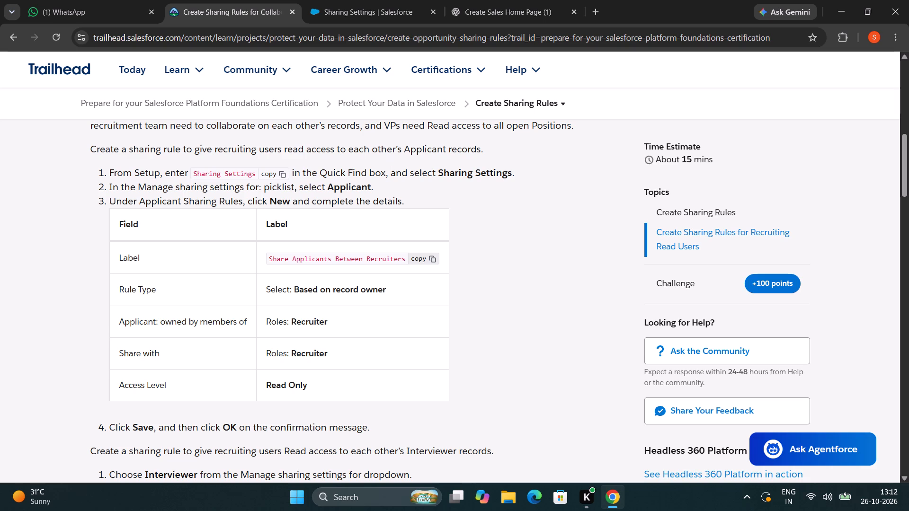
{"action": "left_click", "coordinate": [371, 13]}
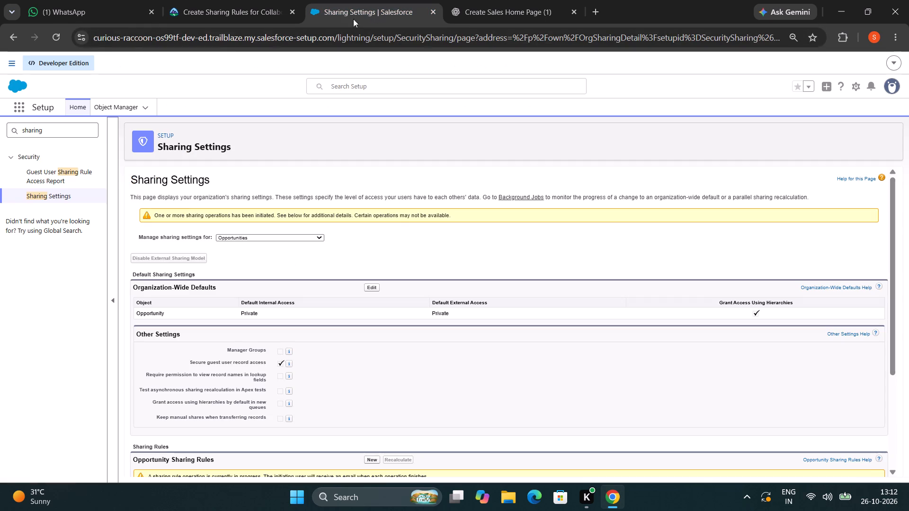
Switch the object whose sharing settings are managed to Applicant.
{"action": "left_click", "coordinate": [239, 234]}
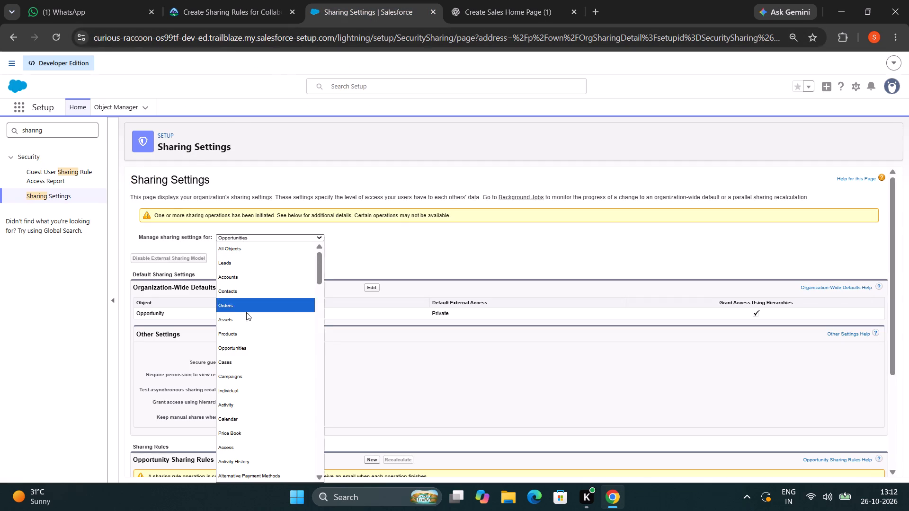
{"action": "scroll", "coordinate": [242, 350], "scroll_direction": "down", "scroll_amount": 1}
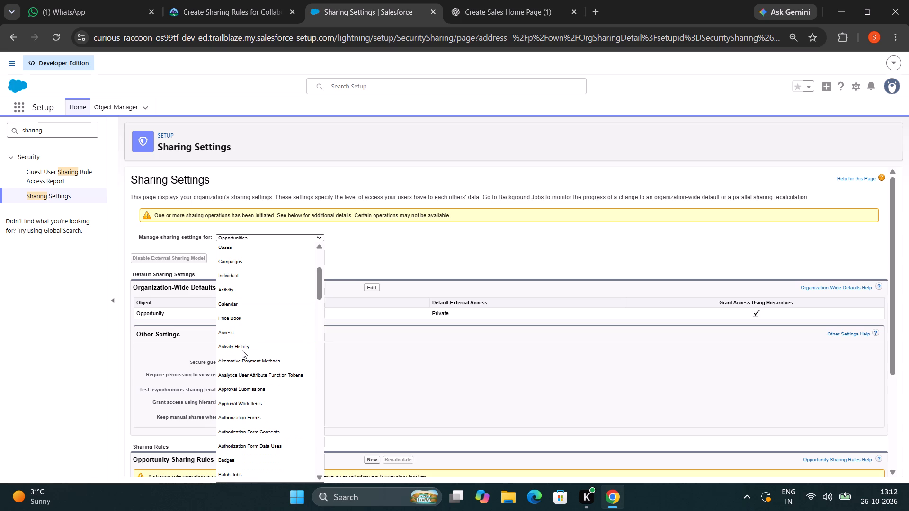
{"action": "scroll", "coordinate": [242, 350], "scroll_direction": "down", "scroll_amount": 1}
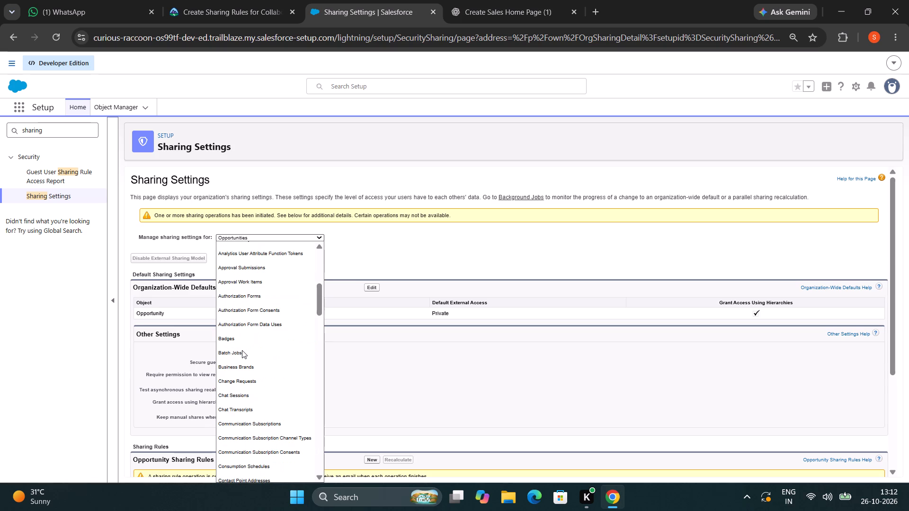
{"action": "scroll", "coordinate": [242, 350], "scroll_direction": "down", "scroll_amount": 1}
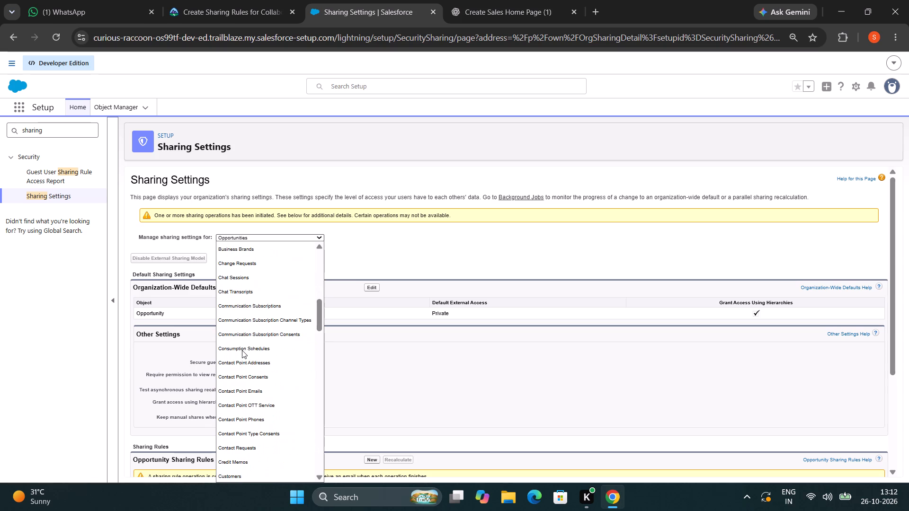
{"action": "scroll", "coordinate": [242, 350], "scroll_direction": "down", "scroll_amount": 3}
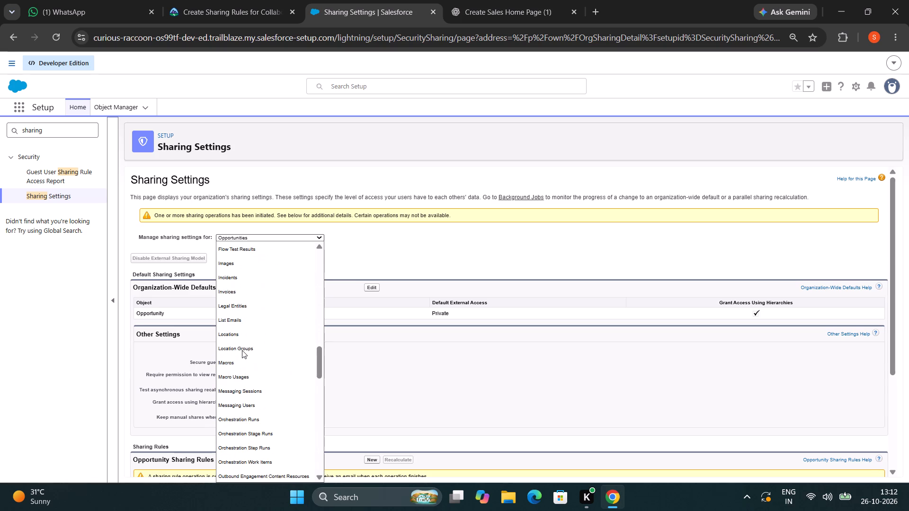
{"action": "scroll", "coordinate": [242, 350], "scroll_direction": "down", "scroll_amount": 2}
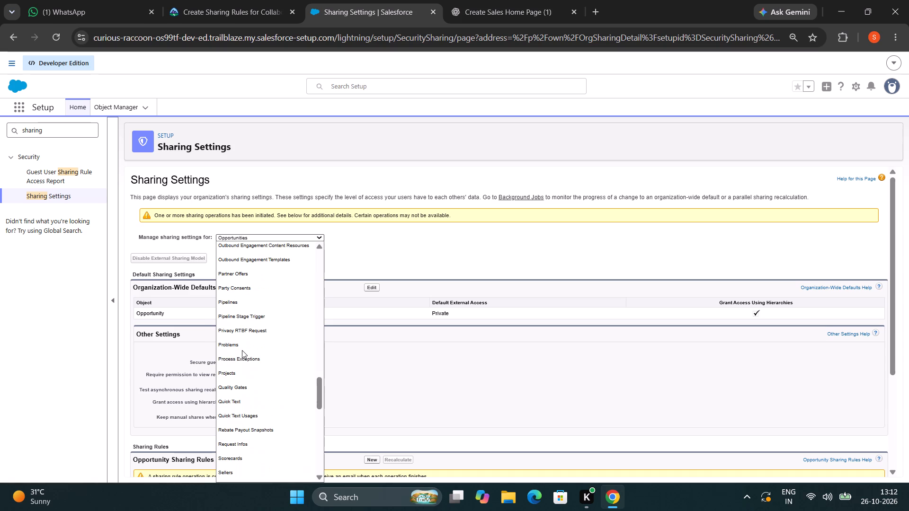
{"action": "scroll", "coordinate": [242, 350], "scroll_direction": "down", "scroll_amount": 2}
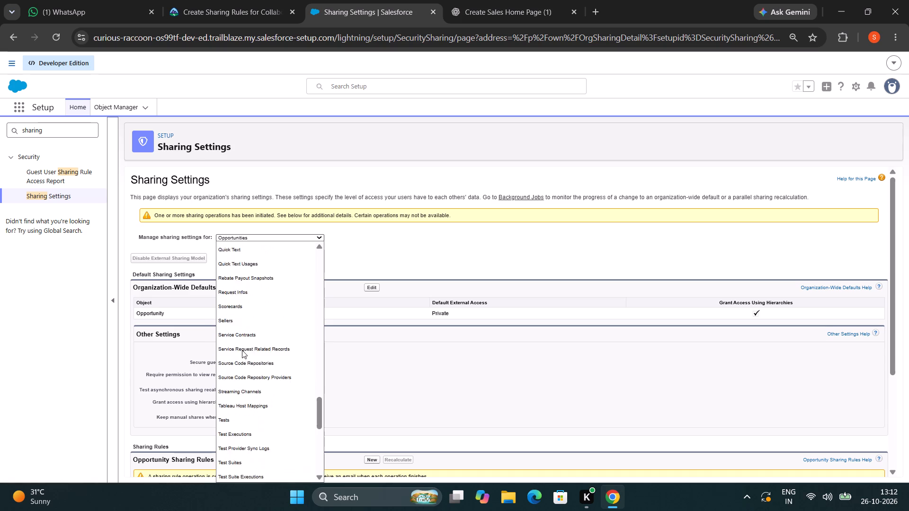
{"action": "scroll", "coordinate": [242, 350], "scroll_direction": "down", "scroll_amount": 4}
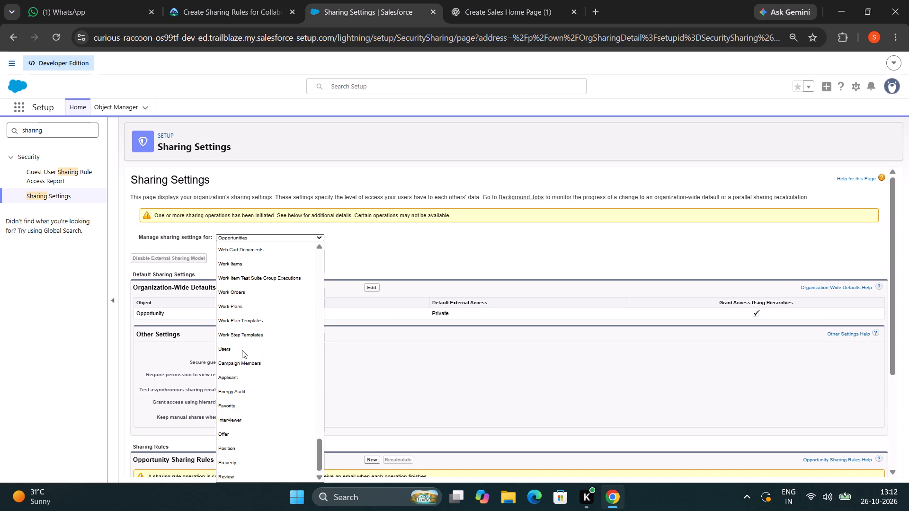
{"action": "left_click", "coordinate": [245, 378]}
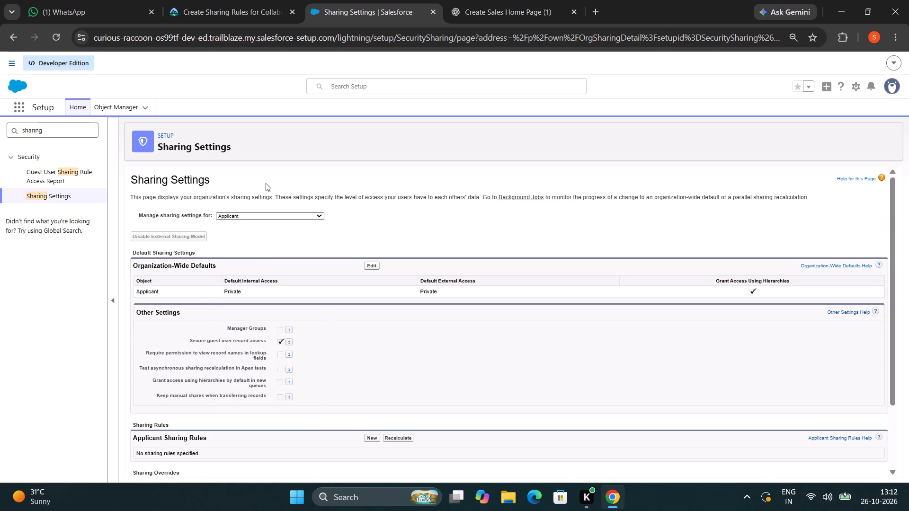
Following Trailhead, start a new Applicant sharing rule in Salesforce and label it Share Applicants Between Recruiters, copied from the instructions.
{"action": "left_click", "coordinate": [229, 14]}
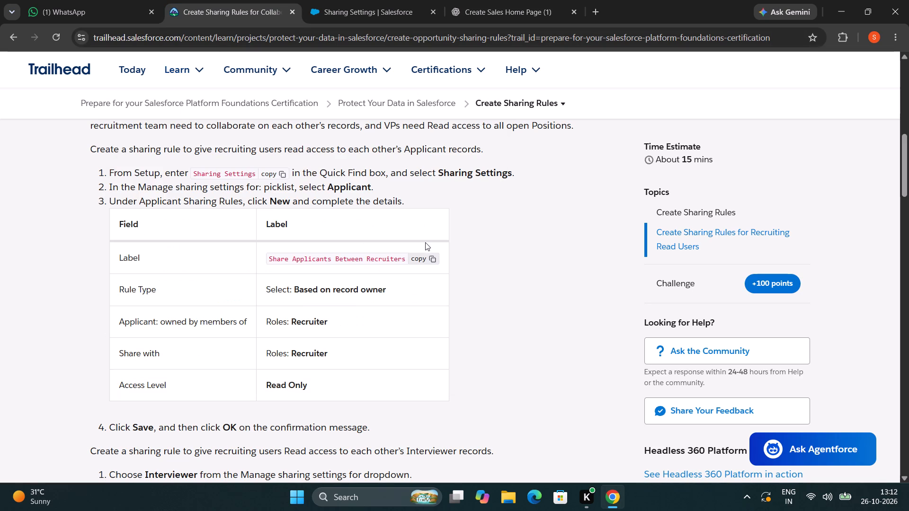
{"action": "left_click", "coordinate": [362, 12]}
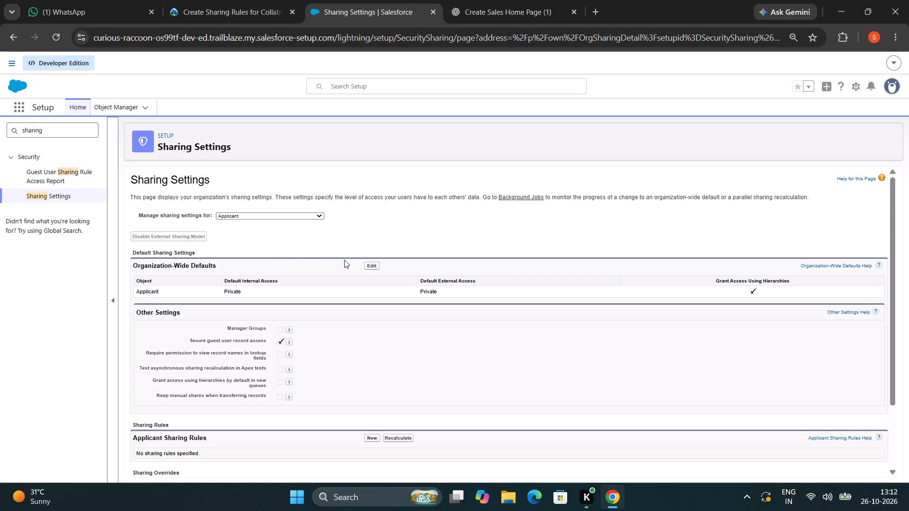
{"action": "left_click", "coordinate": [369, 435]}
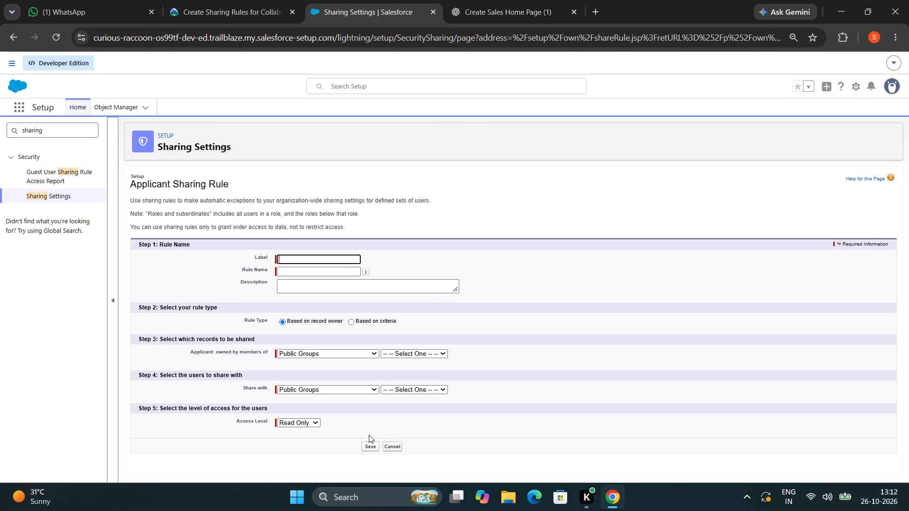
{"action": "left_click", "coordinate": [199, 7]}
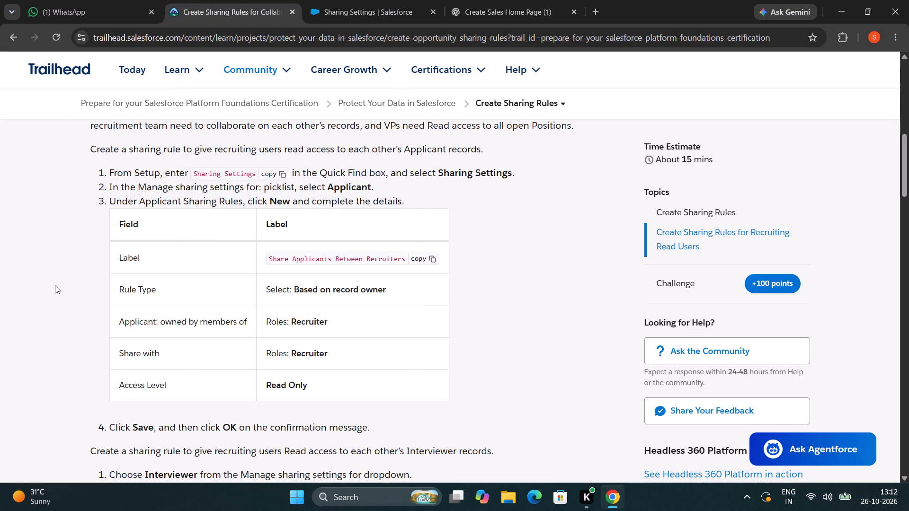
{"action": "left_click", "coordinate": [414, 255]}
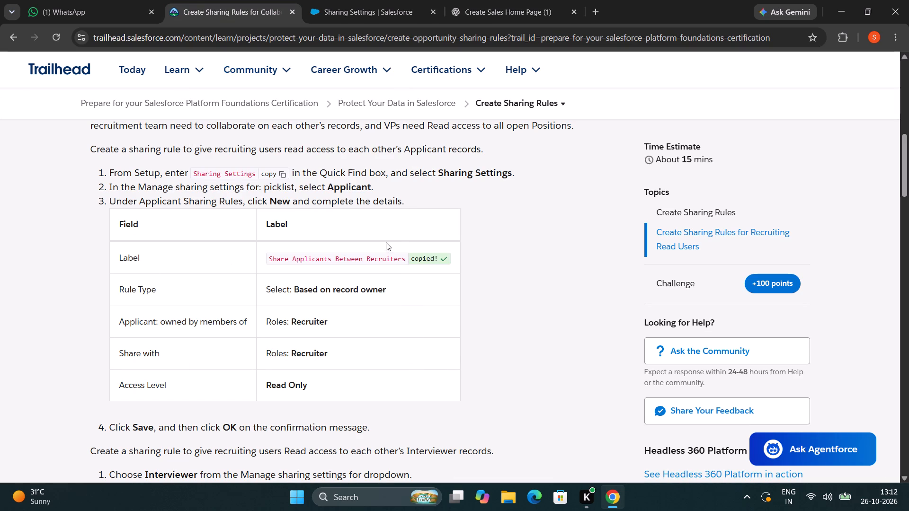
{"action": "left_click", "coordinate": [389, 10]}
{"action": "key", "text": "ctrl+v"}
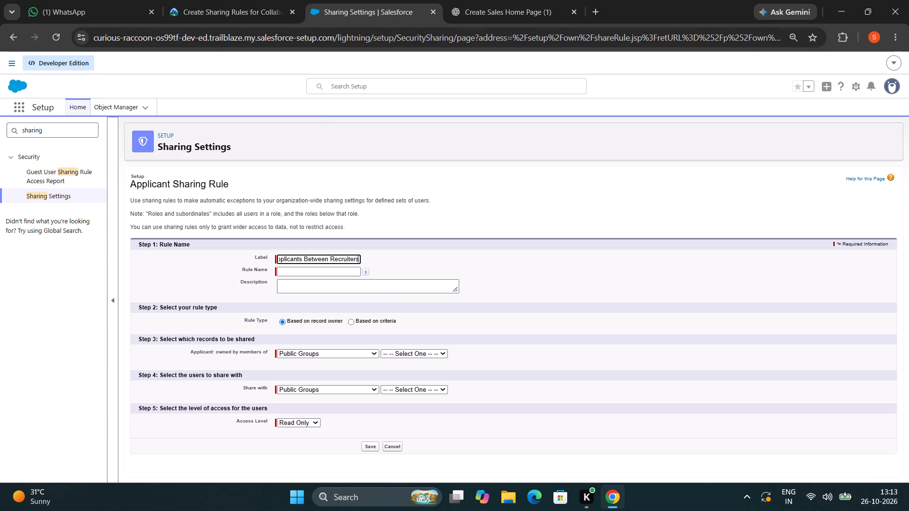
{"action": "scroll", "coordinate": [314, 213], "scroll_direction": "down", "scroll_amount": 1}
Consult the Trailhead table and set the Salesforce rule to cover Applicant records owned by members of the Recruiter role.
{"action": "left_click", "coordinate": [241, 0]}
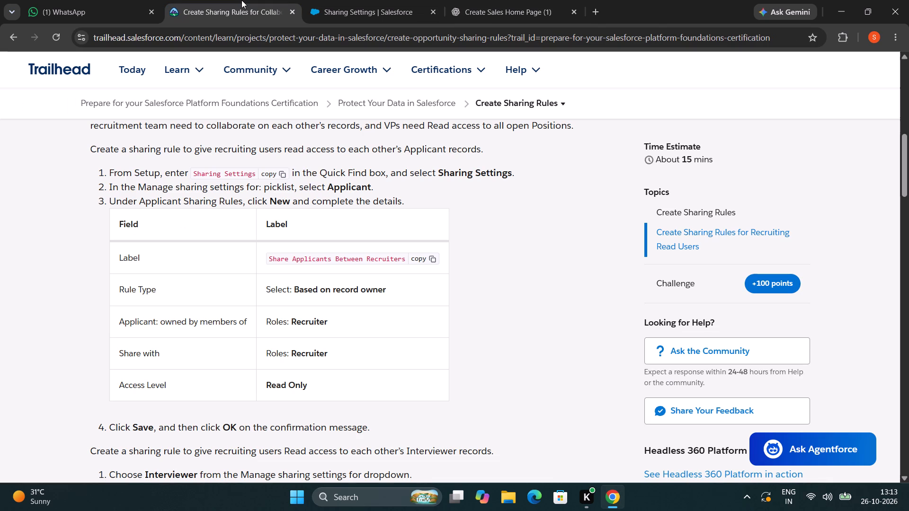
{"action": "left_click", "coordinate": [394, 5]}
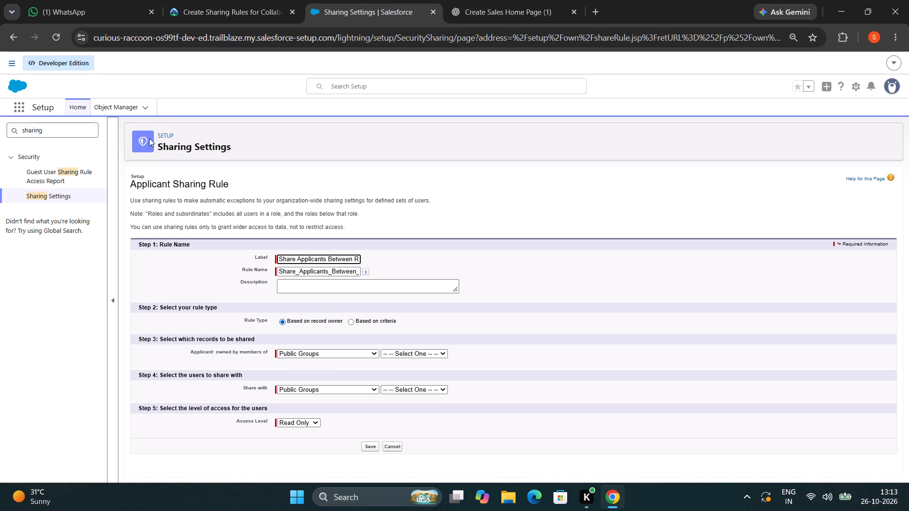
{"action": "left_click", "coordinate": [194, 4]}
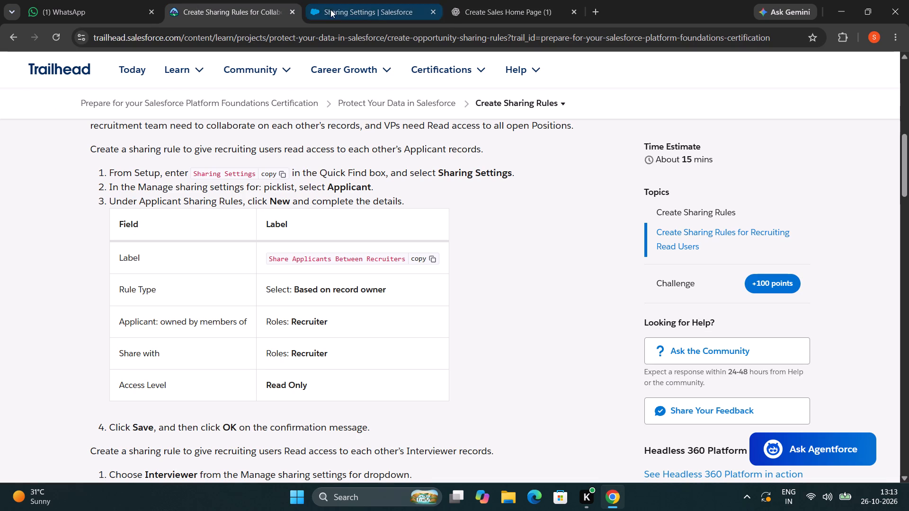
{"action": "left_click", "coordinate": [338, 8]}
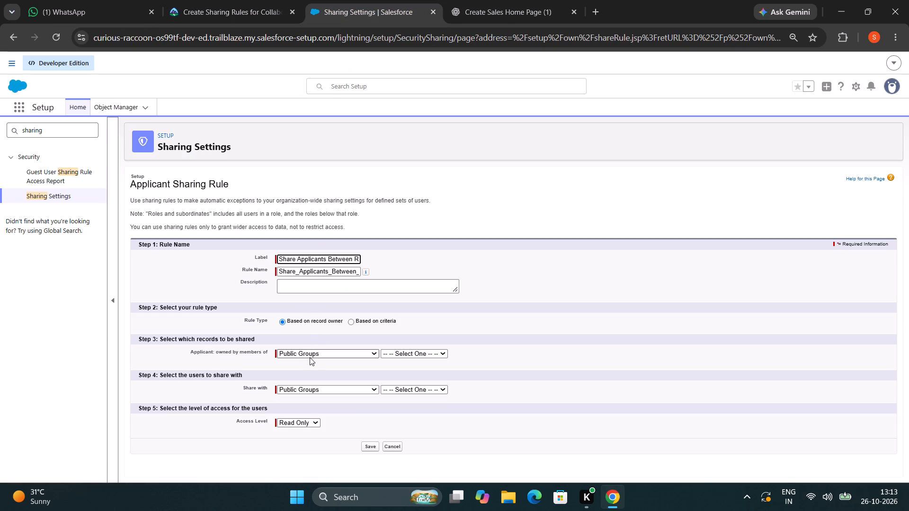
{"action": "left_click", "coordinate": [229, 2]}
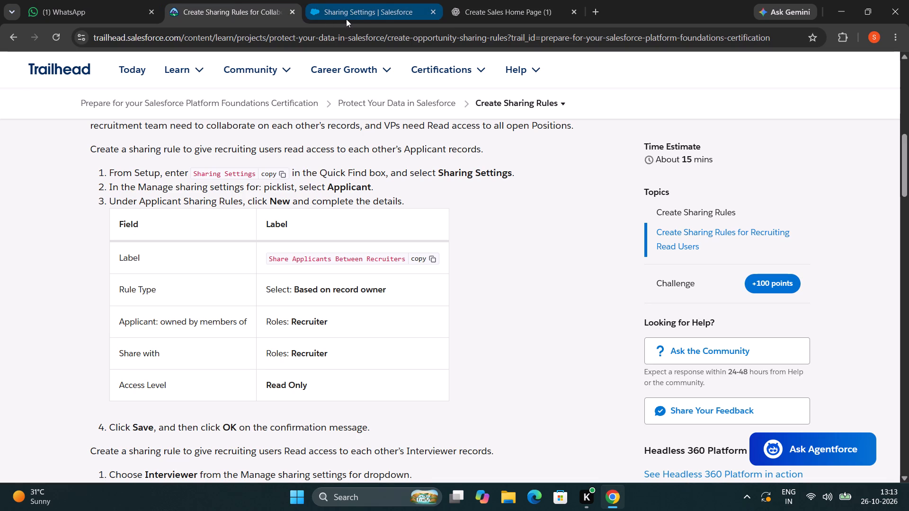
{"action": "left_click", "coordinate": [357, 9]}
{"action": "left_click", "coordinate": [294, 349]}
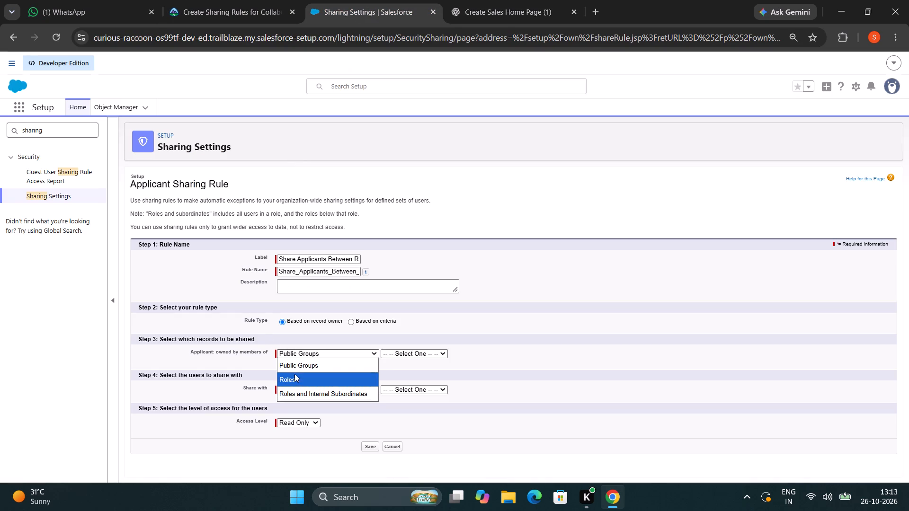
{"action": "left_click", "coordinate": [294, 376]}
{"action": "left_click", "coordinate": [392, 353]}
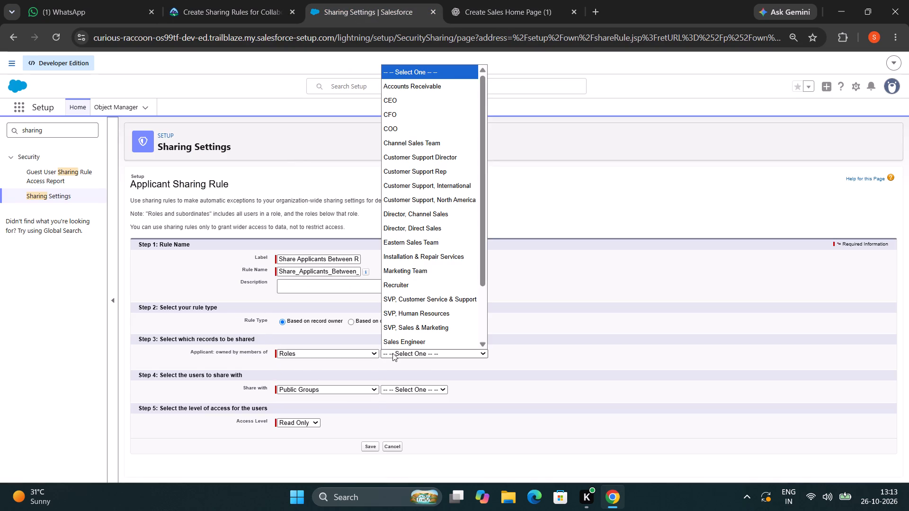
{"action": "left_click", "coordinate": [428, 291]}
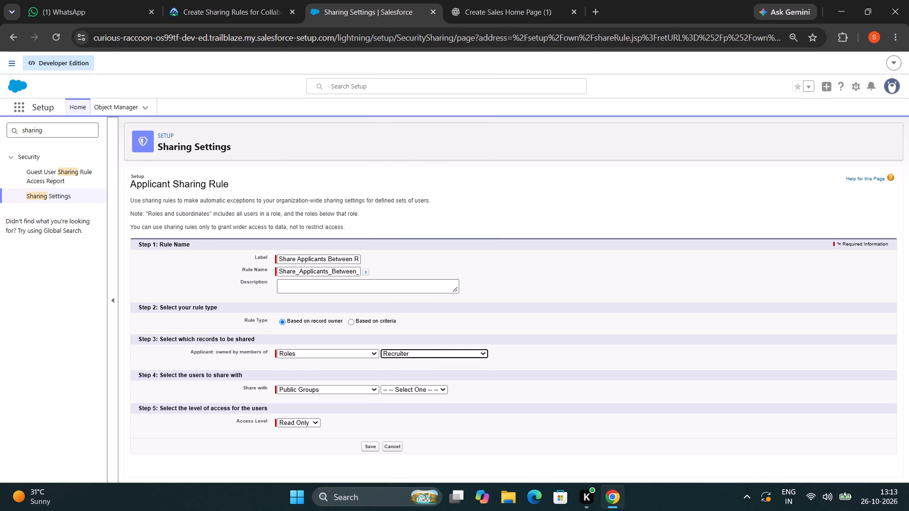
Check the Trailhead table and set the Salesforce rule to share with the Recruiter role.
{"action": "left_click", "coordinate": [243, 11]}
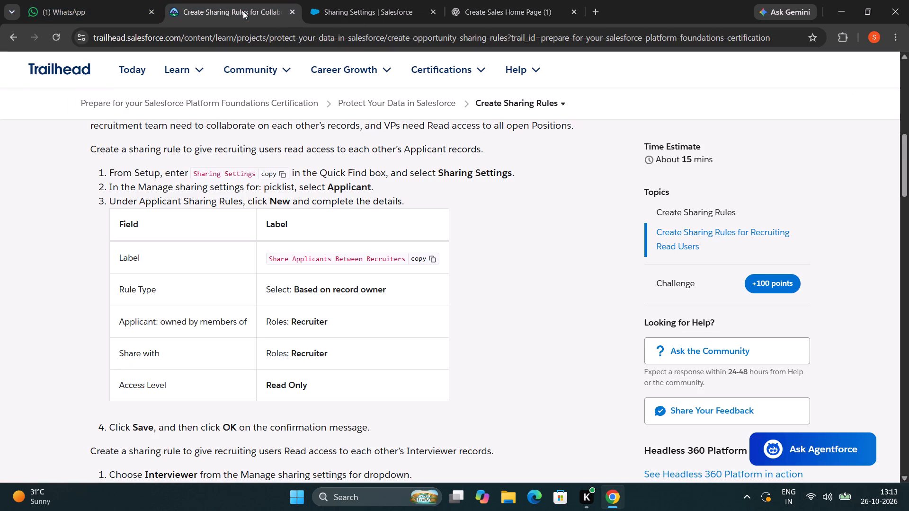
{"action": "left_click", "coordinate": [329, 9]}
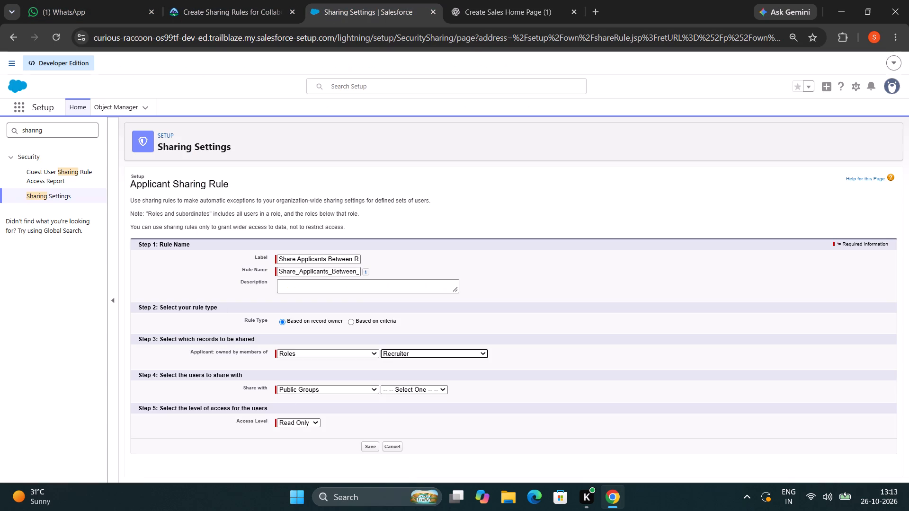
{"action": "left_click", "coordinate": [305, 388]}
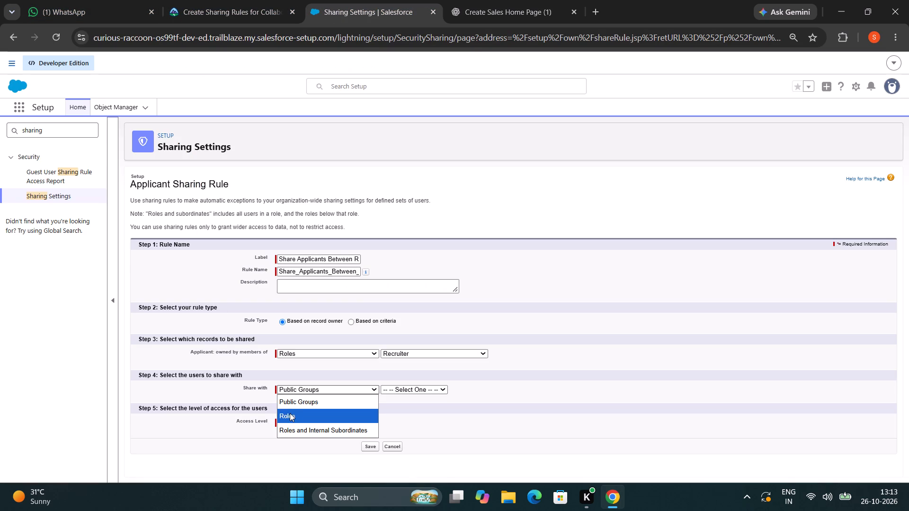
{"action": "left_click", "coordinate": [290, 413]}
{"action": "left_click", "coordinate": [394, 386]}
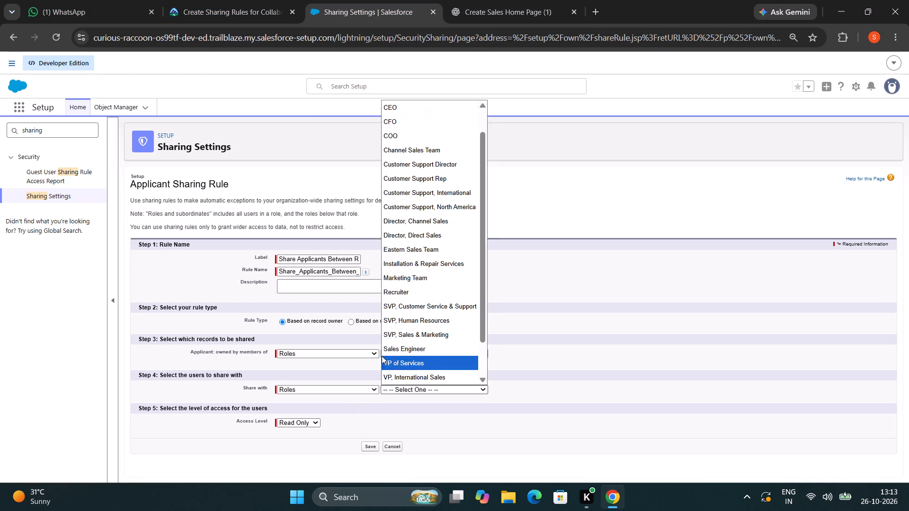
{"action": "left_click", "coordinate": [391, 289]}
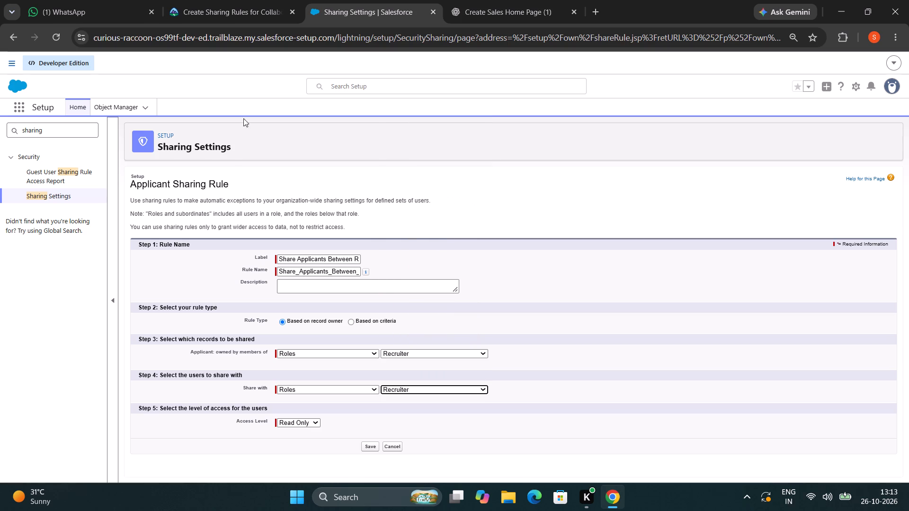
Check the remaining Trailhead instructions for access level and saving, and save the Applicant sharing rule in Salesforce with confirmation.
{"action": "left_click", "coordinate": [240, 13]}
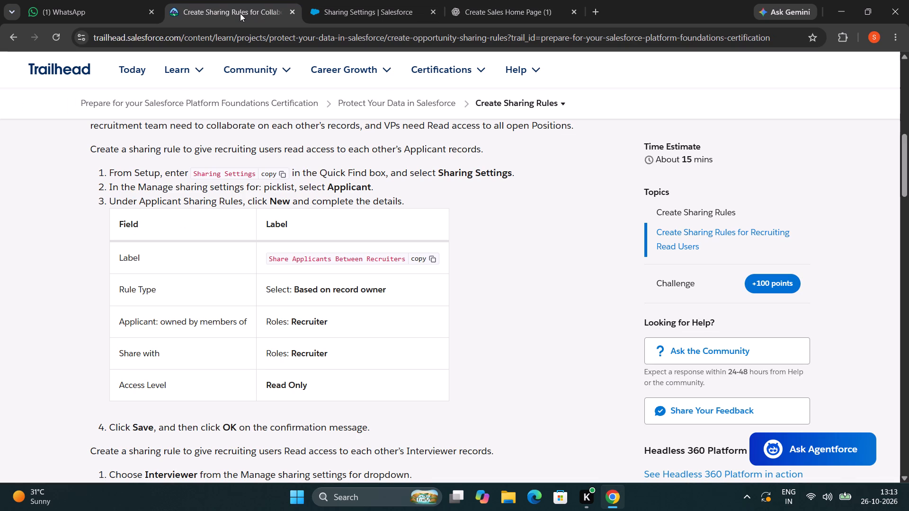
{"action": "left_click", "coordinate": [339, 16]}
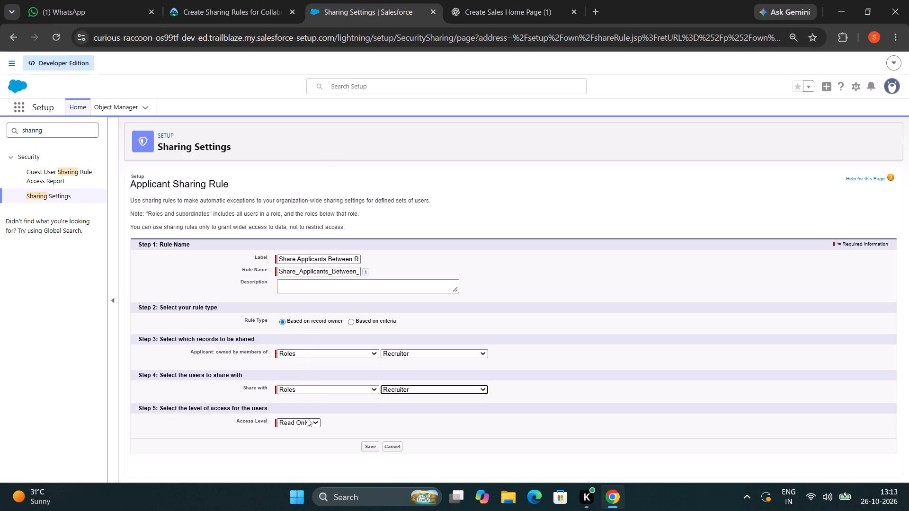
{"action": "left_click", "coordinate": [188, 5]}
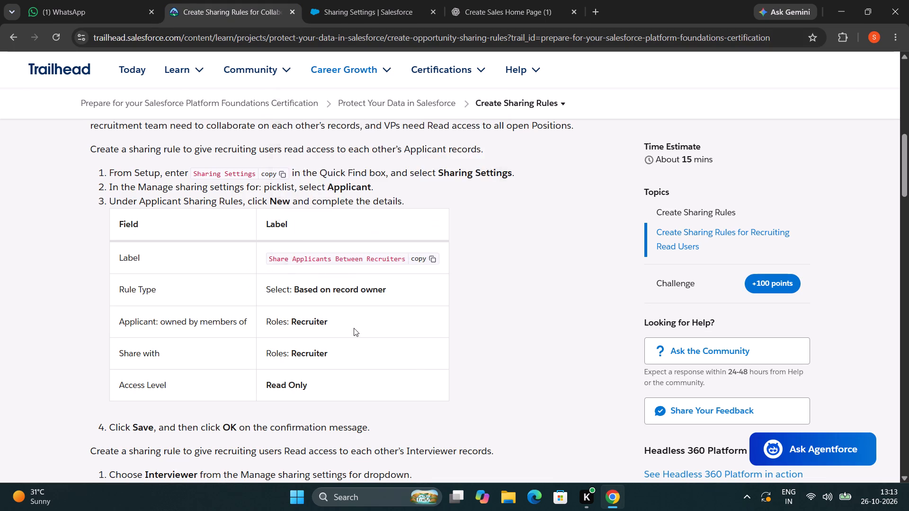
{"action": "scroll", "coordinate": [354, 328], "scroll_direction": "down", "scroll_amount": 4}
{"action": "left_click", "coordinate": [382, 0]}
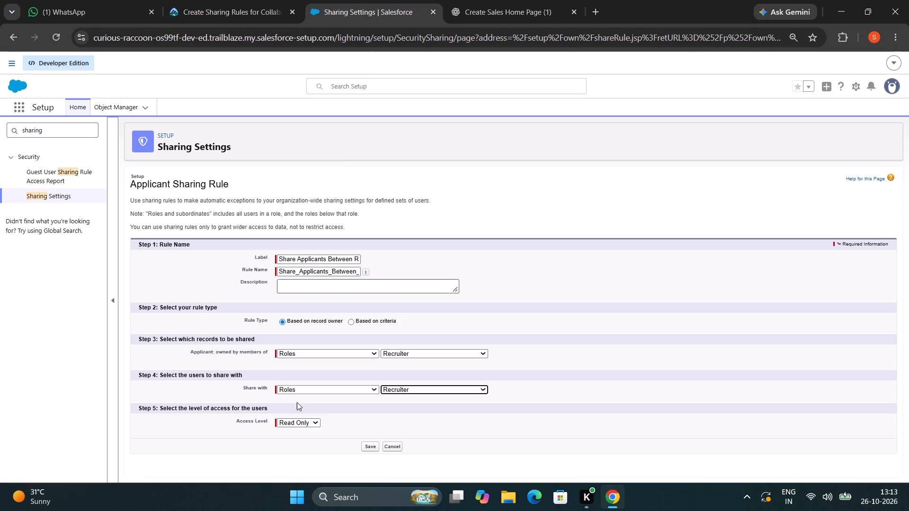
{"action": "left_click", "coordinate": [371, 445]}
{"action": "left_click", "coordinate": [499, 143]}
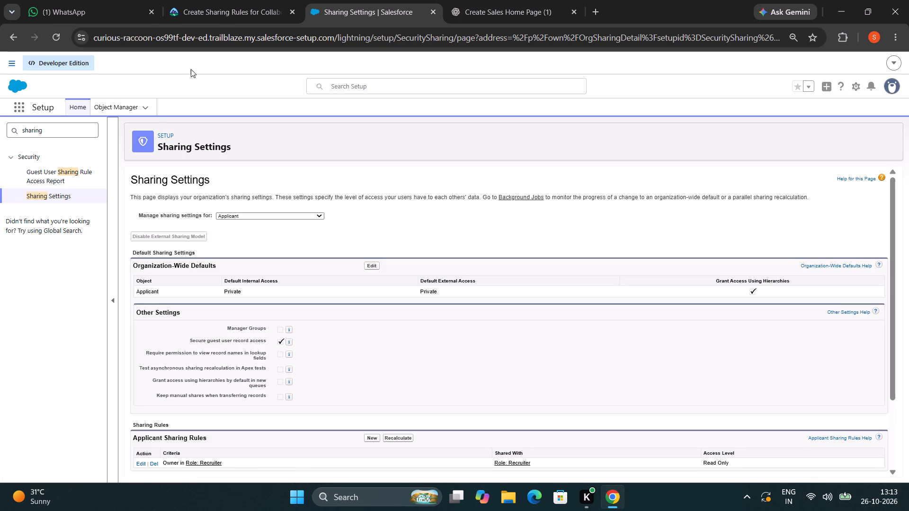
Consult the Interviewer instructions in Trailhead, switch Salesforce's sharing settings to the Interviewer object, and start a new Interviewer sharing rule.
{"action": "left_click", "coordinate": [215, 8]}
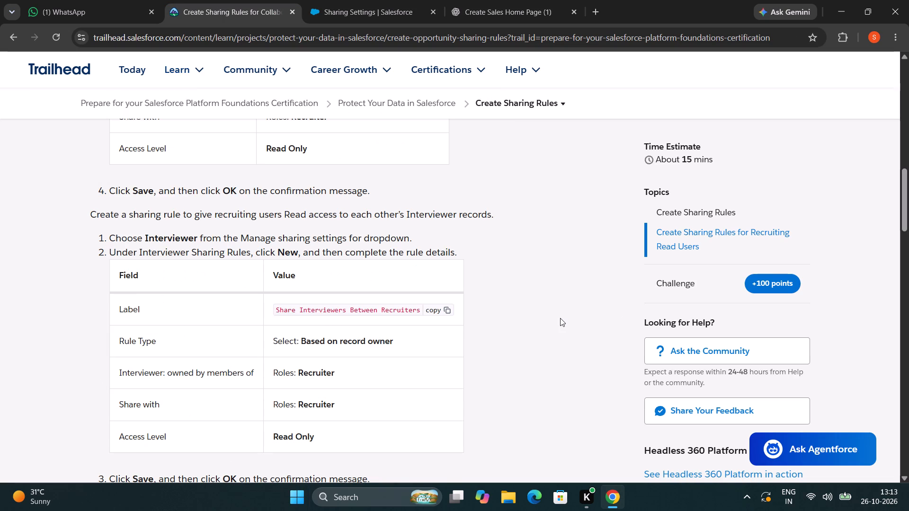
{"action": "scroll", "coordinate": [560, 318], "scroll_direction": "down", "scroll_amount": 2}
{"action": "scroll", "coordinate": [560, 318], "scroll_direction": "up", "scroll_amount": 1}
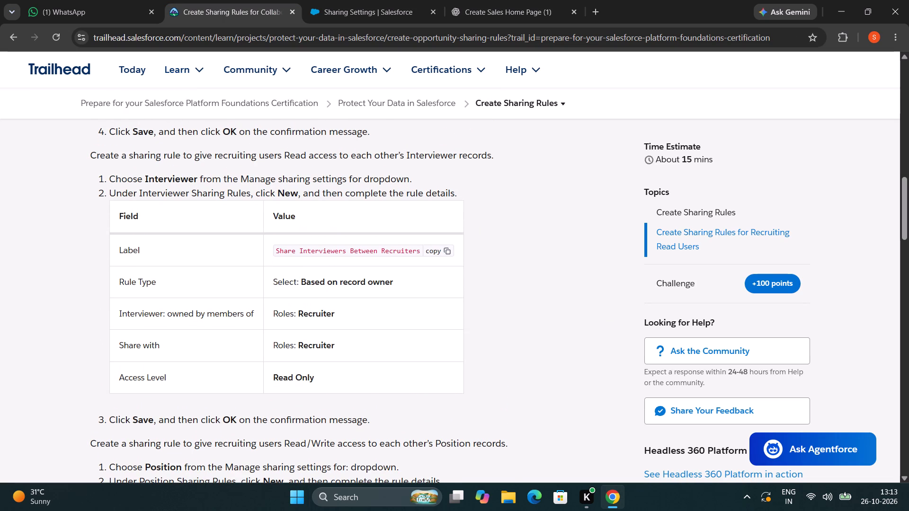
{"action": "left_click", "coordinate": [334, 5]}
{"action": "left_click", "coordinate": [253, 215]}
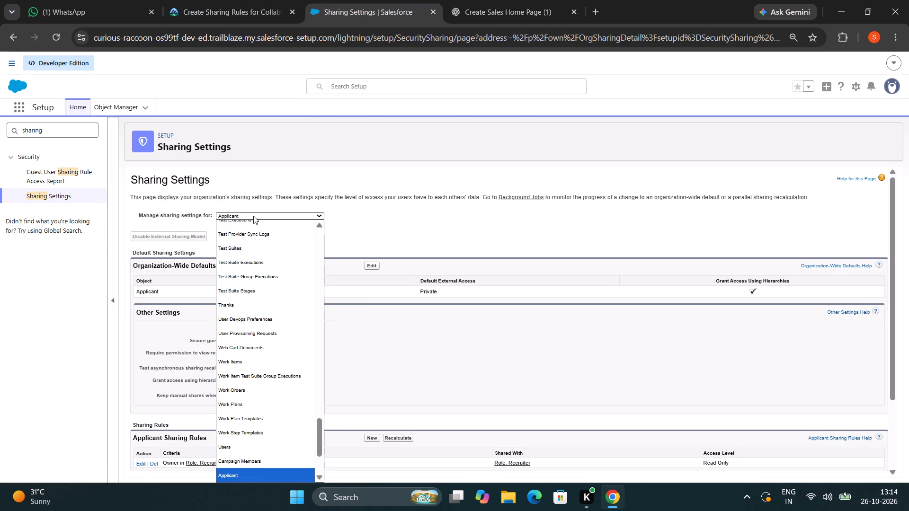
{"action": "scroll", "coordinate": [269, 488], "scroll_direction": "down", "scroll_amount": 2}
{"action": "scroll", "coordinate": [271, 404], "scroll_direction": "down", "scroll_amount": 2}
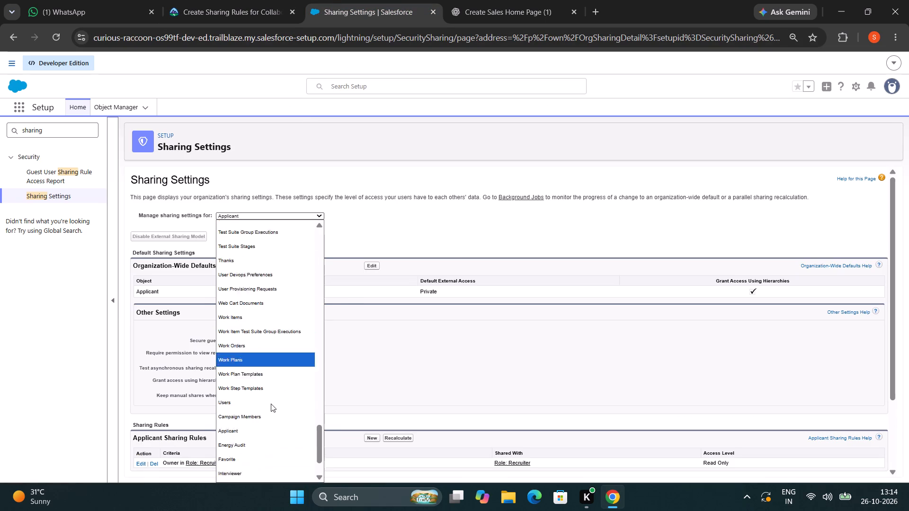
{"action": "scroll", "coordinate": [271, 404], "scroll_direction": "down", "scroll_amount": 7}
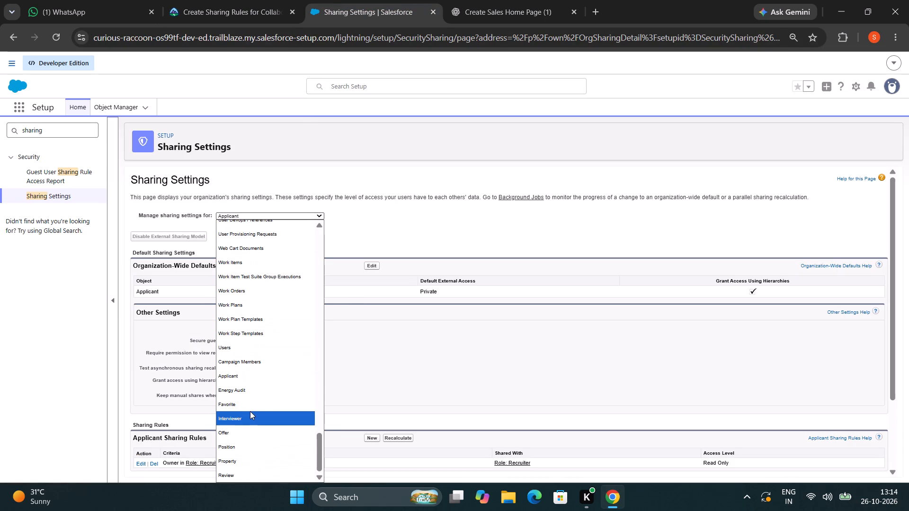
{"action": "left_click", "coordinate": [249, 413]}
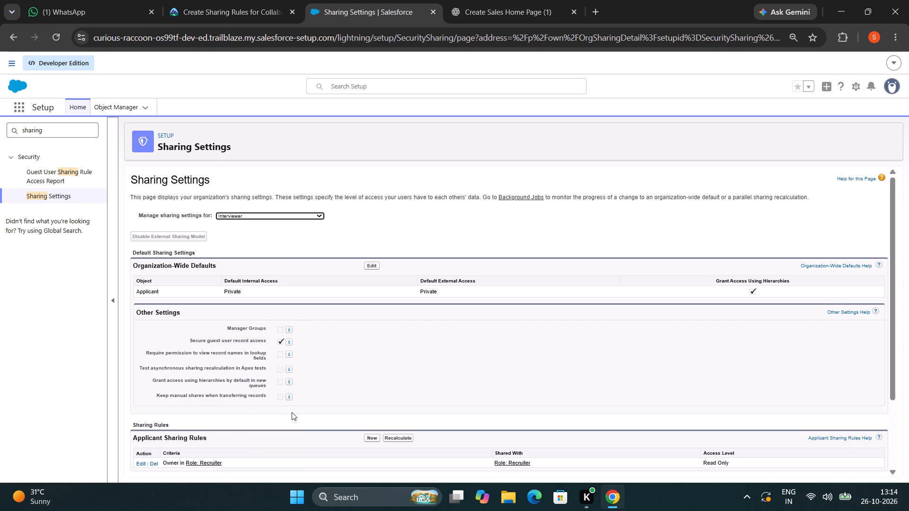
{"action": "scroll", "coordinate": [292, 412], "scroll_direction": "down", "scroll_amount": 2}
{"action": "left_click", "coordinate": [374, 352]}
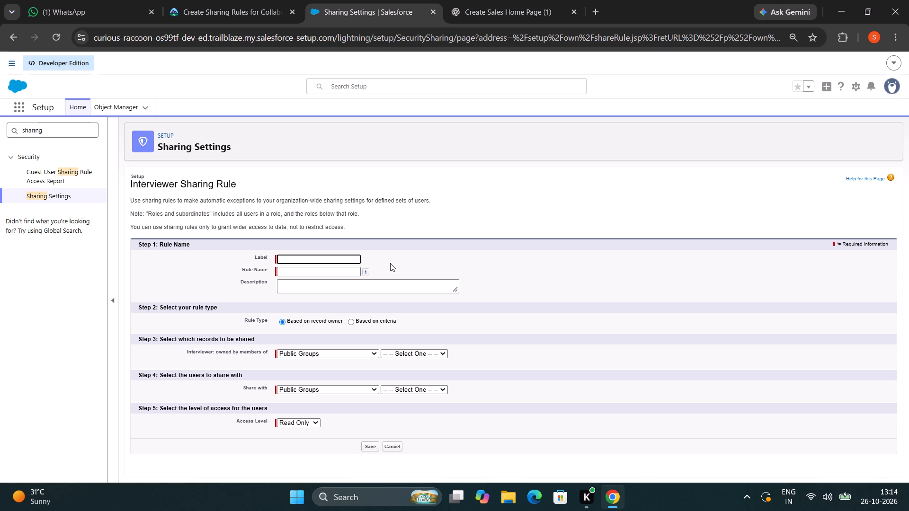
Copy the label Share Interviewers Between Recruiters from Trailhead into the new Salesforce rule and let the rule name fill in from it.
{"action": "left_click", "coordinate": [176, 0]}
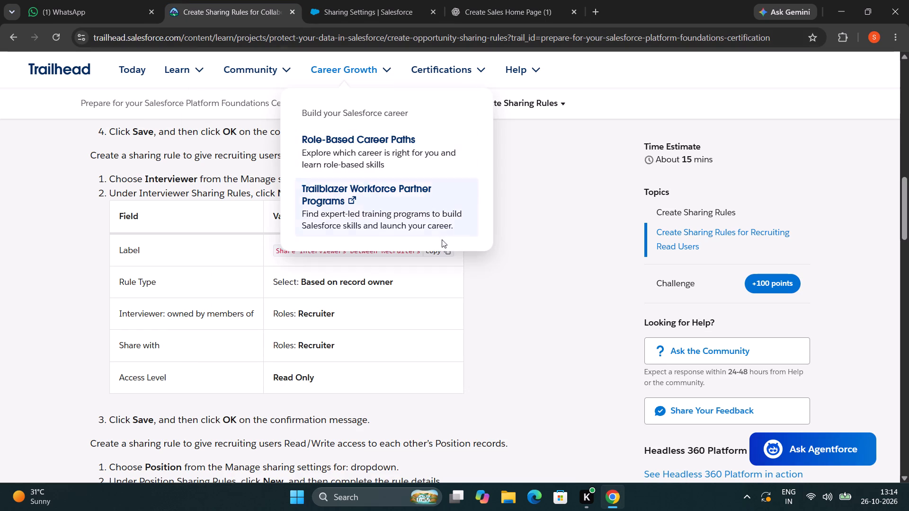
{"action": "left_click", "coordinate": [435, 251]}
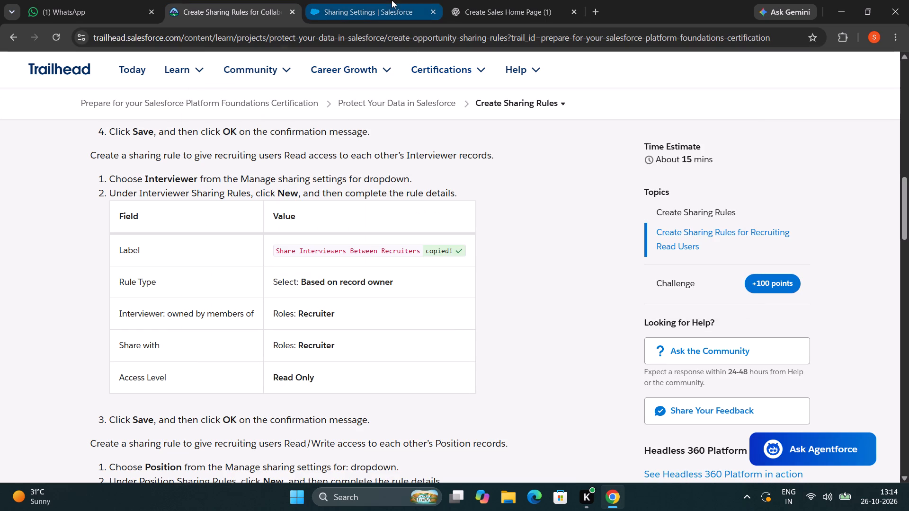
{"action": "left_click_drag", "start_coordinate": [392, 0], "coordinate": [382, 19]}
{"action": "key", "text": "ctrl+v"}
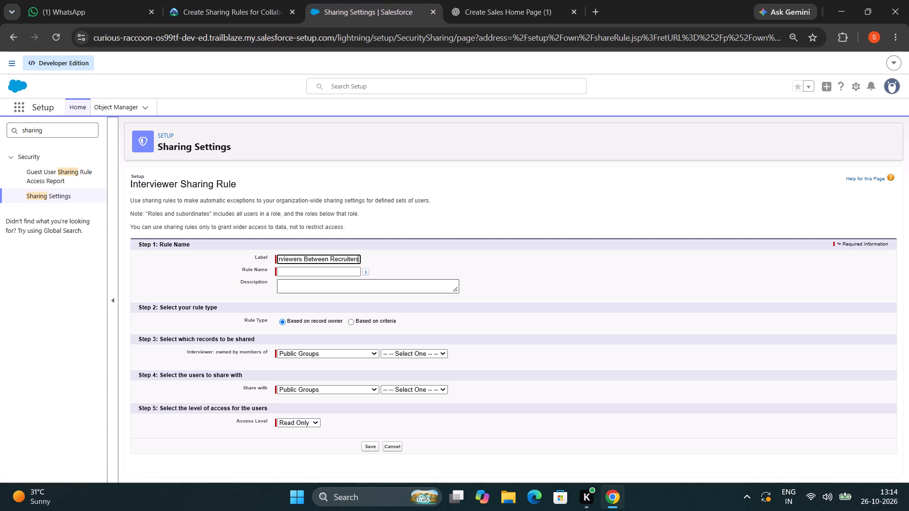
{"action": "left_click", "coordinate": [328, 268]}
{"action": "left_click", "coordinate": [327, 285]}
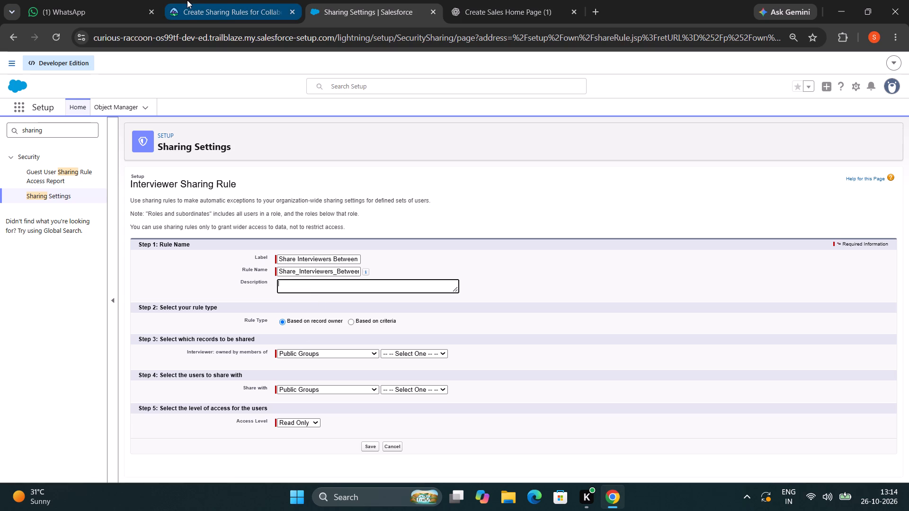
Following the Trailhead table, set the Salesforce rule to share Interviewer records owned by the Recruiter role with the Recruiter role.
{"action": "left_click", "coordinate": [226, 5]}
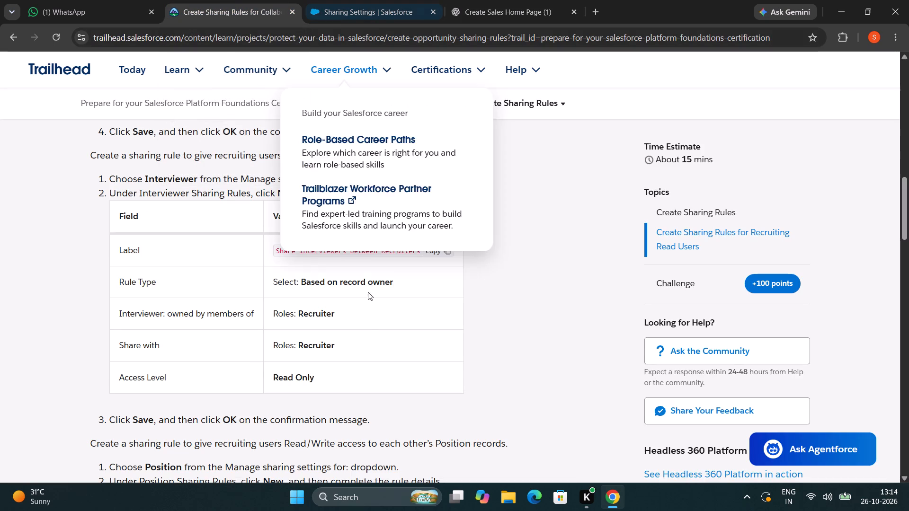
{"action": "scroll", "coordinate": [366, 330], "scroll_direction": "up", "scroll_amount": 4}
{"action": "scroll", "coordinate": [366, 330], "scroll_direction": "down", "scroll_amount": 4}
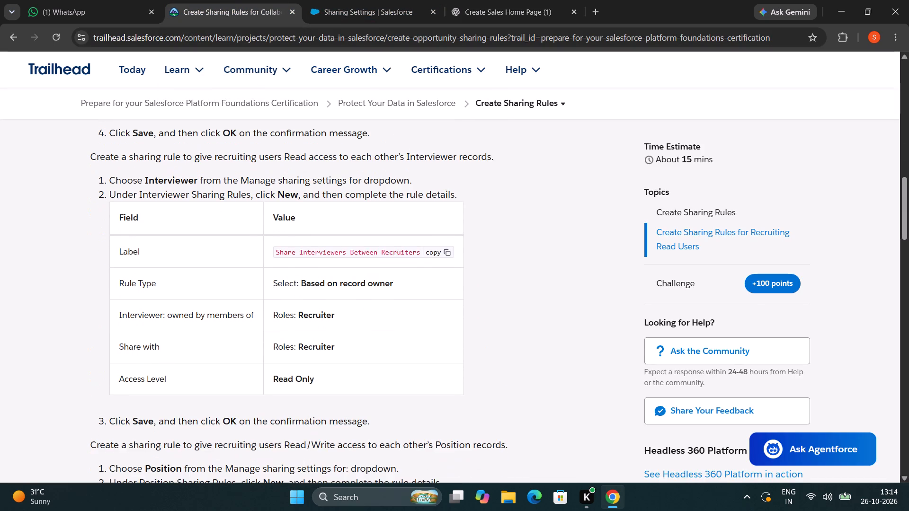
{"action": "left_click", "coordinate": [401, 15]}
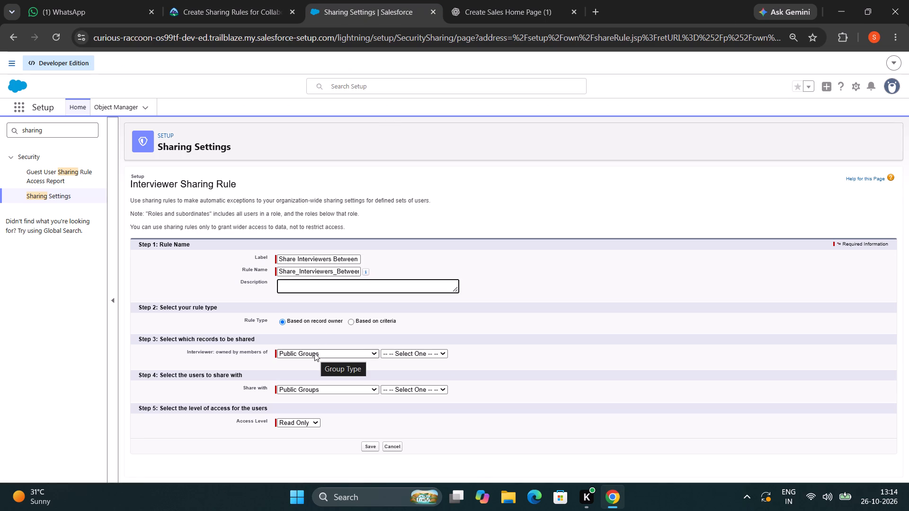
{"action": "left_click", "coordinate": [206, 0]}
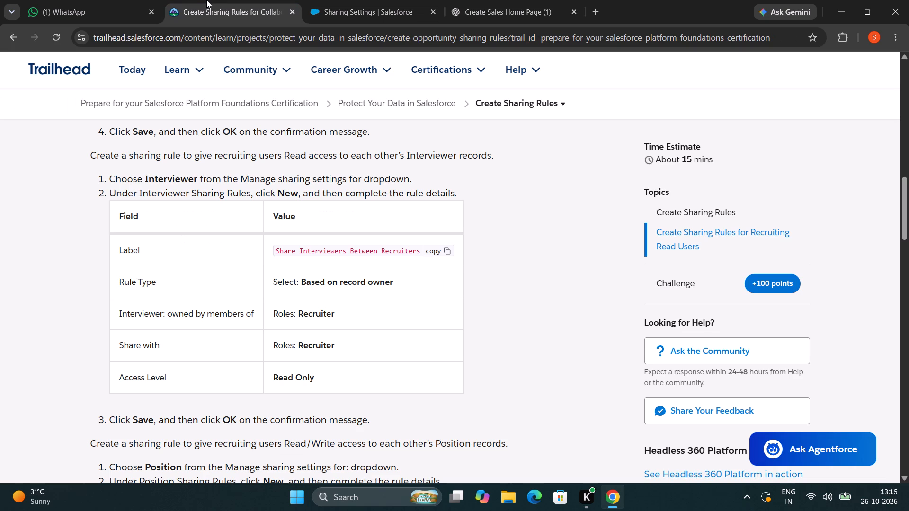
{"action": "left_click", "coordinate": [325, 8]}
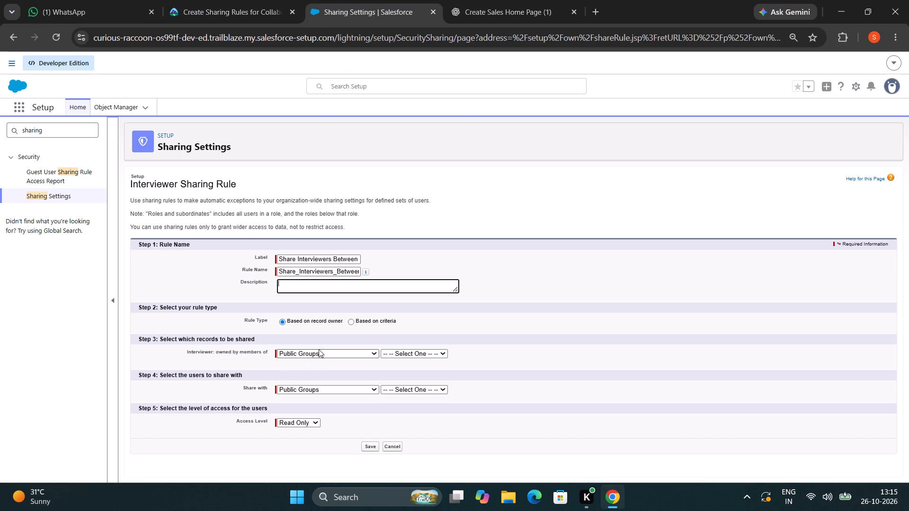
{"action": "left_click", "coordinate": [320, 348]}
{"action": "left_click", "coordinate": [320, 355]}
{"action": "left_click", "coordinate": [303, 379]}
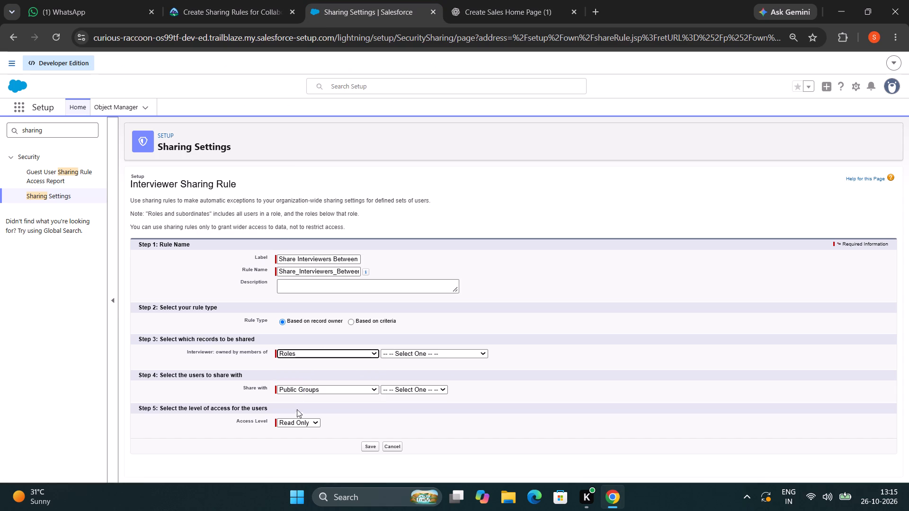
{"action": "left_click", "coordinate": [302, 386]}
{"action": "left_click", "coordinate": [295, 414]}
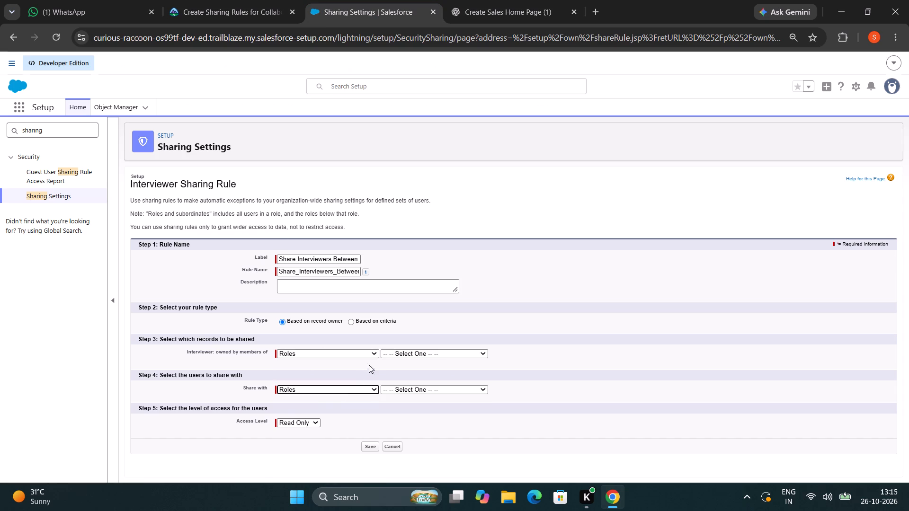
{"action": "left_click", "coordinate": [412, 352]}
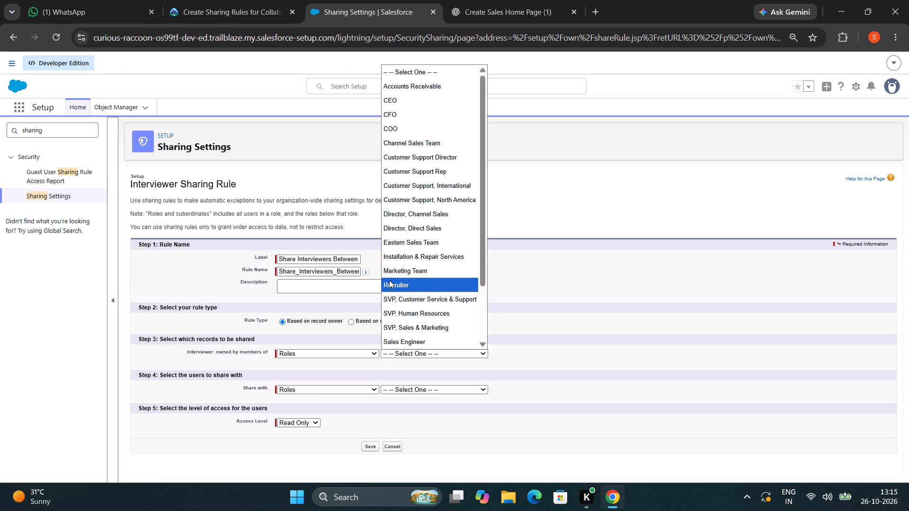
{"action": "left_click", "coordinate": [389, 280]}
{"action": "left_click", "coordinate": [397, 388]}
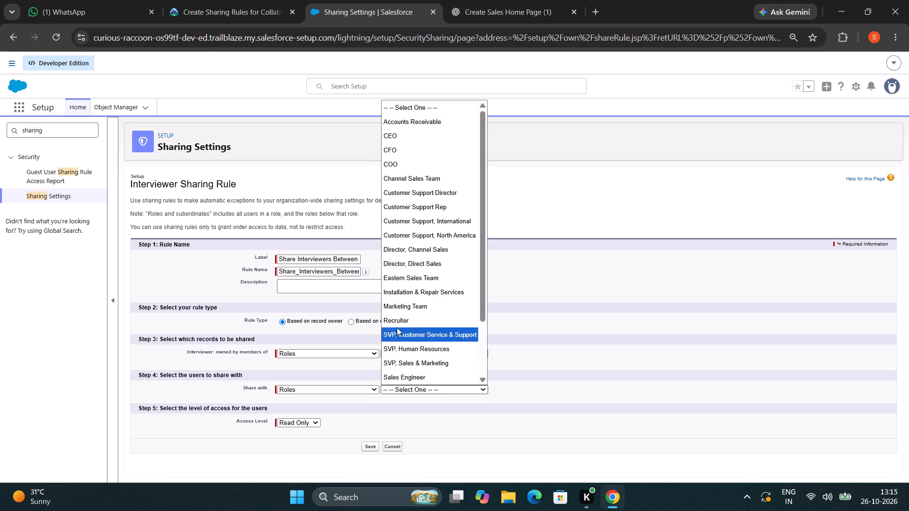
{"action": "left_click", "coordinate": [397, 325]}
Check the access level in the Trailhead table, and save the Interviewer sharing rule in Salesforce with confirmation.
{"action": "left_click", "coordinate": [240, 3]}
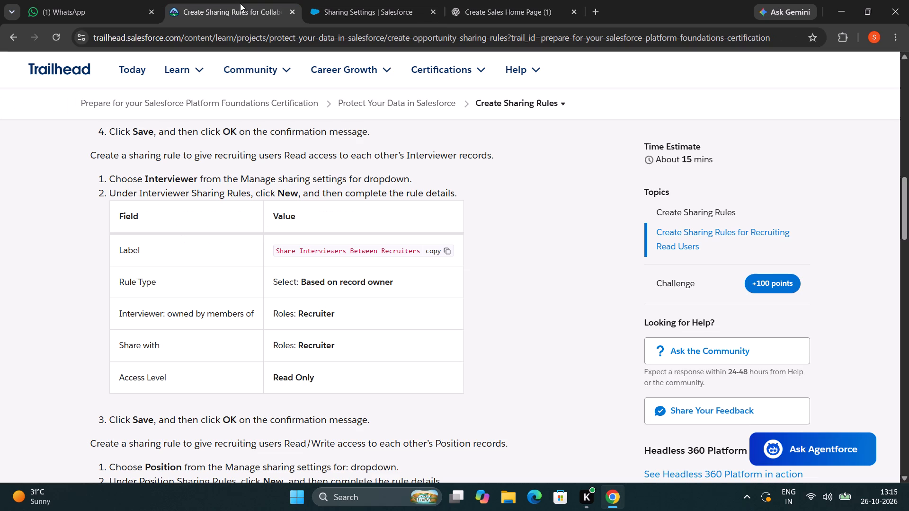
{"action": "left_click", "coordinate": [329, 9]}
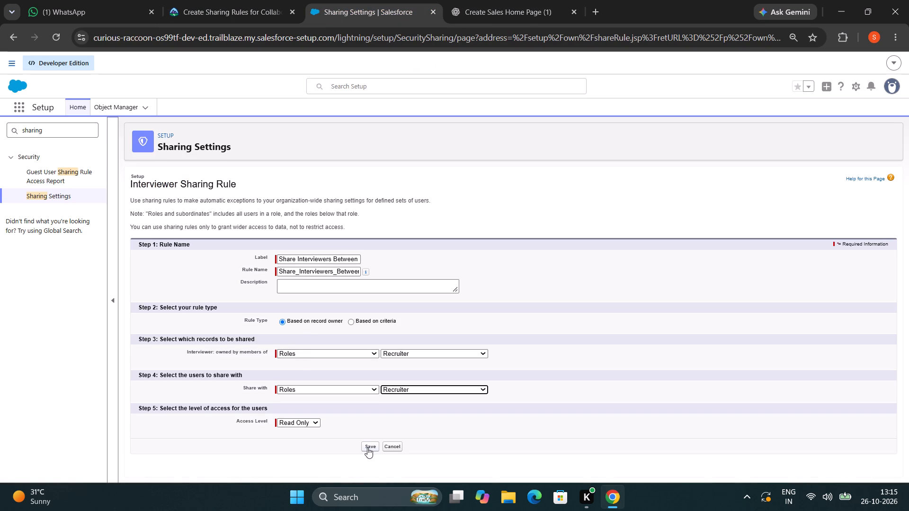
{"action": "left_click", "coordinate": [367, 447]}
{"action": "left_click", "coordinate": [496, 154]}
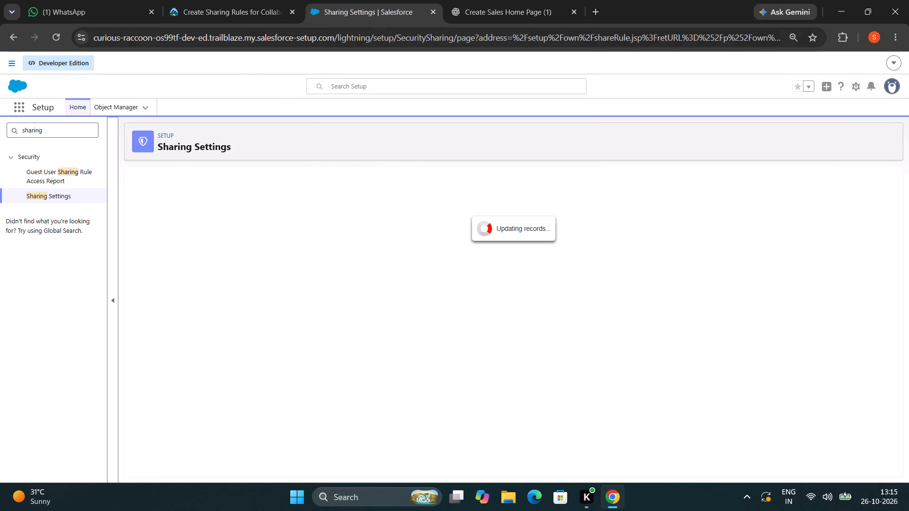
Read the Position instructions in Trailhead, switch Salesforce's sharing settings to the Position object, and start a new Position sharing rule.
{"action": "left_click", "coordinate": [245, 5]}
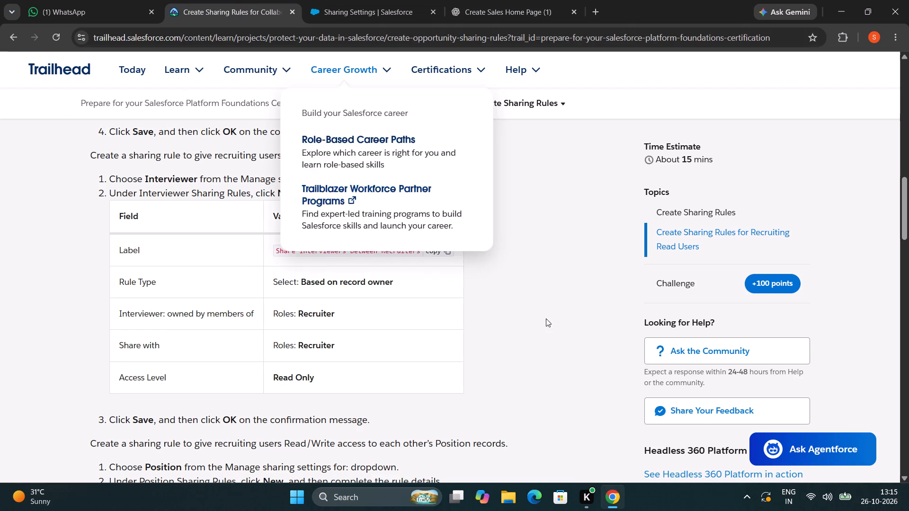
{"action": "scroll", "coordinate": [550, 344], "scroll_direction": "down", "scroll_amount": 5}
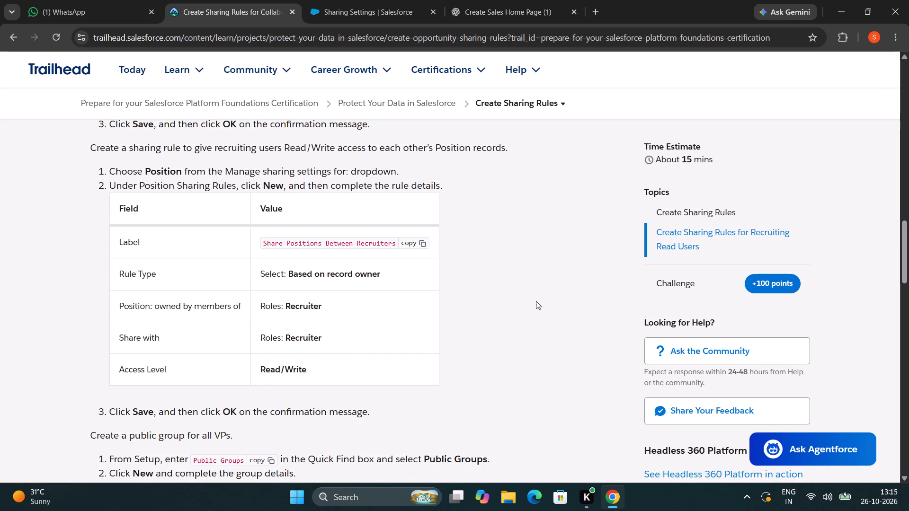
{"action": "left_click", "coordinate": [357, 7]}
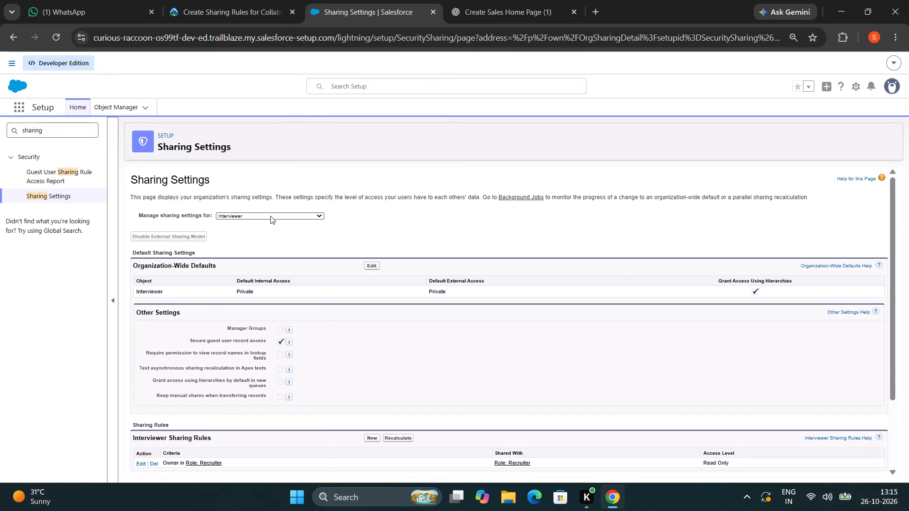
{"action": "left_click", "coordinate": [270, 216]}
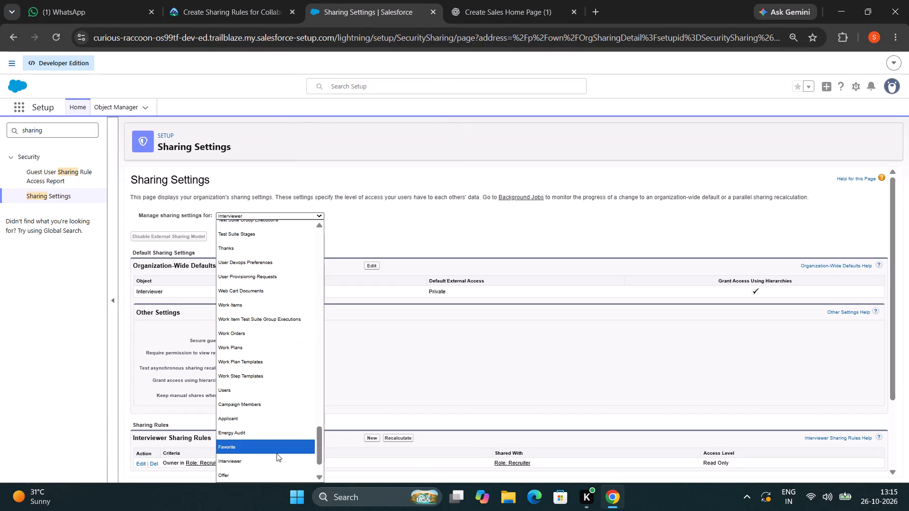
{"action": "scroll", "coordinate": [276, 453], "scroll_direction": "down", "scroll_amount": 3}
{"action": "left_click", "coordinate": [267, 444]}
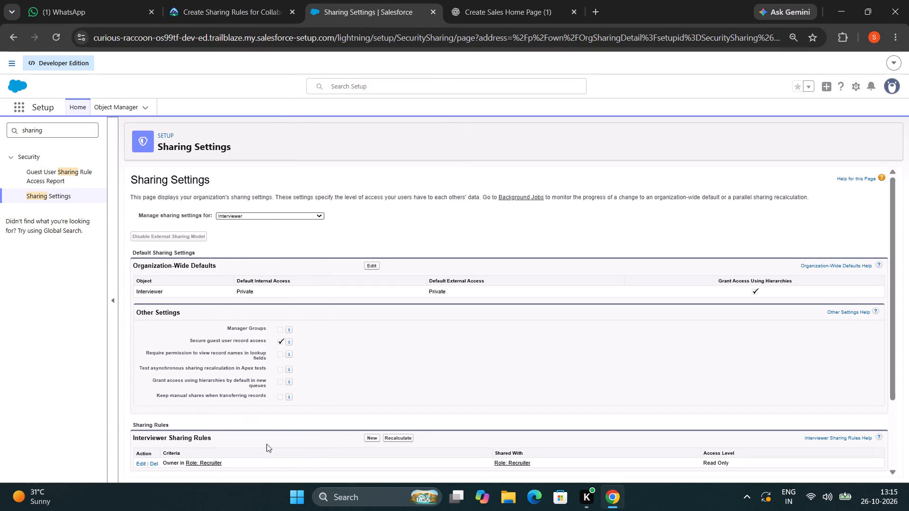
{"action": "left_click", "coordinate": [374, 435]}
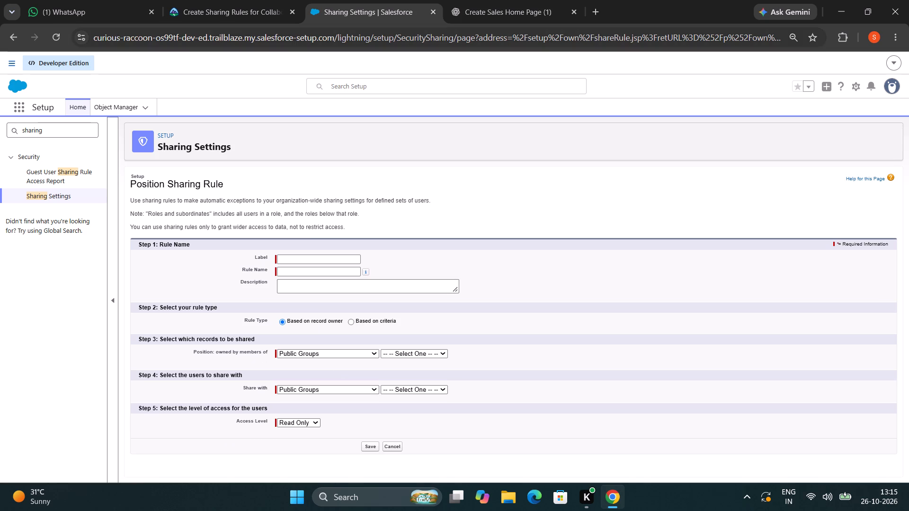
Copy the label Share Positions Between Recruiters from Trailhead into the new Salesforce rule and let the rule name fill in from it.
{"action": "left_click", "coordinate": [240, 10]}
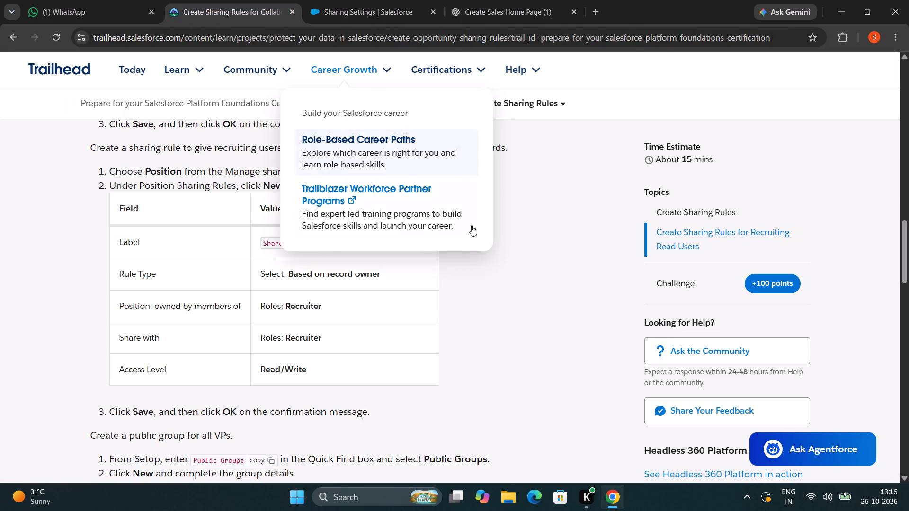
{"action": "left_click", "coordinate": [419, 245]}
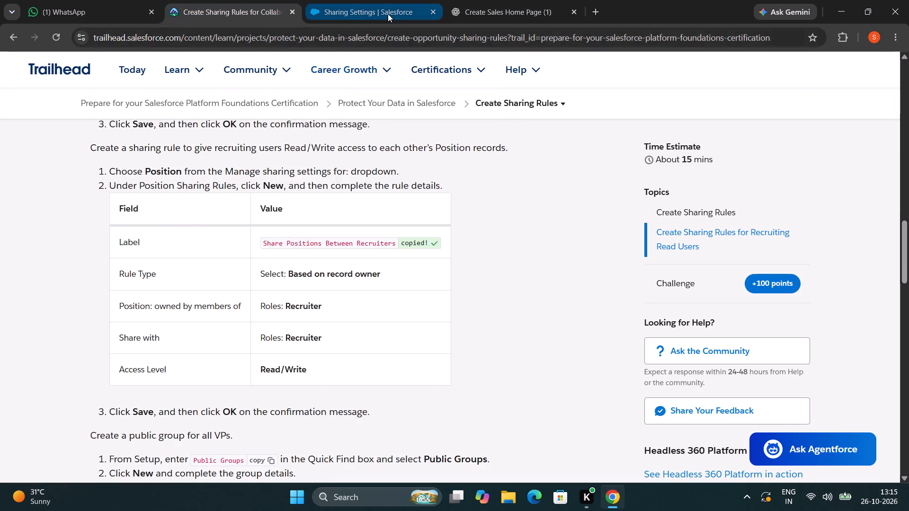
{"action": "left_click", "coordinate": [388, 14]}
{"action": "key", "text": "ctrl+v"}
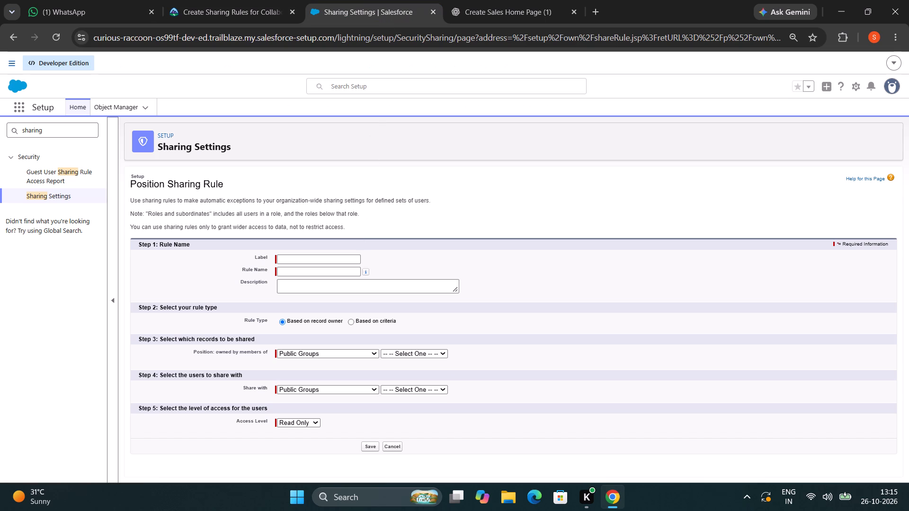
{"action": "left_click", "coordinate": [321, 258]}
{"action": "key", "text": "ctrl+v"}
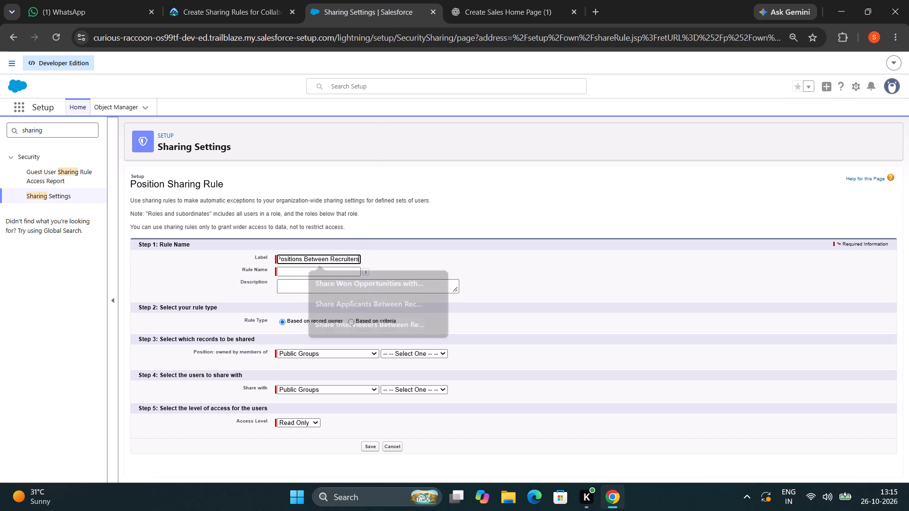
{"action": "left_click", "coordinate": [320, 269]}
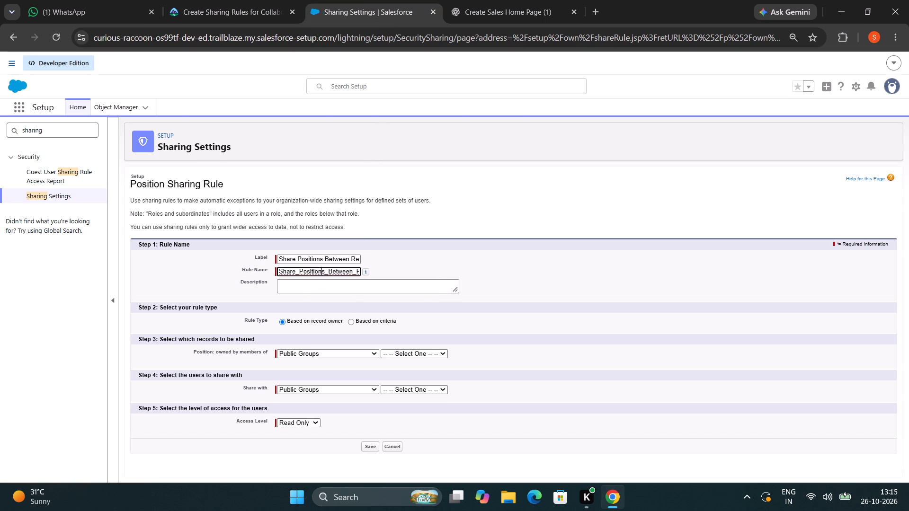
{"action": "left_click", "coordinate": [320, 280]}
Following the Trailhead table, set the Salesforce rule to share Position records owned by the Recruiter role with the Recruiter role.
{"action": "left_click", "coordinate": [229, 7]}
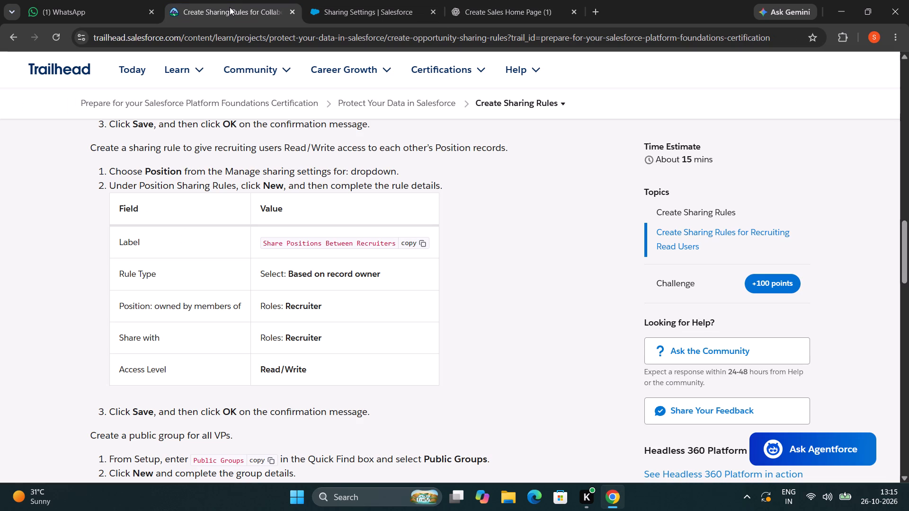
{"action": "left_click", "coordinate": [335, 5]}
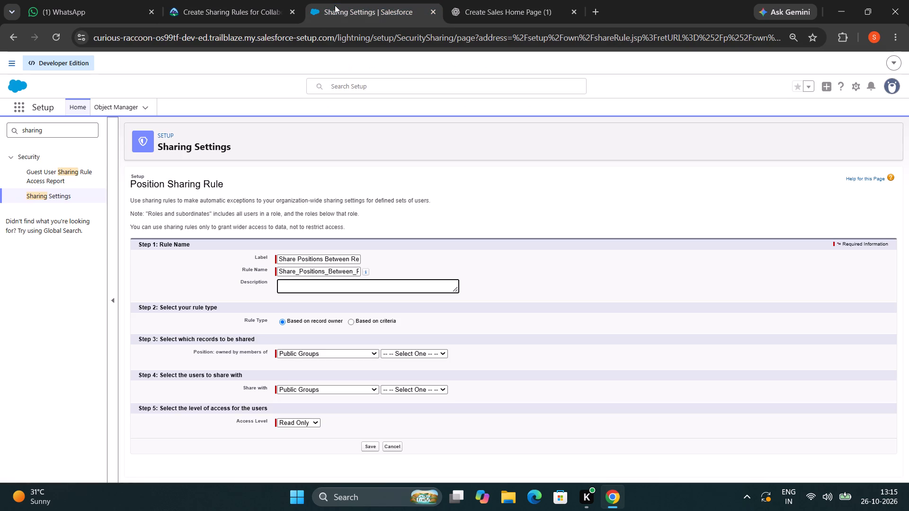
{"action": "left_click", "coordinate": [254, 5]}
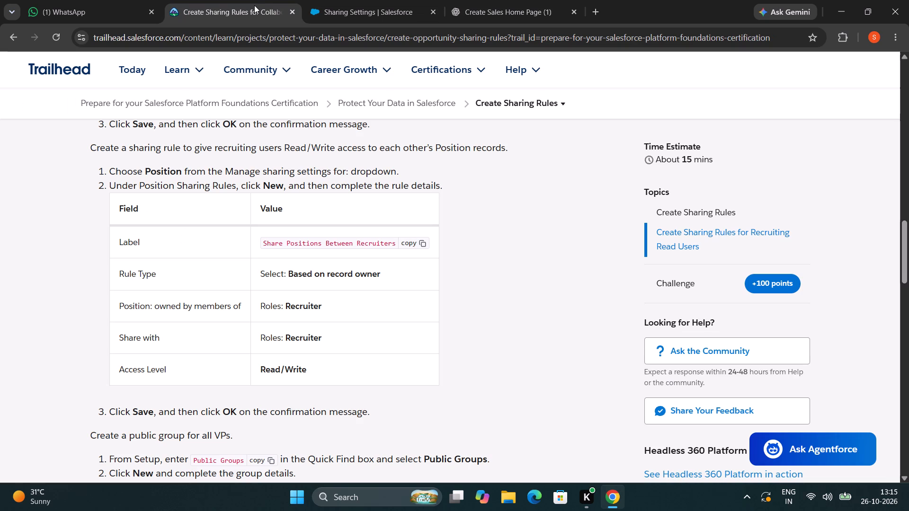
{"action": "left_click", "coordinate": [355, 5]}
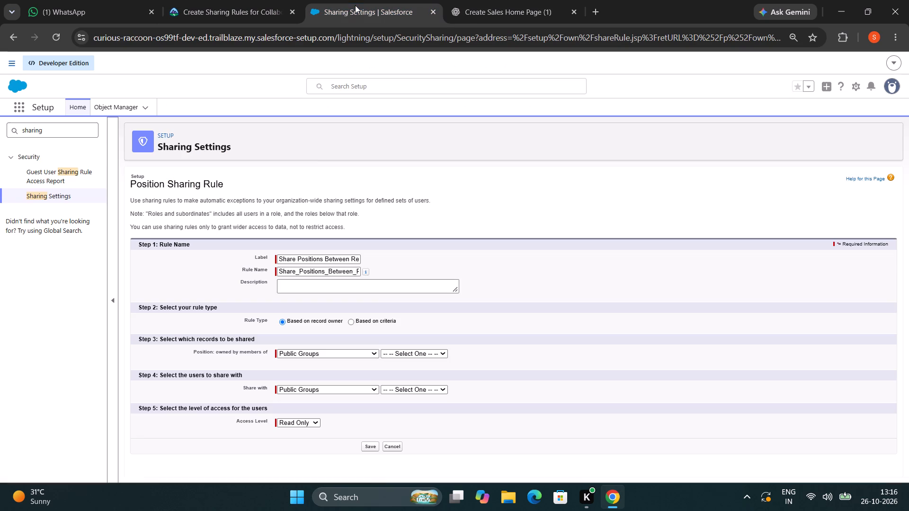
{"action": "left_click", "coordinate": [323, 350]}
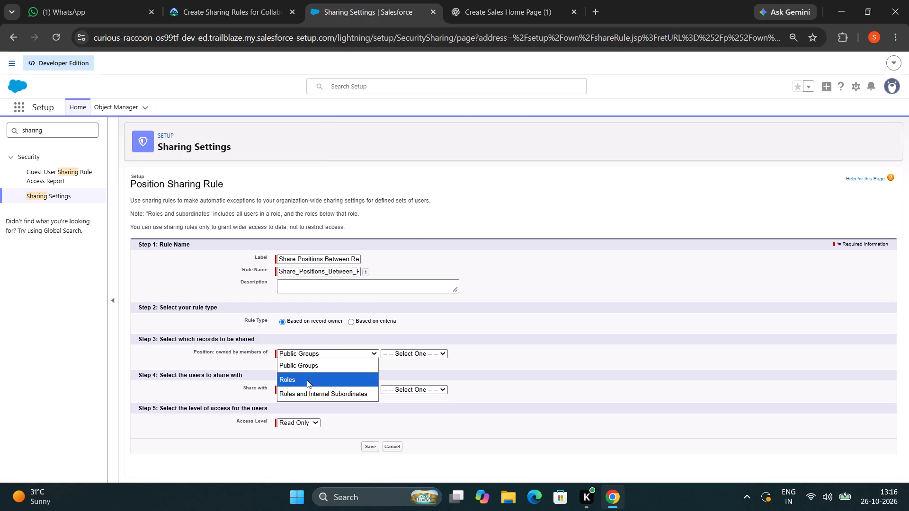
{"action": "left_click", "coordinate": [306, 381]}
{"action": "left_click", "coordinate": [303, 388]}
{"action": "left_click", "coordinate": [294, 411]}
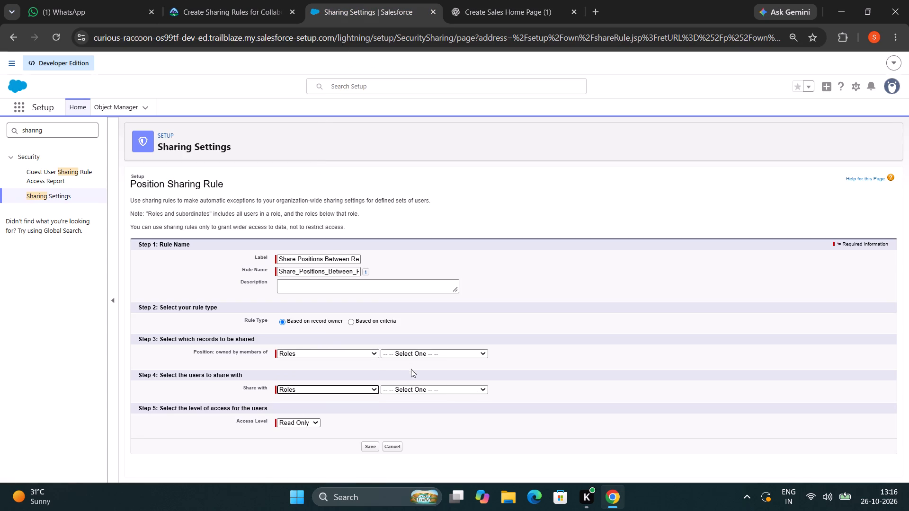
{"action": "left_click", "coordinate": [419, 352]}
{"action": "left_click", "coordinate": [403, 286]}
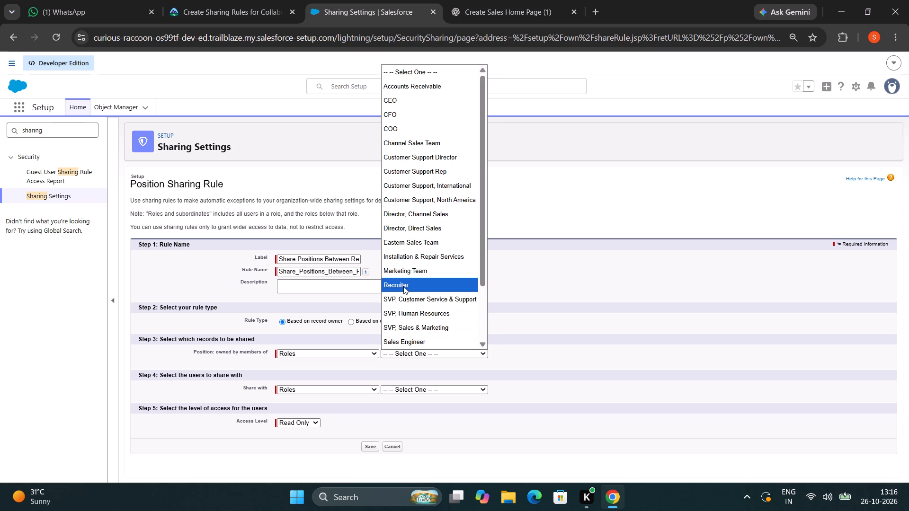
{"action": "left_click", "coordinate": [401, 388]}
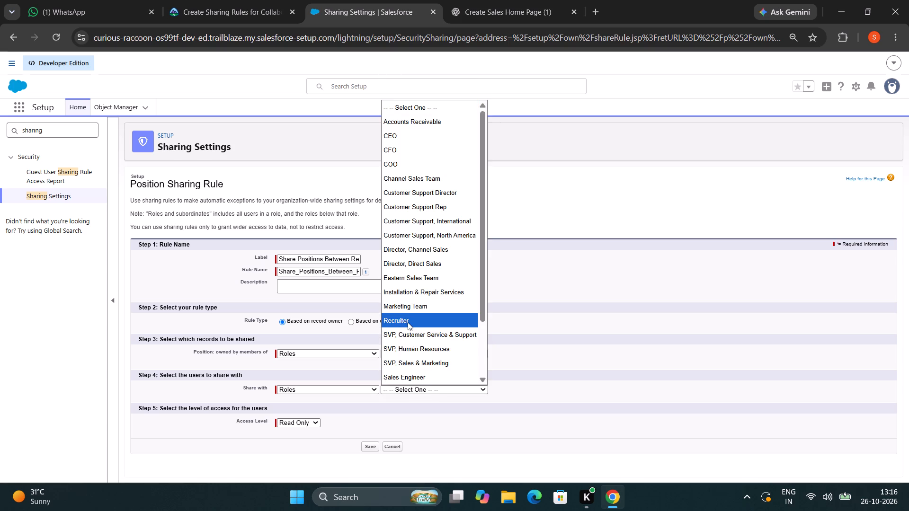
{"action": "left_click", "coordinate": [408, 324]}
Set the Position sharing rule's access level to Read/Write and save the rule with confirmation.
{"action": "left_click", "coordinate": [302, 421]}
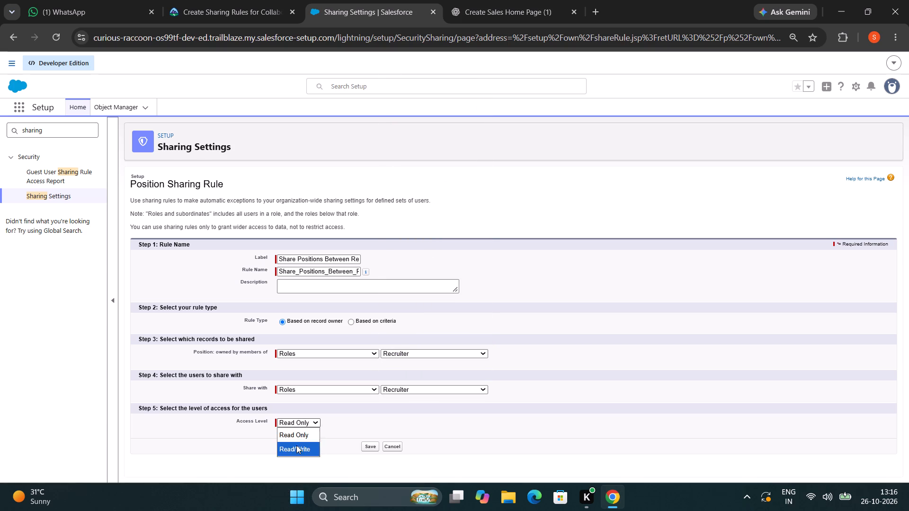
{"action": "left_click", "coordinate": [296, 445]}
{"action": "left_click", "coordinate": [373, 446]}
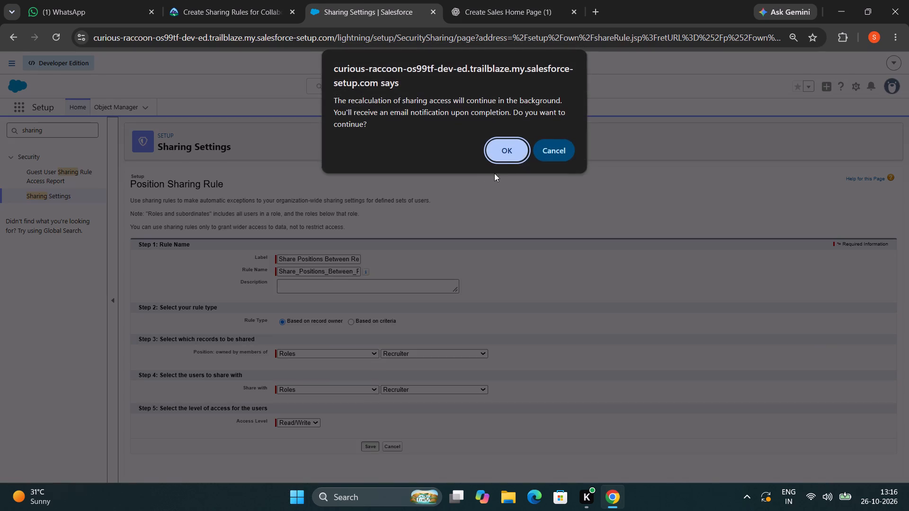
{"action": "left_click", "coordinate": [508, 155]}
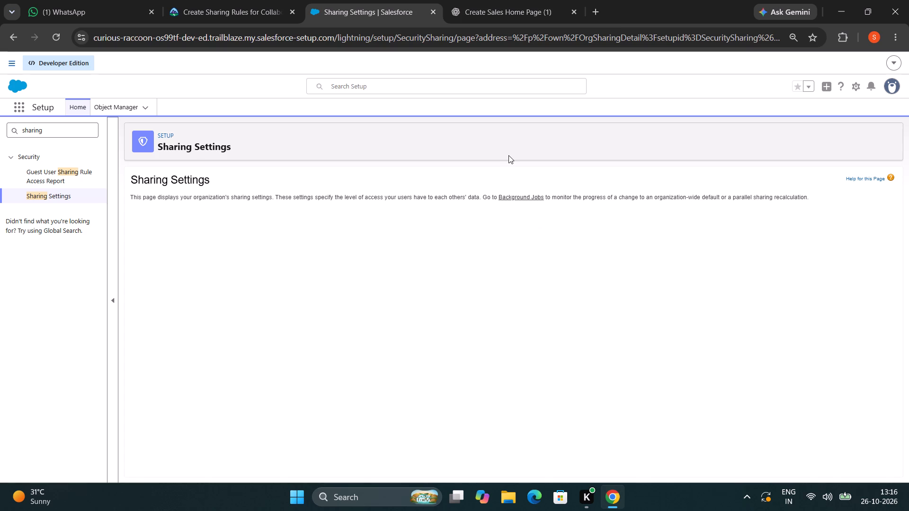
Read Trailhead's instructions for the VPs public group, and find Public Groups in Salesforce Setup by searching for publ and open it.
{"action": "left_click", "coordinate": [242, 1]}
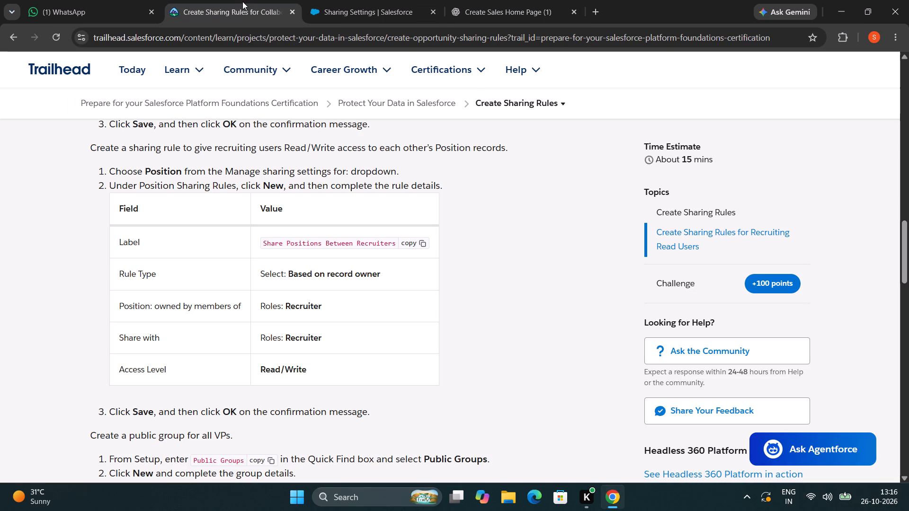
{"action": "scroll", "coordinate": [461, 368], "scroll_direction": "down", "scroll_amount": 3}
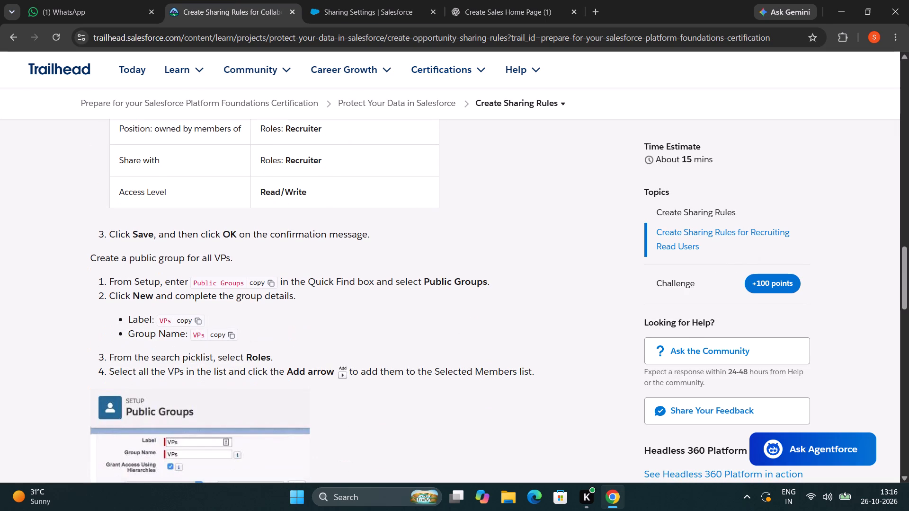
{"action": "scroll", "coordinate": [461, 368], "scroll_direction": "down", "scroll_amount": 1}
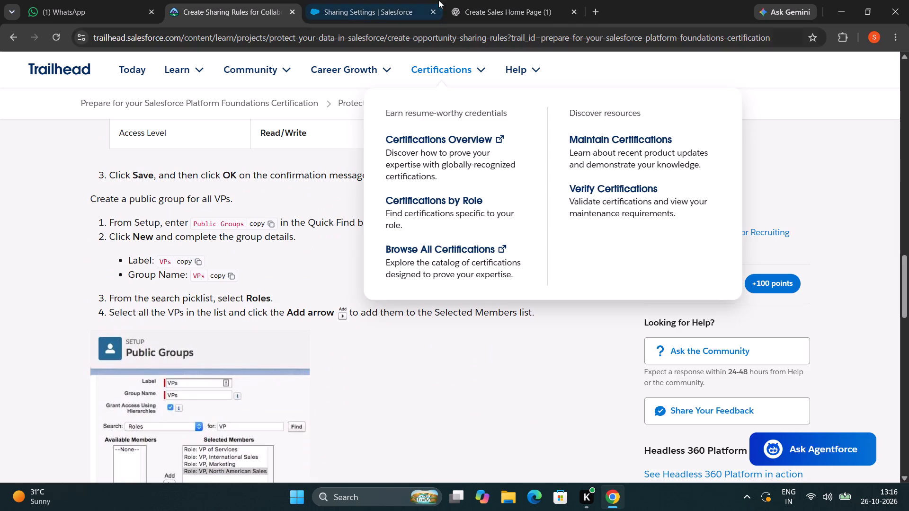
{"action": "left_click", "coordinate": [358, 9]}
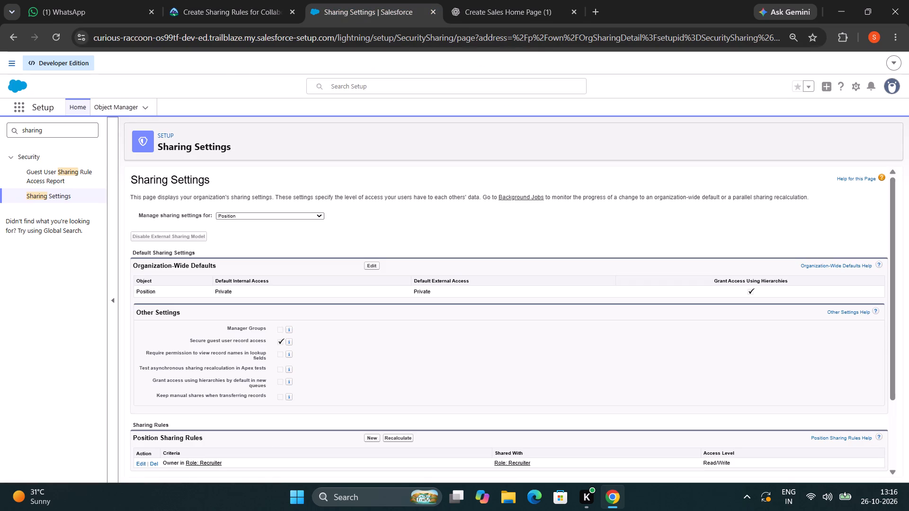
{"action": "left_click", "coordinate": [58, 128]}
{"action": "key", "text": "BackSpace"}
{"action": "key", "text": "BackSpace"}
{"action": "key", "text": "BackSpace"}
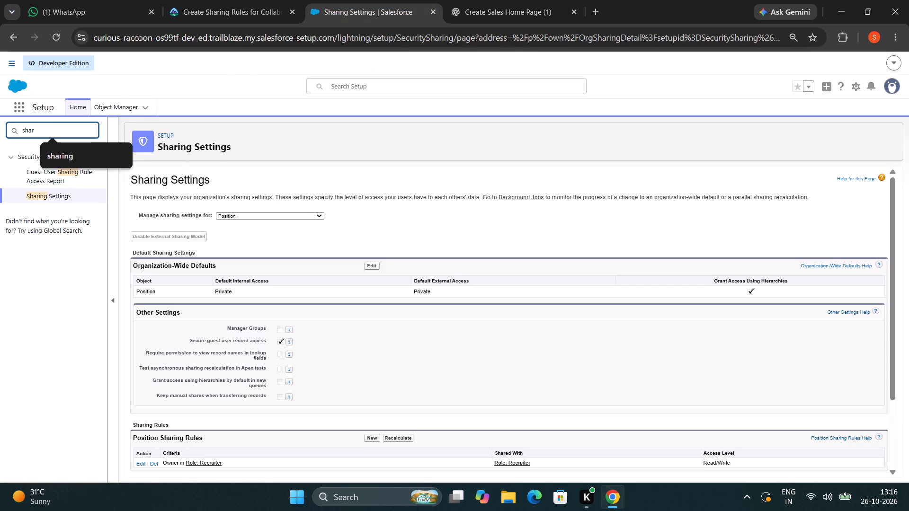
{"action": "key", "text": "BackSpace"}
{"action": "key", "text": "BackSpace"}
{"action": "key", "text": "BackSpace"}
{"action": "key", "text": "BackSpace"}
{"action": "type", "text": "publ"}
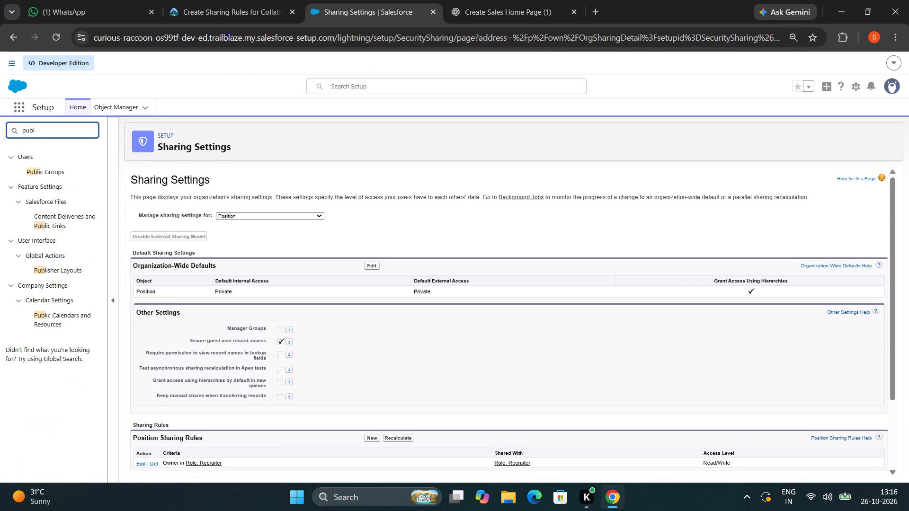
{"action": "left_click", "coordinate": [262, 14]}
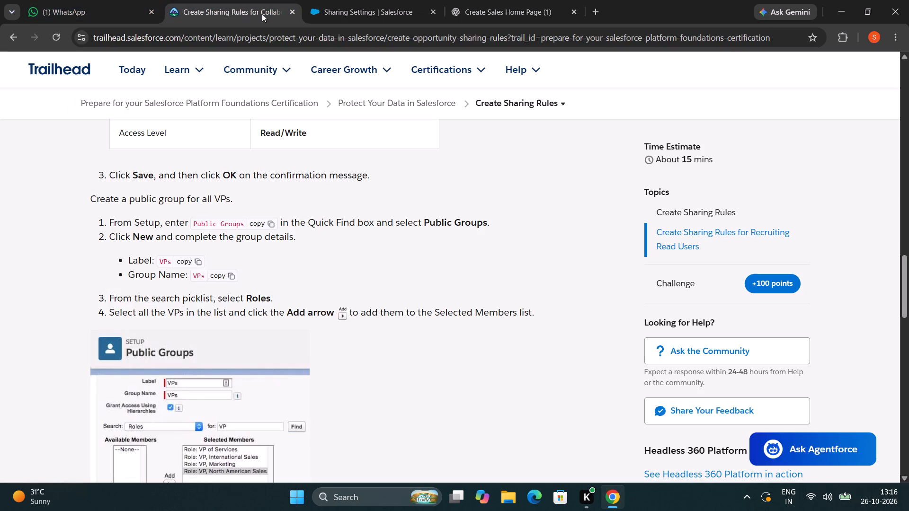
{"action": "left_click", "coordinate": [345, 8]}
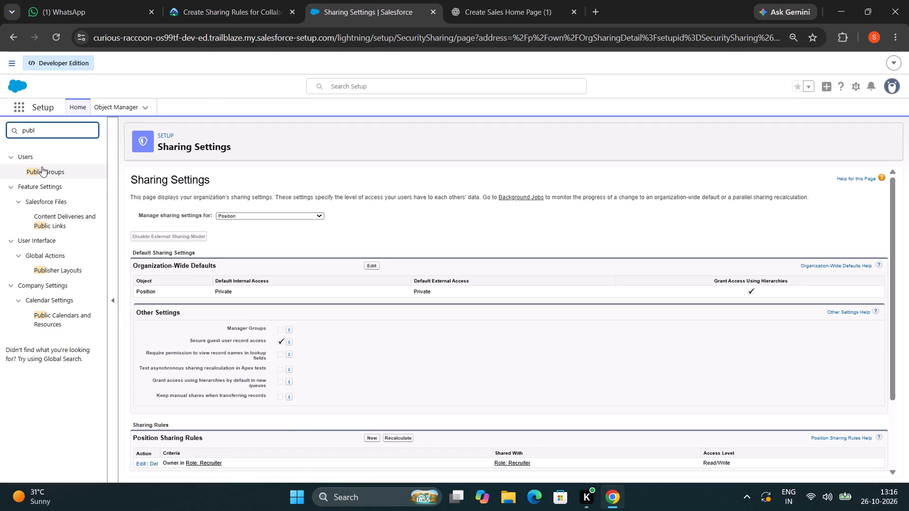
{"action": "left_click", "coordinate": [42, 168]}
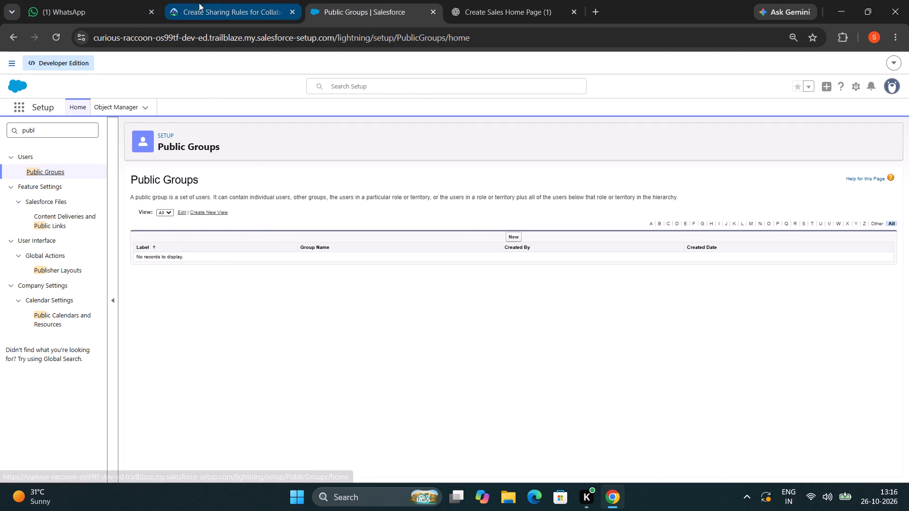
Start a new public group in Salesforce, copy the label VPs from Trailhead into it, and let the group name fill in from it.
{"action": "left_click", "coordinate": [212, 4]}
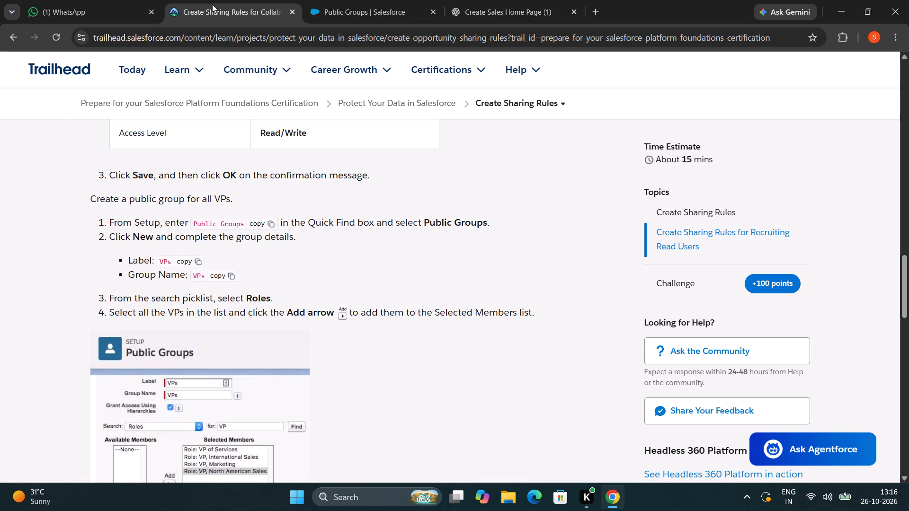
{"action": "left_click", "coordinate": [387, 5]}
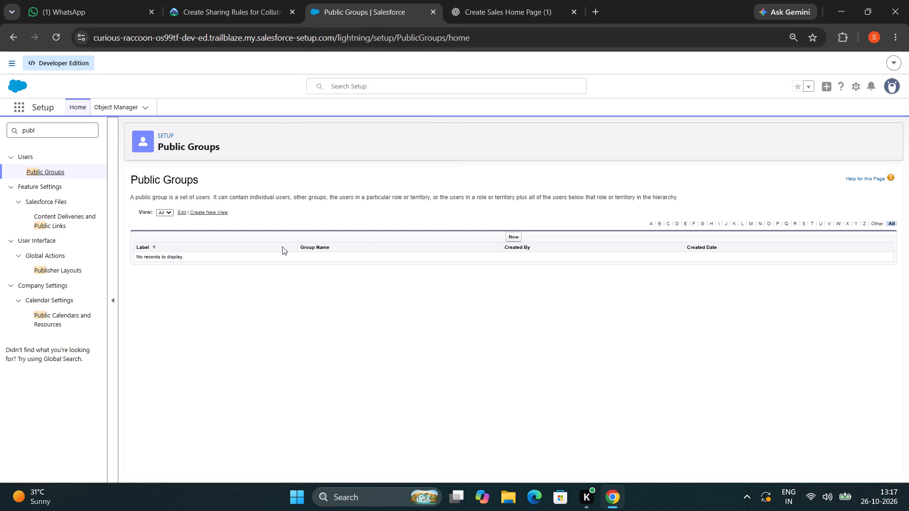
{"action": "left_click", "coordinate": [518, 237]}
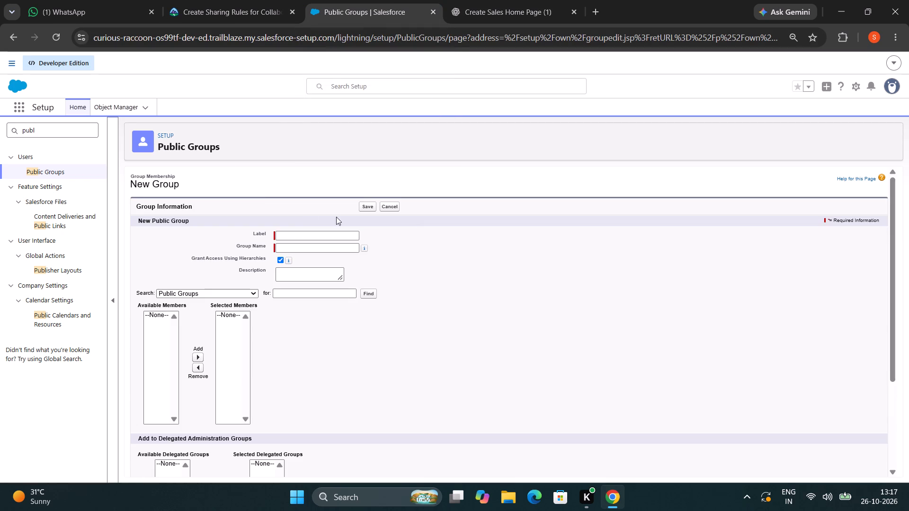
{"action": "left_click", "coordinate": [206, 11]}
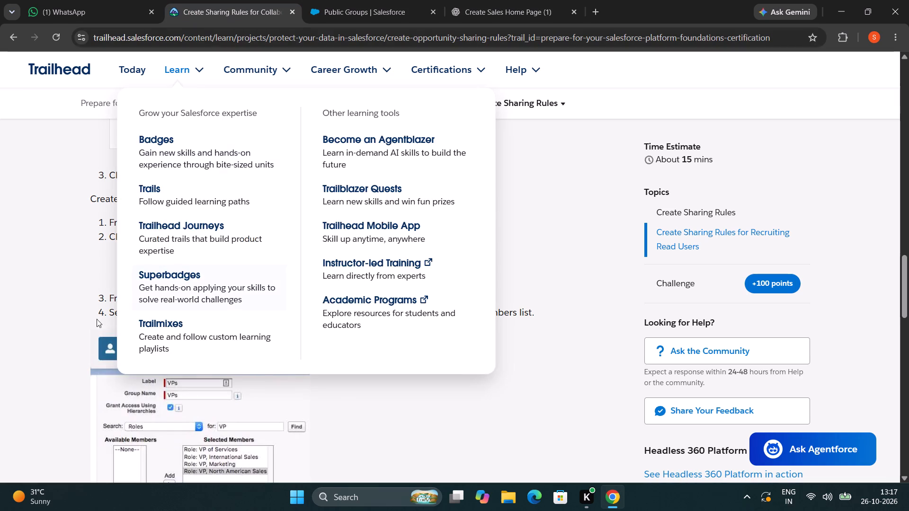
{"action": "left_click", "coordinate": [187, 258]}
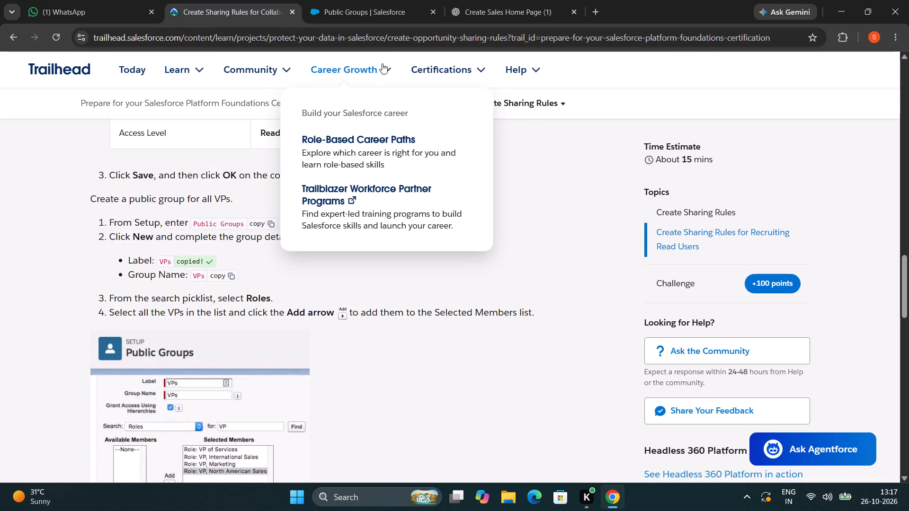
{"action": "left_click", "coordinate": [374, 6]}
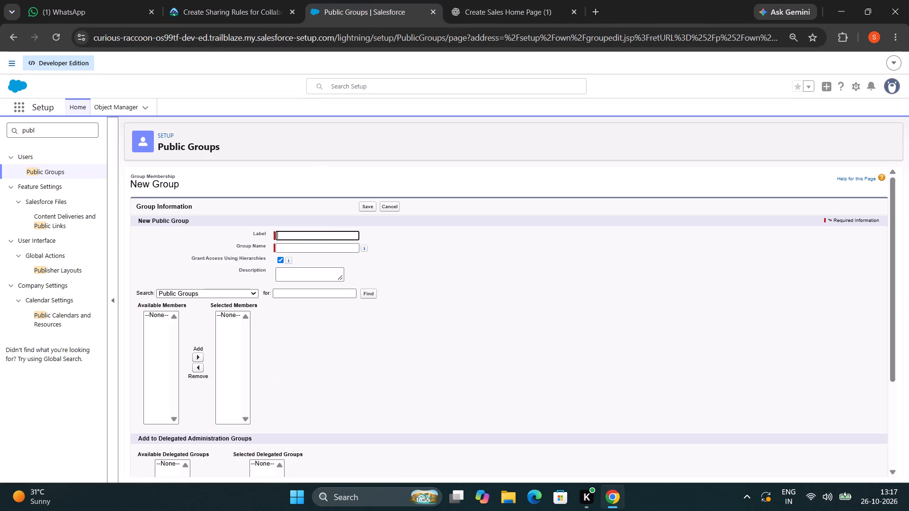
{"action": "left_click", "coordinate": [312, 232]}
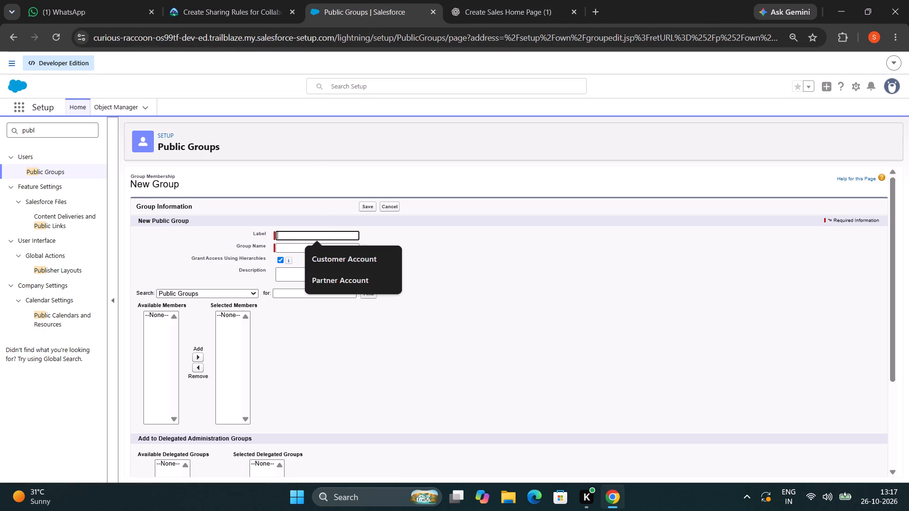
{"action": "key", "text": "ctrl+v"}
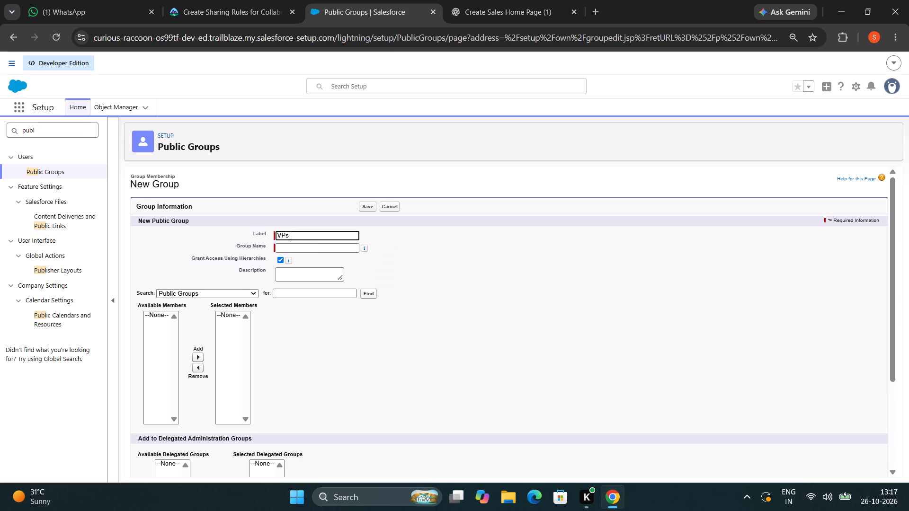
{"action": "left_click", "coordinate": [306, 248]}
Check the member instructions in Trailhead, and set the Salesforce group's member search to Roles.
{"action": "left_click", "coordinate": [225, 0]}
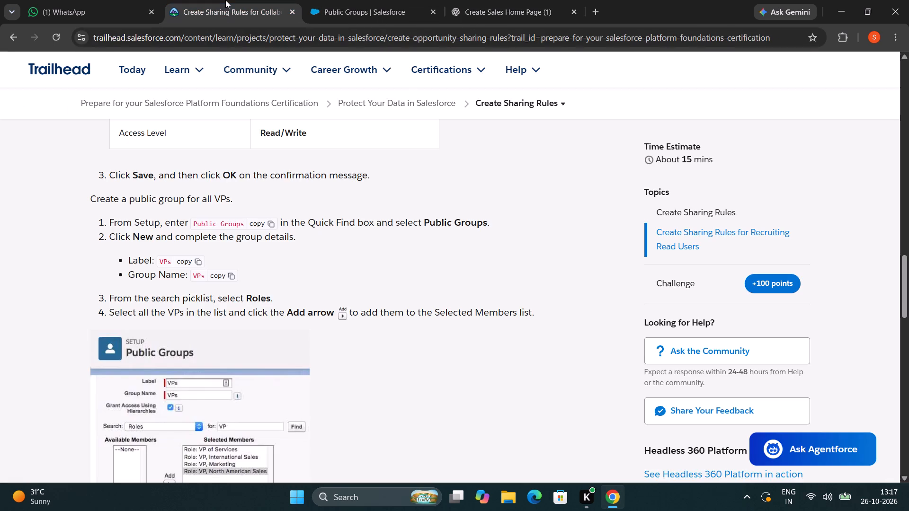
{"action": "scroll", "coordinate": [456, 378], "scroll_direction": "down", "scroll_amount": 2}
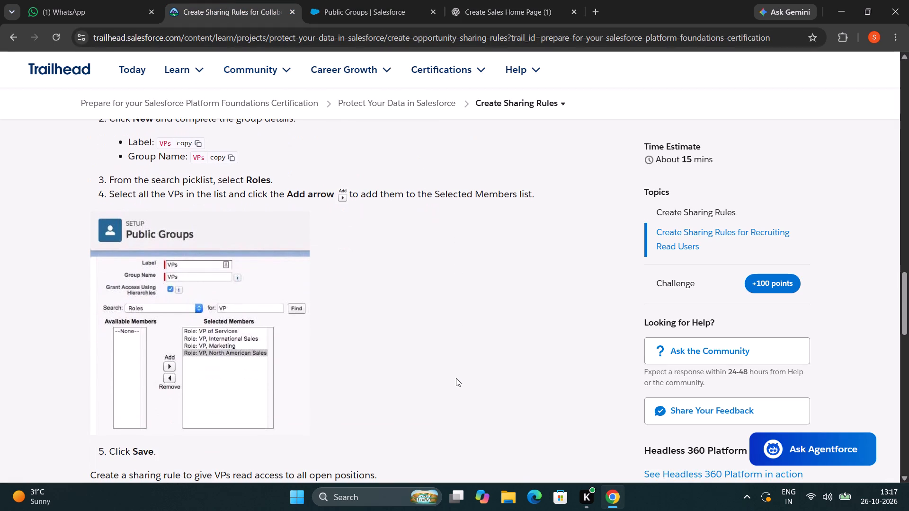
{"action": "left_click", "coordinate": [340, 4]}
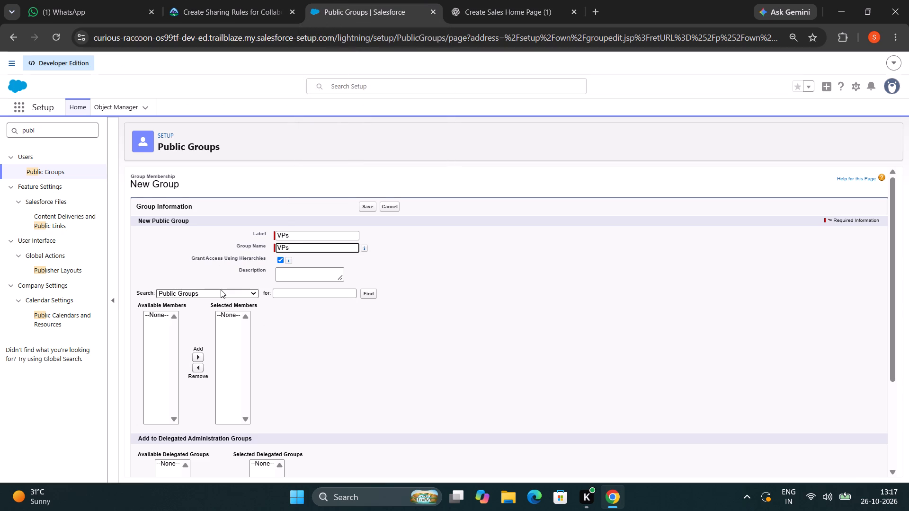
{"action": "left_click", "coordinate": [221, 290]}
{"action": "left_click", "coordinate": [213, 317]}
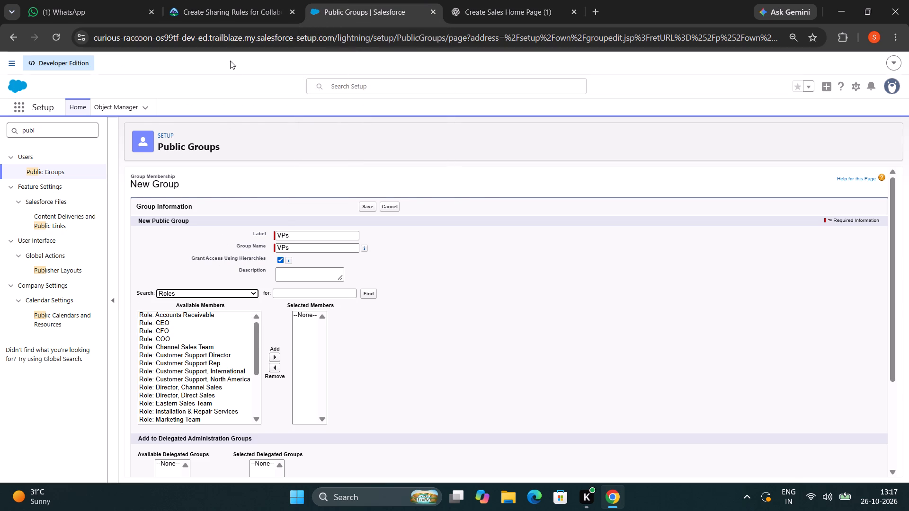
Check the example member selection in Trailhead, and enter VP as the member search term in the new Salesforce group.
{"action": "left_click", "coordinate": [235, 10]}
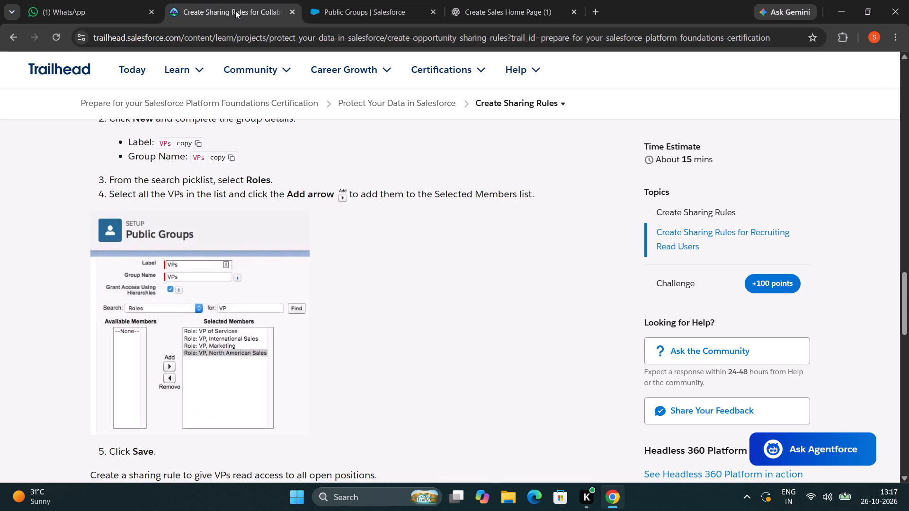
{"action": "scroll", "coordinate": [514, 374], "scroll_direction": "down", "scroll_amount": 1}
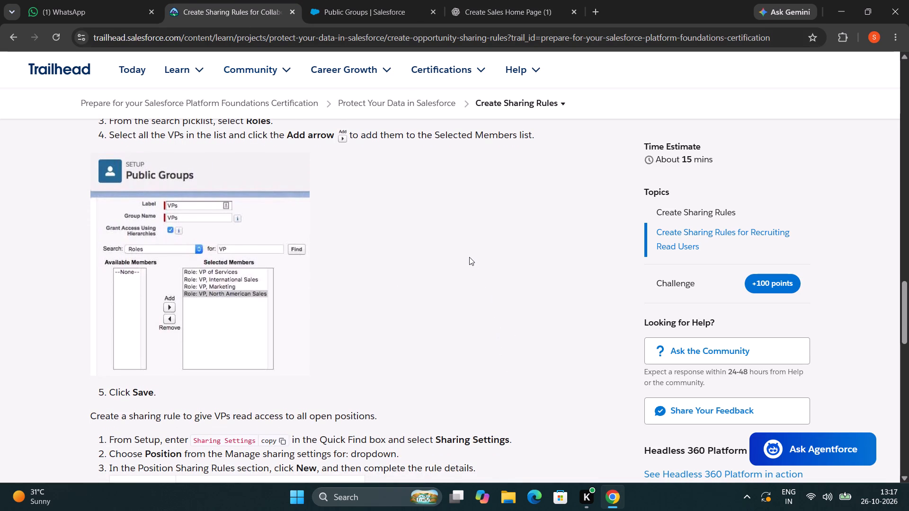
{"action": "left_click", "coordinate": [359, 2]}
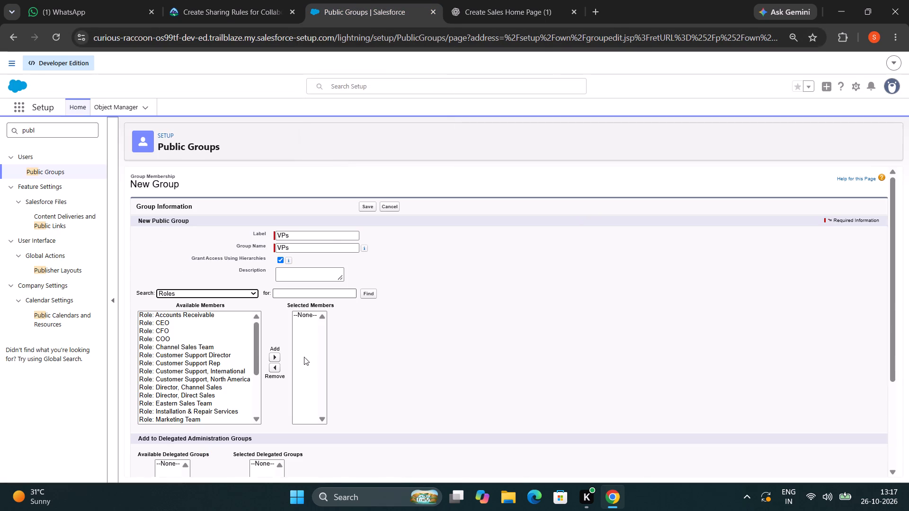
{"action": "left_click", "coordinate": [315, 289]}
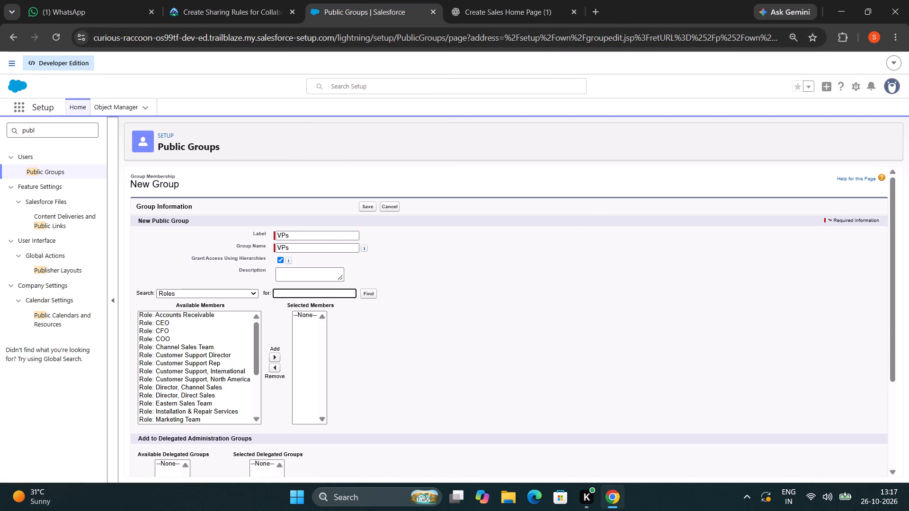
{"action": "key", "text": "shift+v"}
{"action": "key", "text": "shift+p"}
Following Trailhead's example, add the roles VP of Services and VP, International Sales to the Salesforce group's selected members.
{"action": "left_click", "coordinate": [256, 4]}
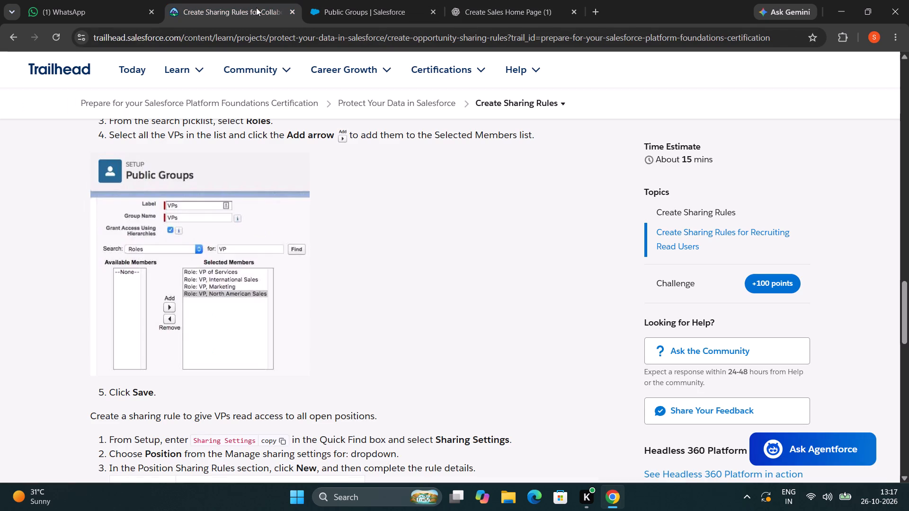
{"action": "left_click", "coordinate": [353, 3]}
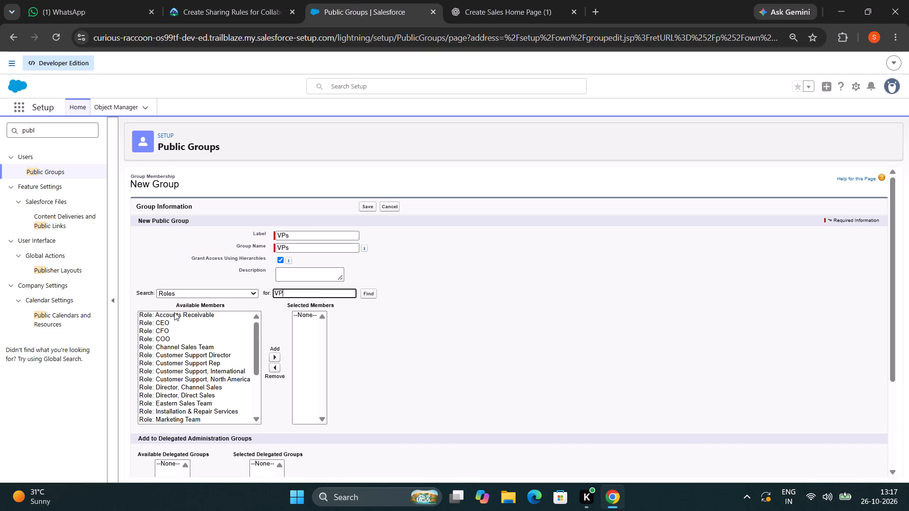
{"action": "scroll", "coordinate": [184, 376], "scroll_direction": "down", "scroll_amount": 1}
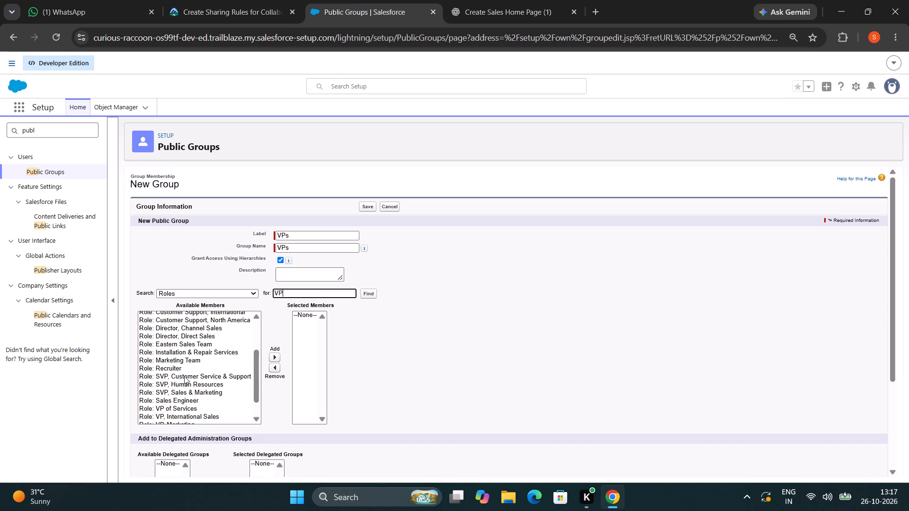
{"action": "left_click", "coordinate": [183, 407]}
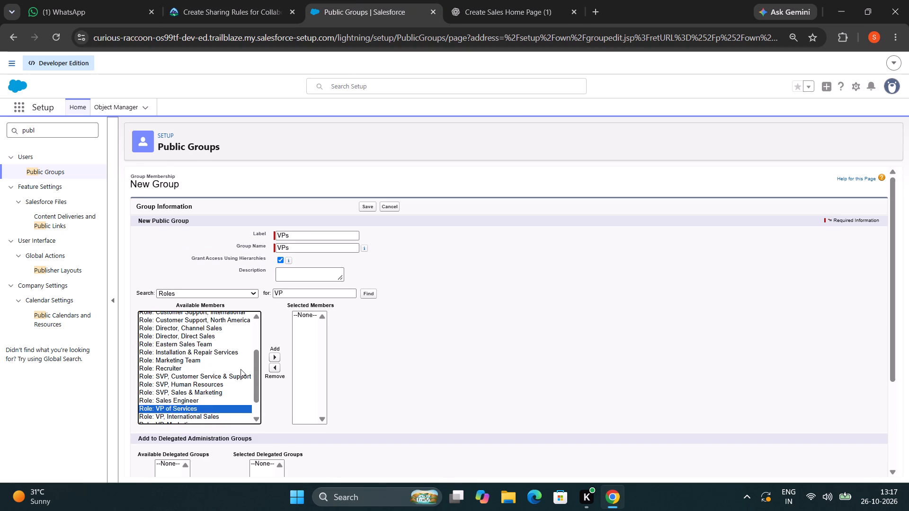
{"action": "left_click", "coordinate": [271, 354]}
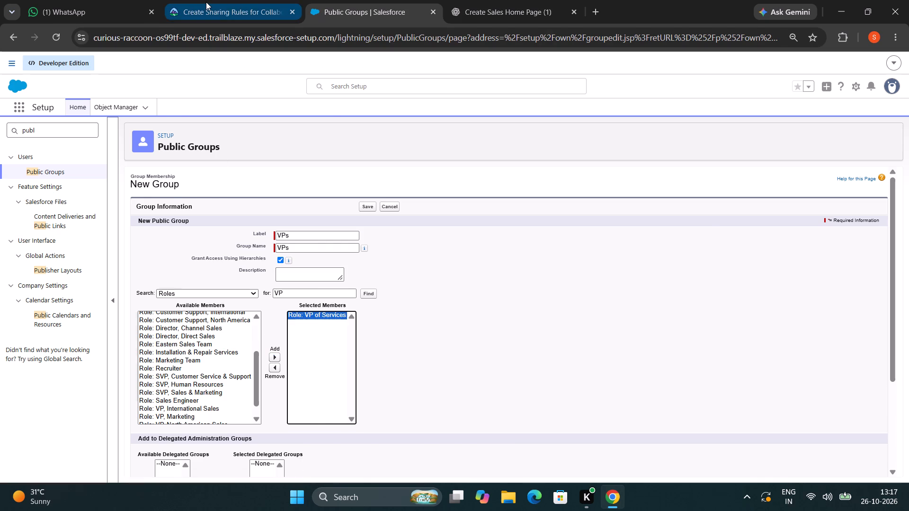
{"action": "left_click", "coordinate": [206, 2]}
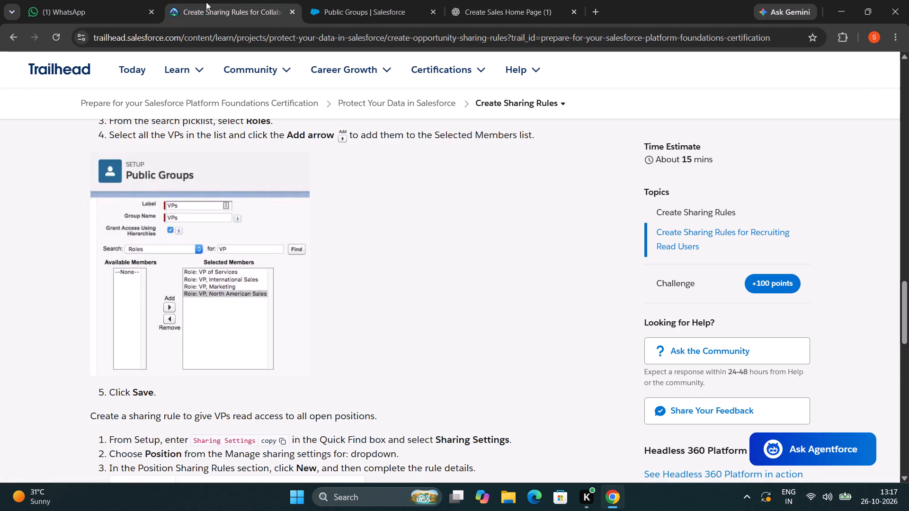
{"action": "left_click", "coordinate": [321, 4]}
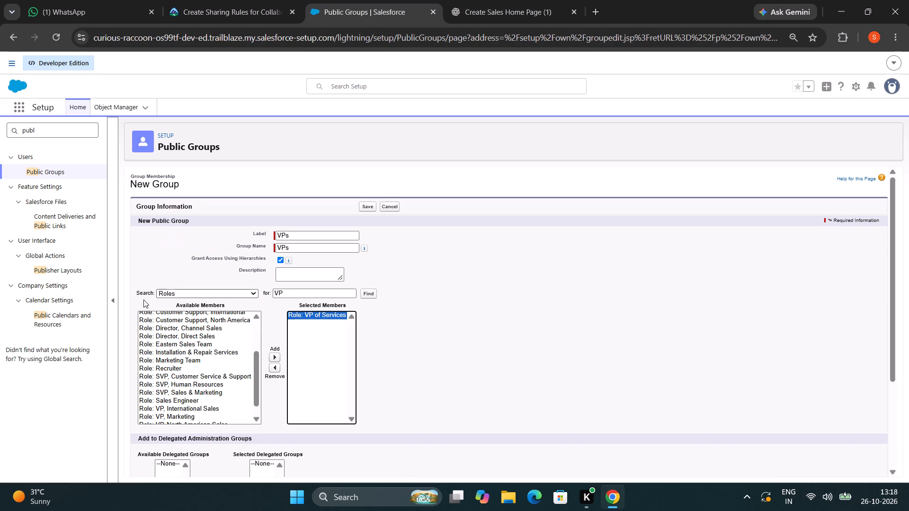
{"action": "left_click", "coordinate": [183, 409]}
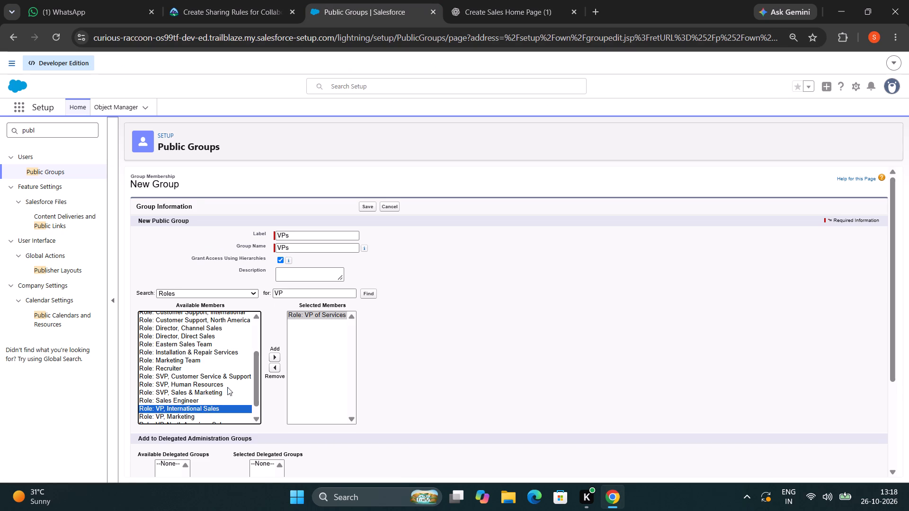
{"action": "left_click", "coordinate": [270, 354]}
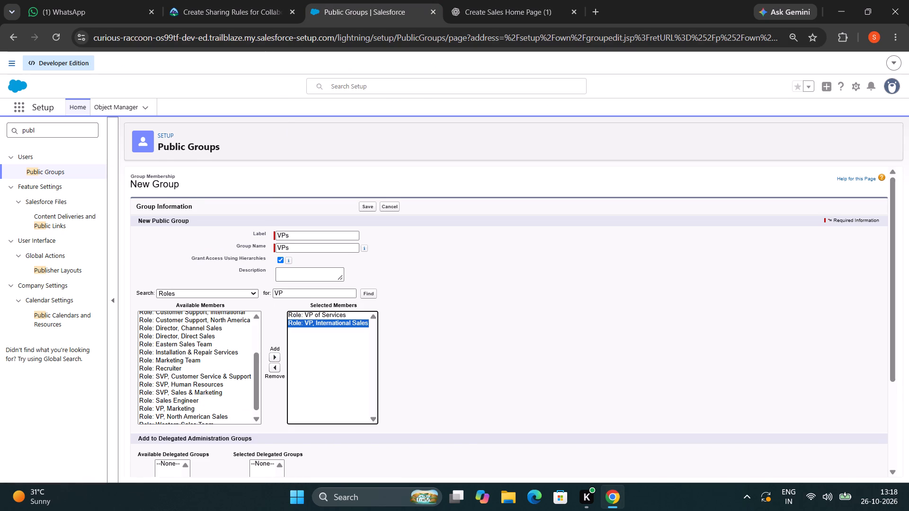
Following Trailhead's example, add the roles VP, Marketing and VP, North American Sales to the Salesforce group's selected members.
{"action": "left_click", "coordinate": [254, 1]}
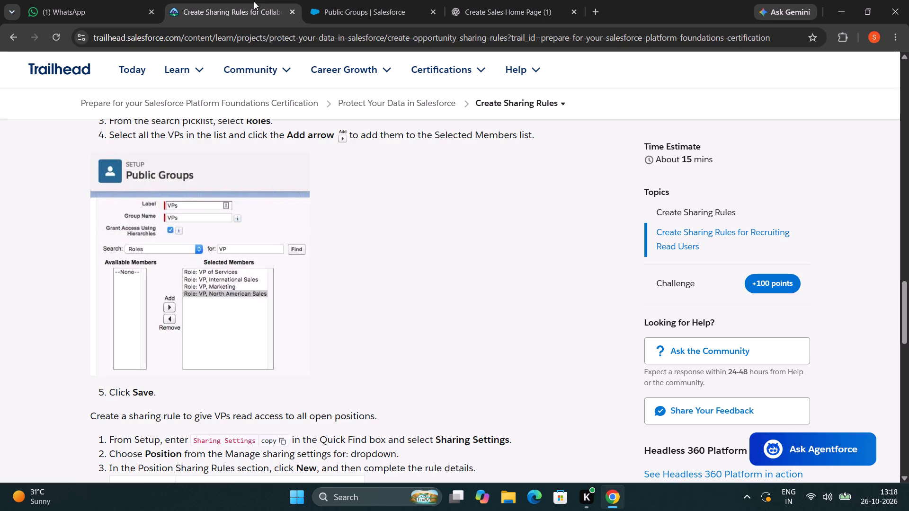
{"action": "left_click", "coordinate": [326, 5]}
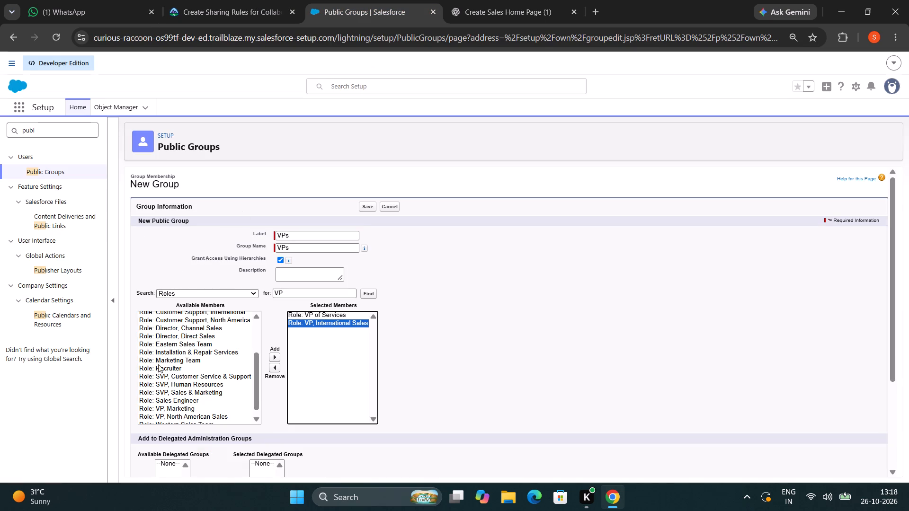
{"action": "left_click", "coordinate": [167, 410]}
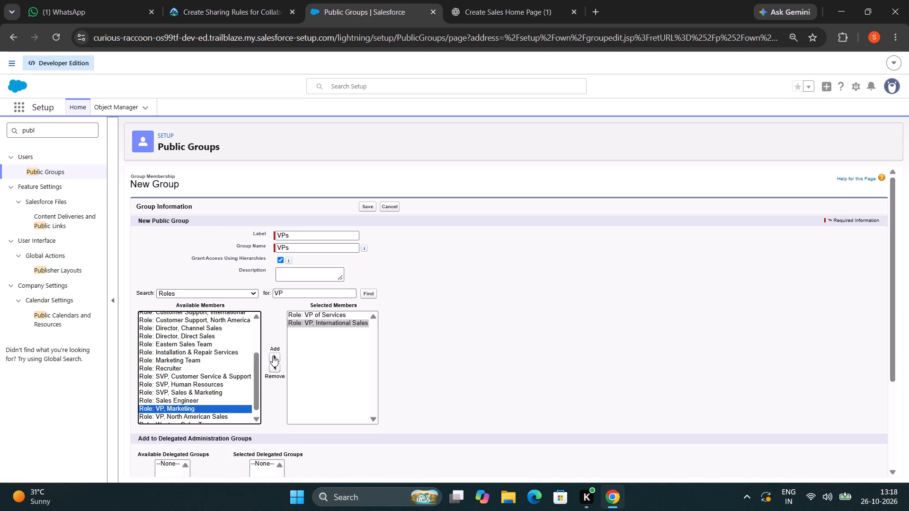
{"action": "left_click", "coordinate": [273, 356]}
{"action": "left_click", "coordinate": [234, 9]}
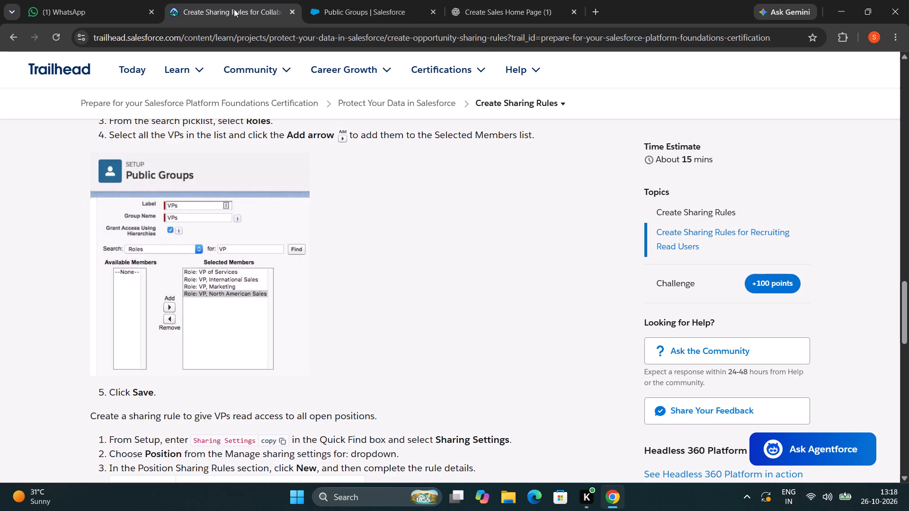
{"action": "left_click", "coordinate": [348, 13]}
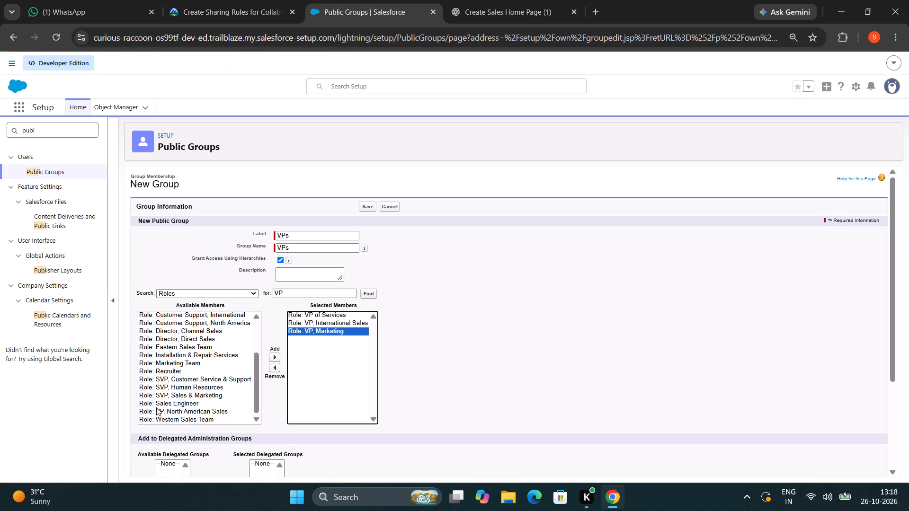
{"action": "left_click", "coordinate": [156, 407]}
{"action": "left_click", "coordinate": [273, 353]}
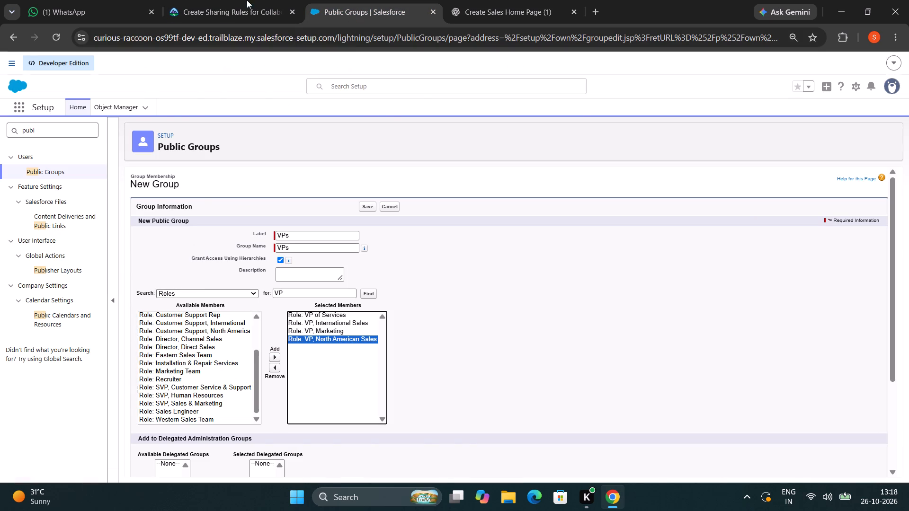
Compare the selected members with Trailhead's example once more, and save the VPs public group in Salesforce.
{"action": "left_click", "coordinate": [243, 0]}
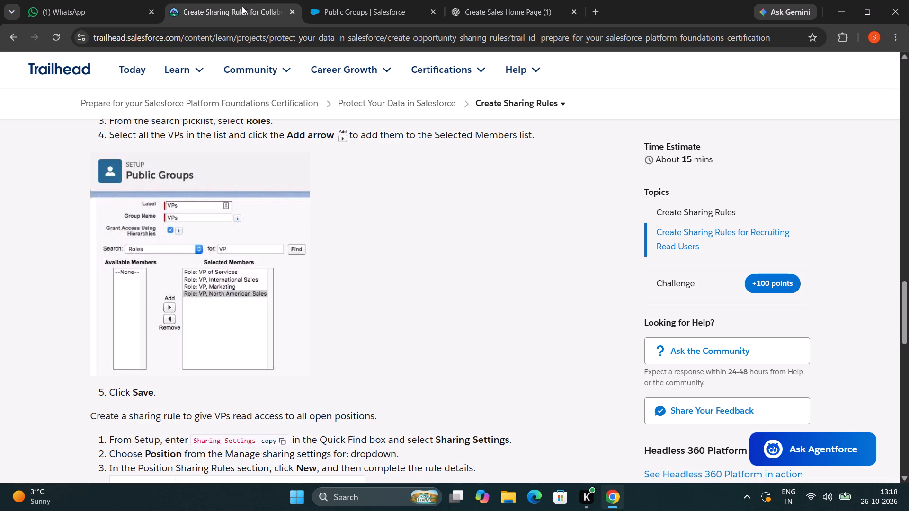
{"action": "left_click", "coordinate": [337, 10]}
{"action": "scroll", "coordinate": [215, 432], "scroll_direction": "down", "scroll_amount": 2}
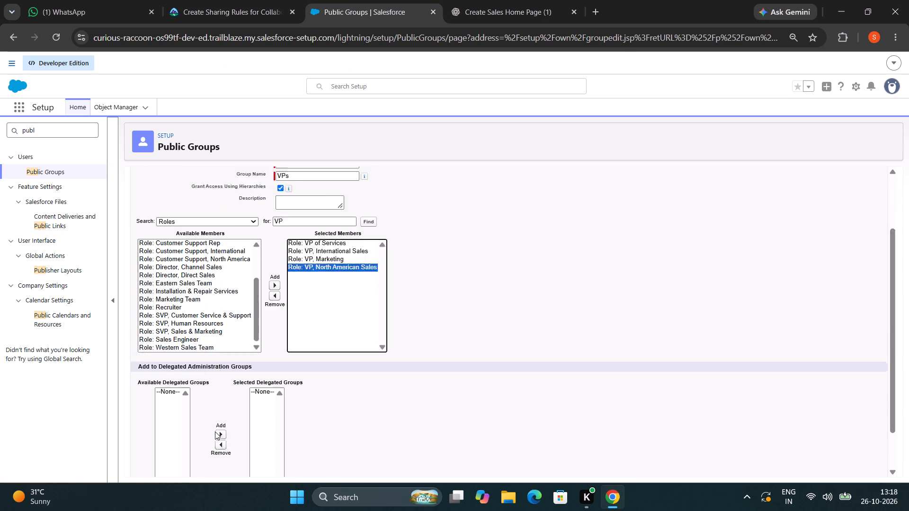
{"action": "scroll", "coordinate": [215, 432], "scroll_direction": "down", "scroll_amount": 2}
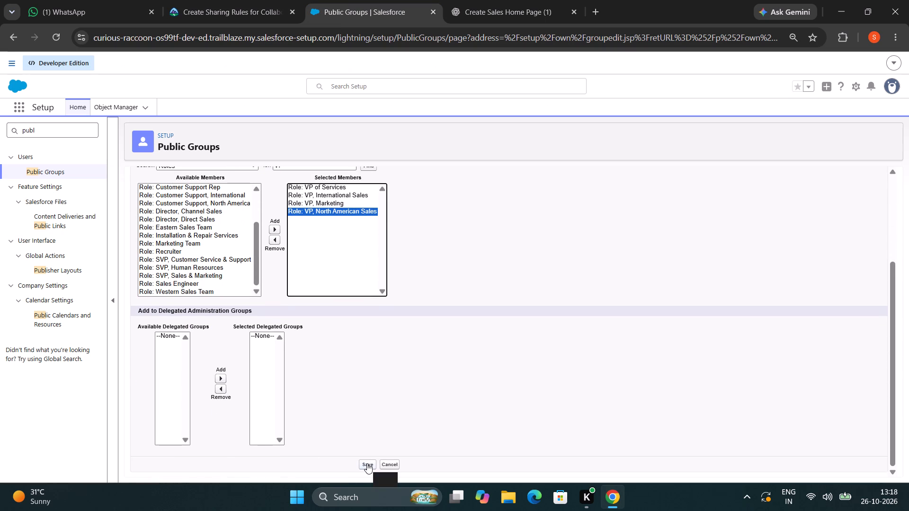
{"action": "left_click", "coordinate": [367, 463]}
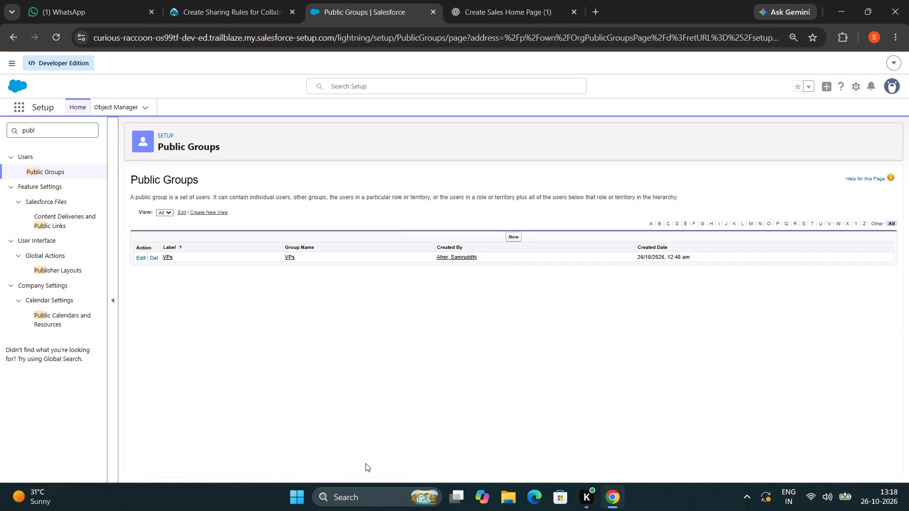
Read Trailhead's instructions for the VPs' open-positions sharing rule, and find Sharing Settings in Salesforce Setup by searching for sharing and open it.
{"action": "left_click", "coordinate": [234, 14]}
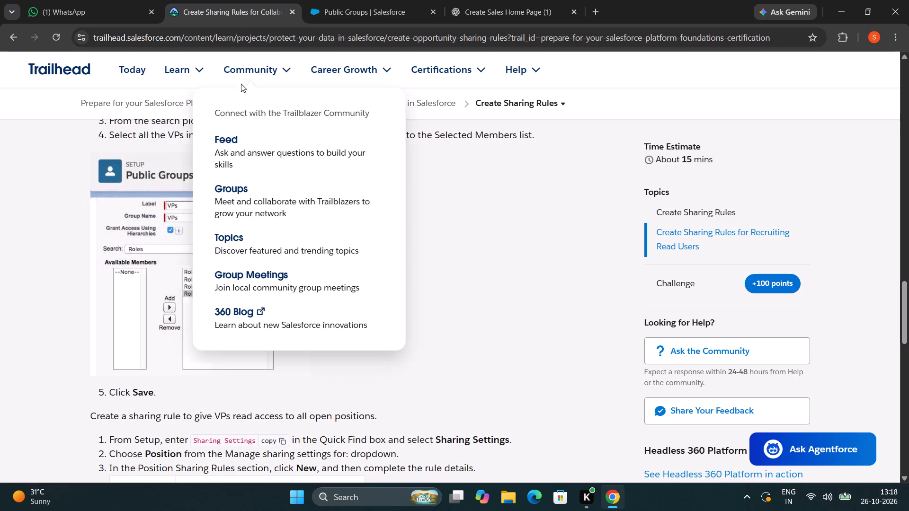
{"action": "scroll", "coordinate": [455, 387], "scroll_direction": "down", "scroll_amount": 3}
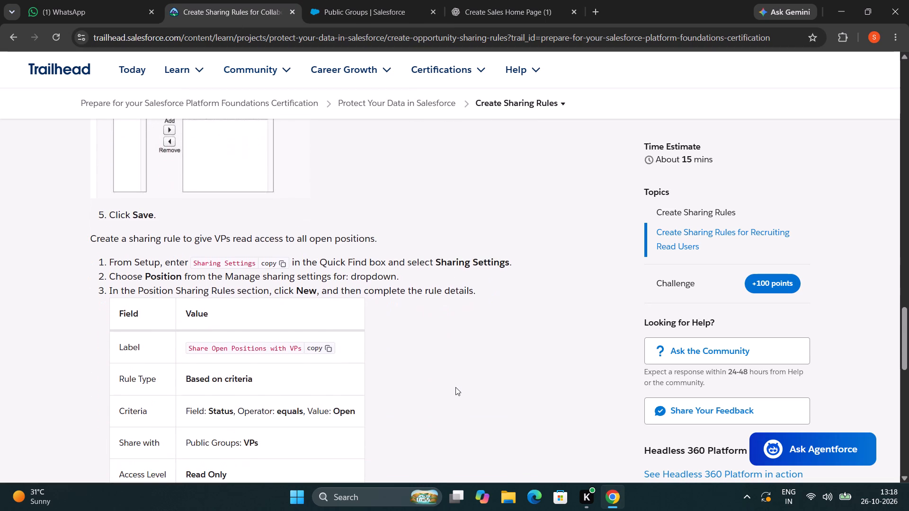
{"action": "scroll", "coordinate": [455, 387], "scroll_direction": "down", "scroll_amount": 1}
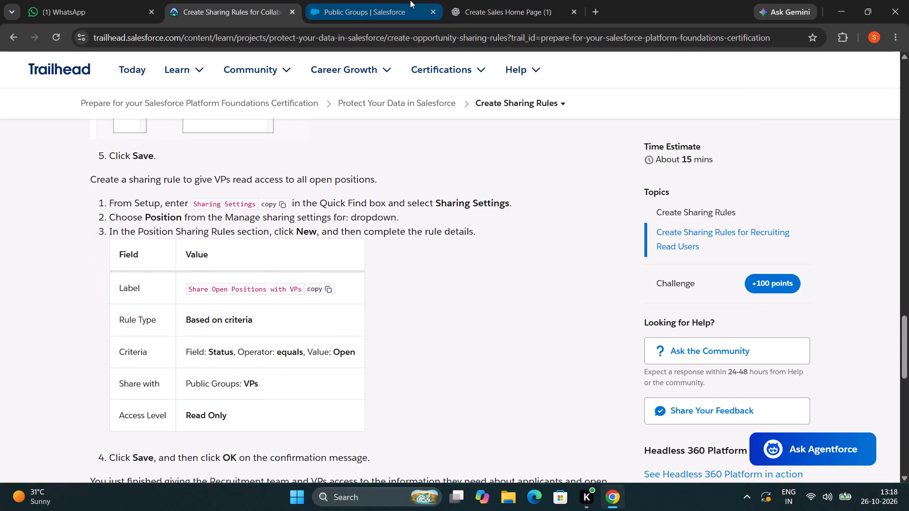
{"action": "left_click", "coordinate": [382, 3]}
{"action": "left_click", "coordinate": [40, 125]}
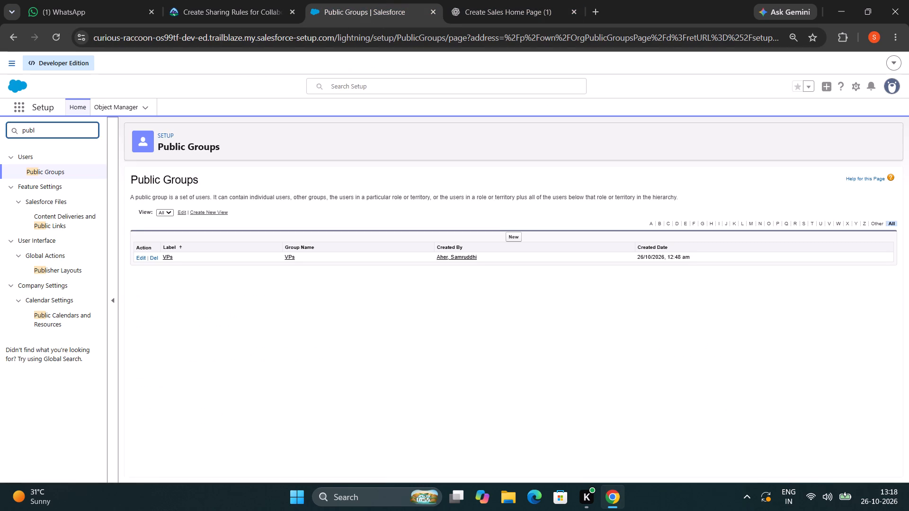
{"action": "key", "text": "BackSpace"}
{"action": "key", "text": "BackSpace"}
{"action": "key", "text": "BackSpace"}
{"action": "key", "text": "BackSpace"}
{"action": "key", "text": "s"}
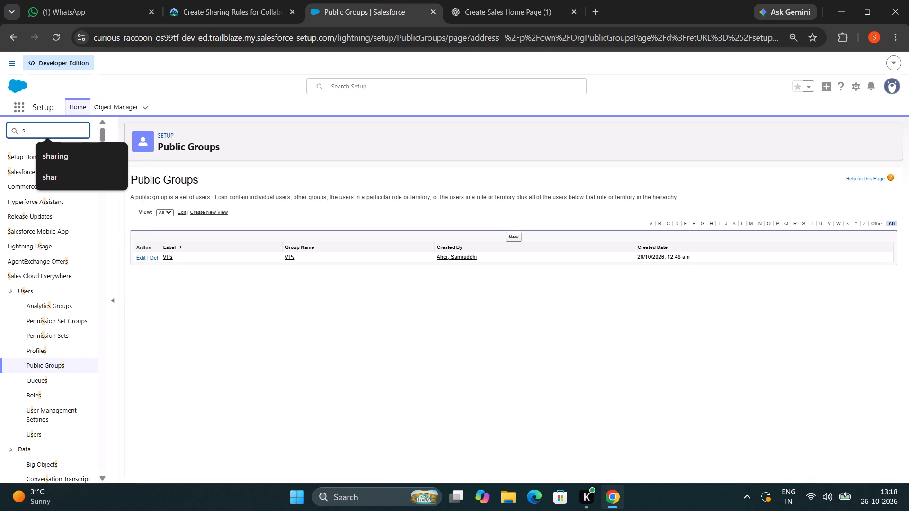
{"action": "type", "text": "haring"}
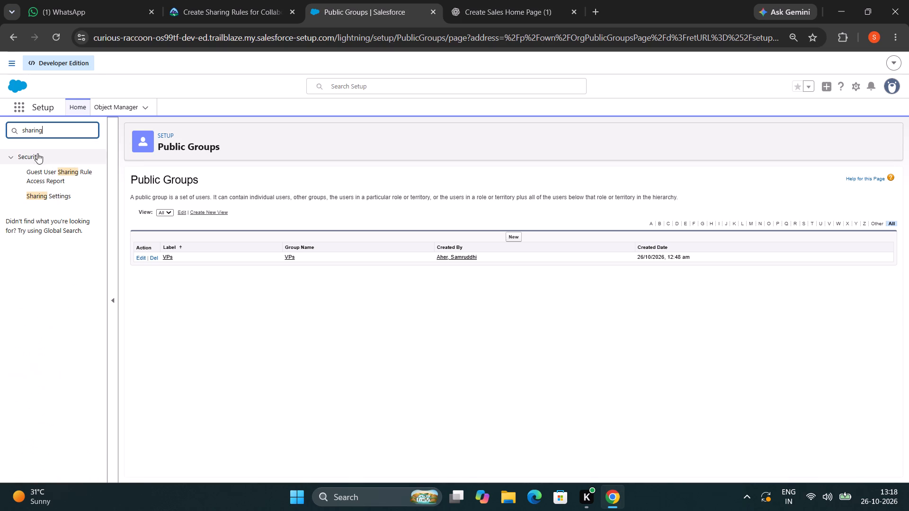
{"action": "left_click", "coordinate": [43, 195]}
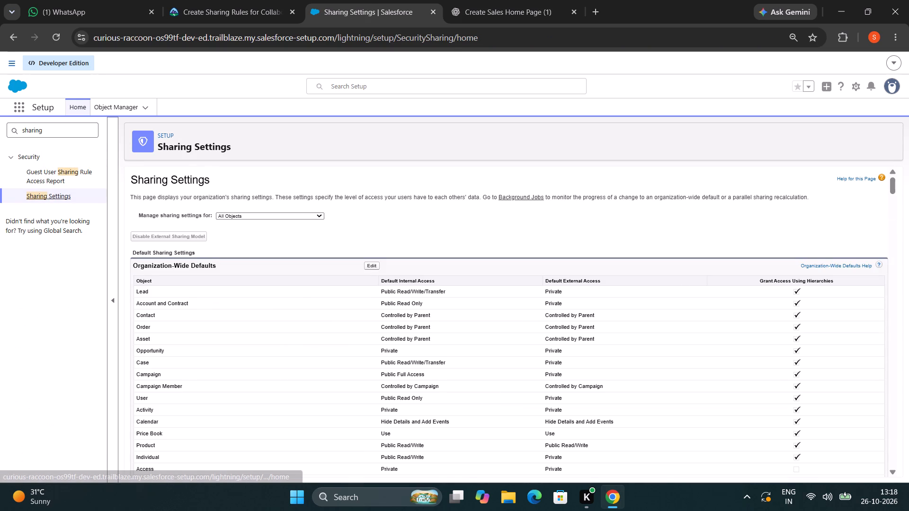
Check Trailhead's sharing-rule instructions and set Salesforce's Sharing Settings to manage the Position object.
{"action": "left_click", "coordinate": [219, 11]}
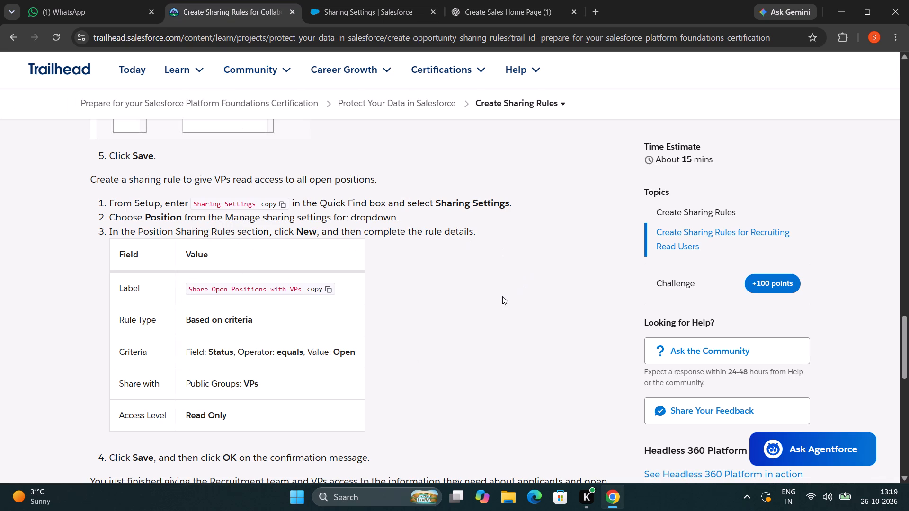
{"action": "left_click", "coordinate": [331, 1]}
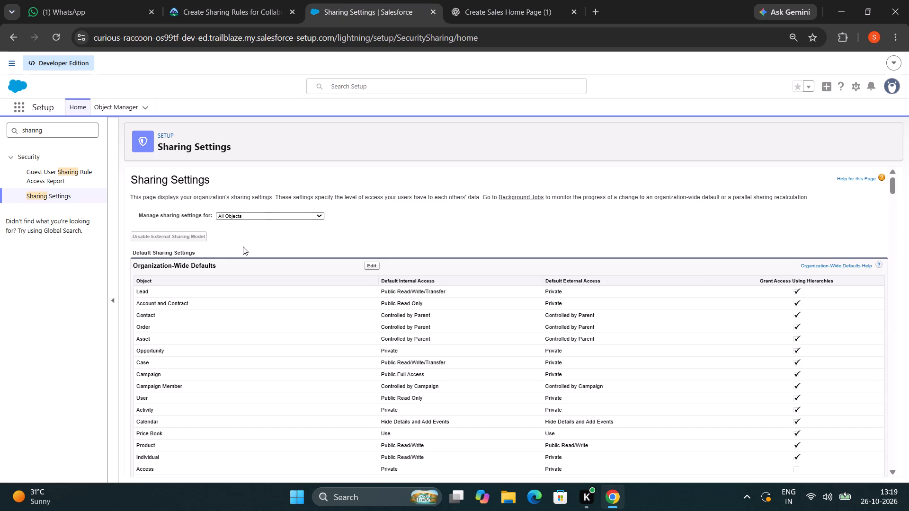
{"action": "left_click", "coordinate": [232, 212]}
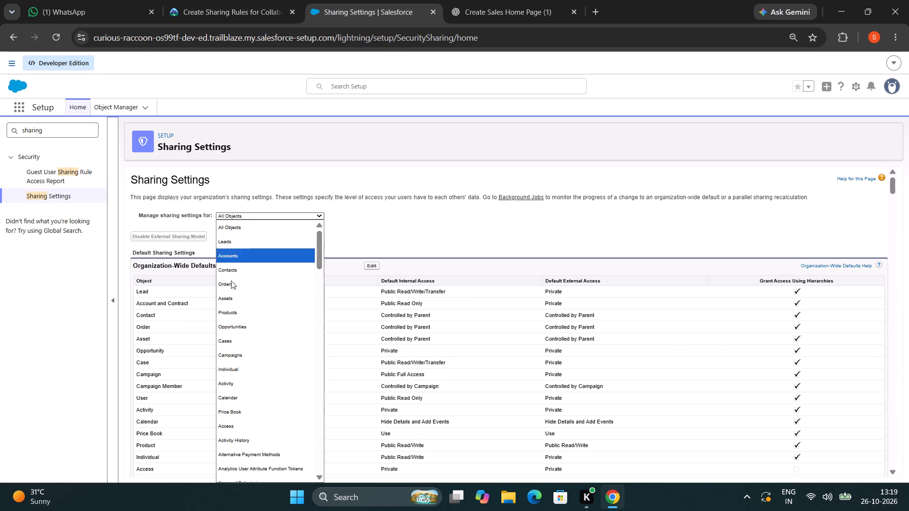
{"action": "scroll", "coordinate": [229, 379], "scroll_direction": "down", "scroll_amount": 9}
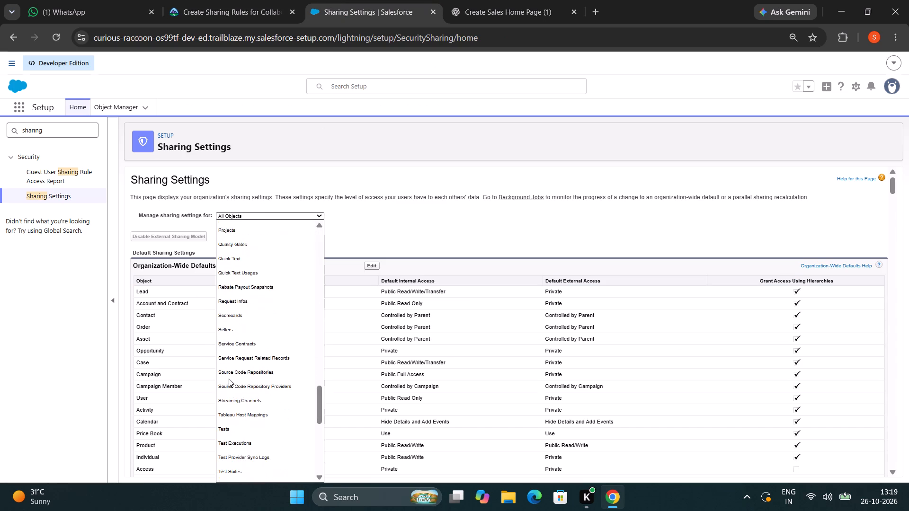
{"action": "scroll", "coordinate": [229, 379], "scroll_direction": "down", "scroll_amount": 6}
{"action": "left_click", "coordinate": [230, 444]}
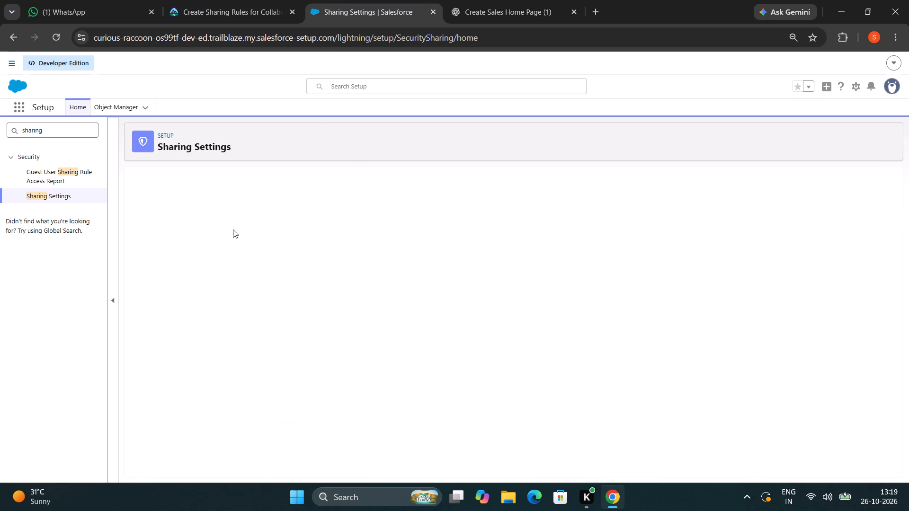
Recheck Trailhead's instructions and start a new rule under Position Sharing Rules in Salesforce.
{"action": "left_click", "coordinate": [235, 8]}
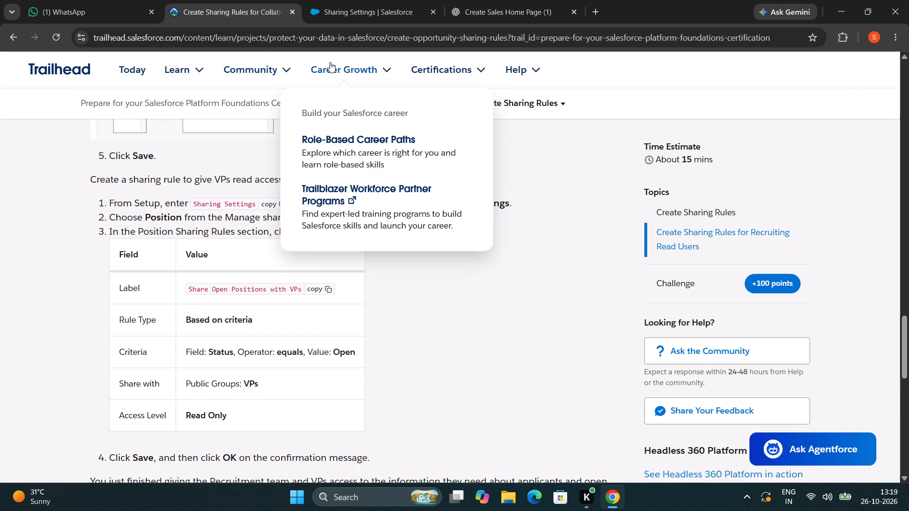
{"action": "left_click", "coordinate": [365, 12]}
{"action": "scroll", "coordinate": [412, 287], "scroll_direction": "down", "scroll_amount": 5}
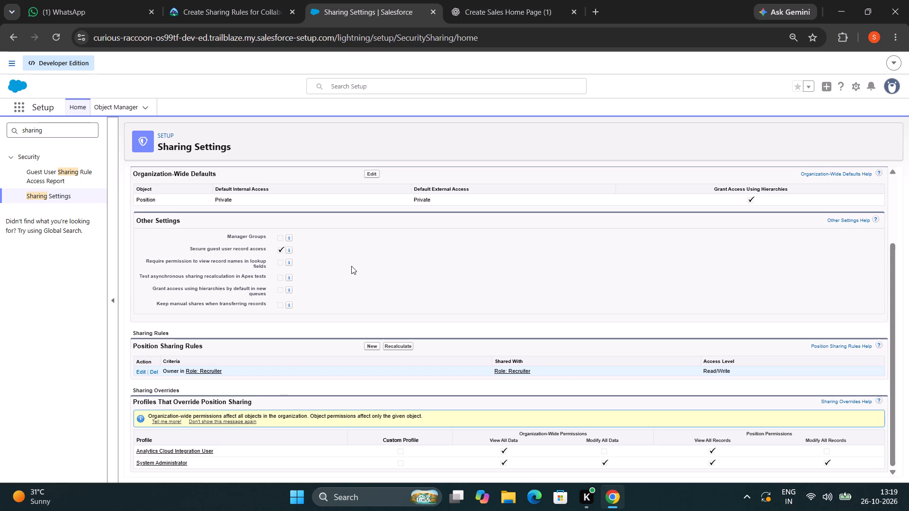
{"action": "scroll", "coordinate": [351, 266], "scroll_direction": "up", "scroll_amount": 3}
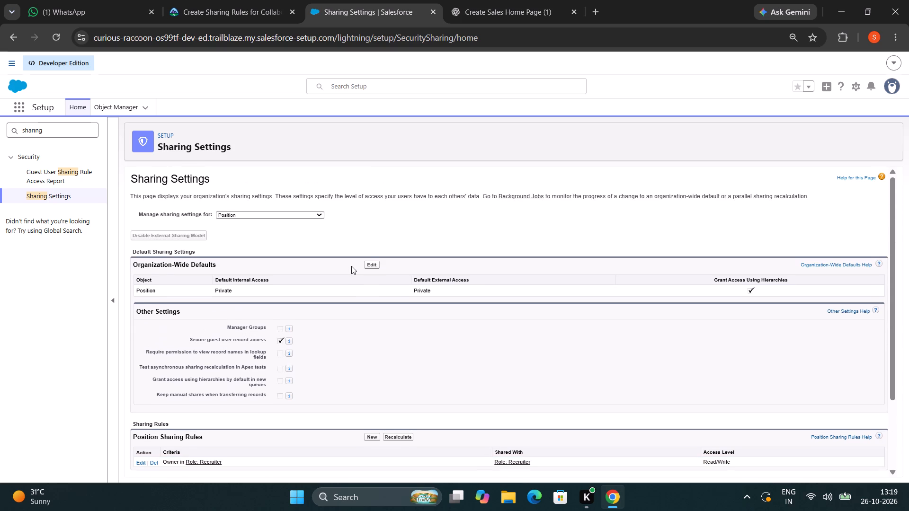
{"action": "scroll", "coordinate": [351, 266], "scroll_direction": "up", "scroll_amount": 1}
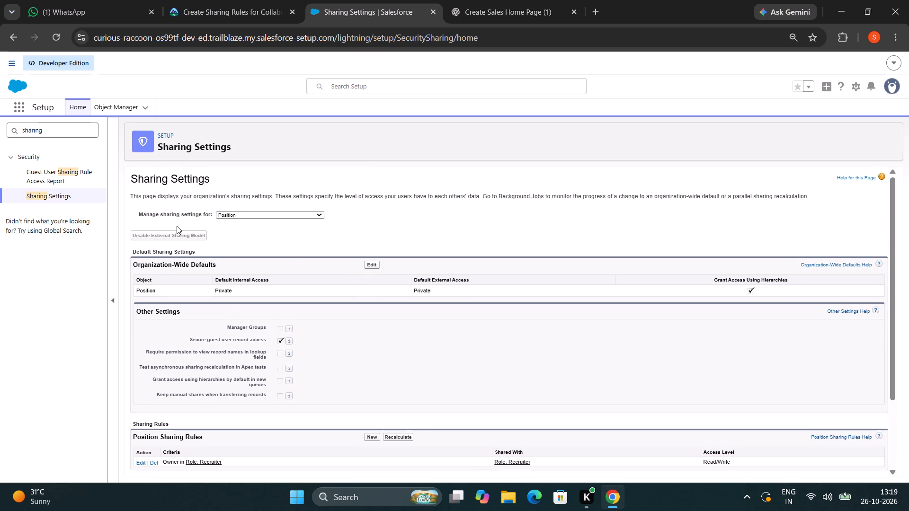
{"action": "left_click", "coordinate": [243, 5]}
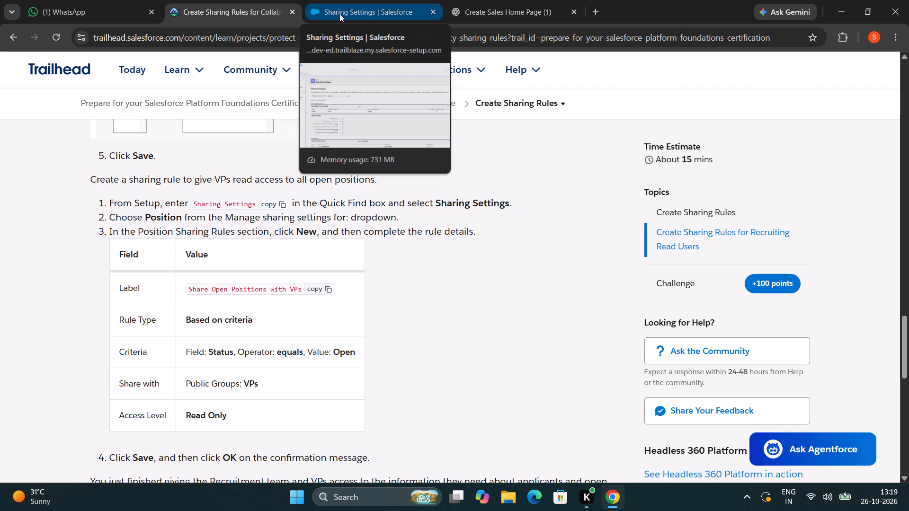
{"action": "scroll", "coordinate": [350, 335], "scroll_direction": "down", "scroll_amount": 2}
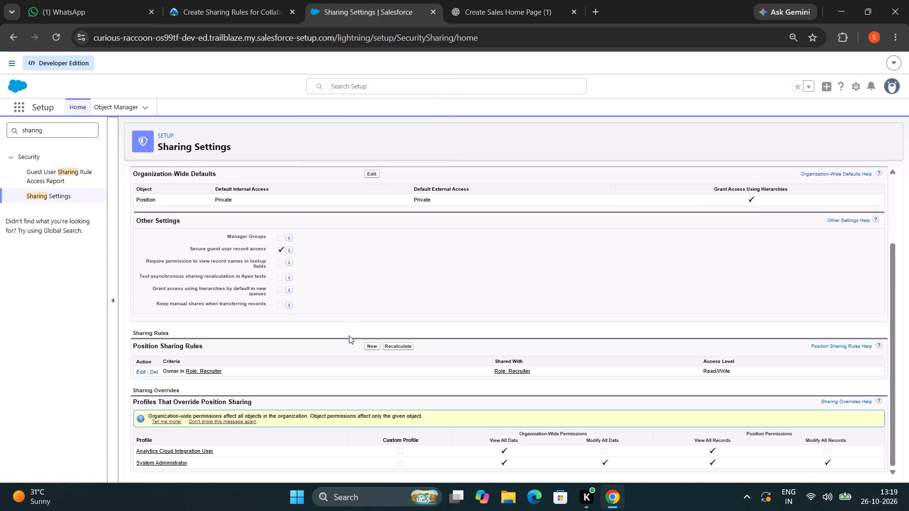
{"action": "left_click", "coordinate": [369, 343]}
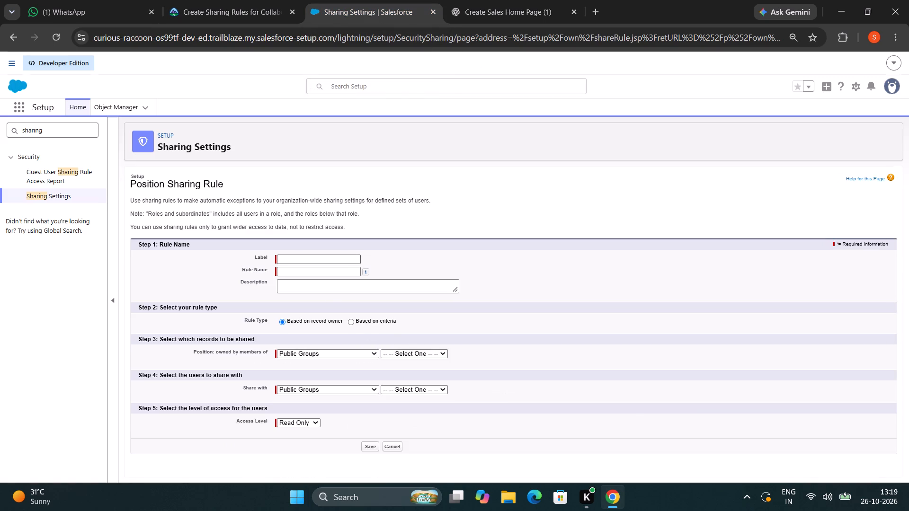
Copy the label Share Open Positions with VPs from Trailhead into the Salesforce rule and let the rule name fill in from it.
{"action": "left_click", "coordinate": [212, 0]}
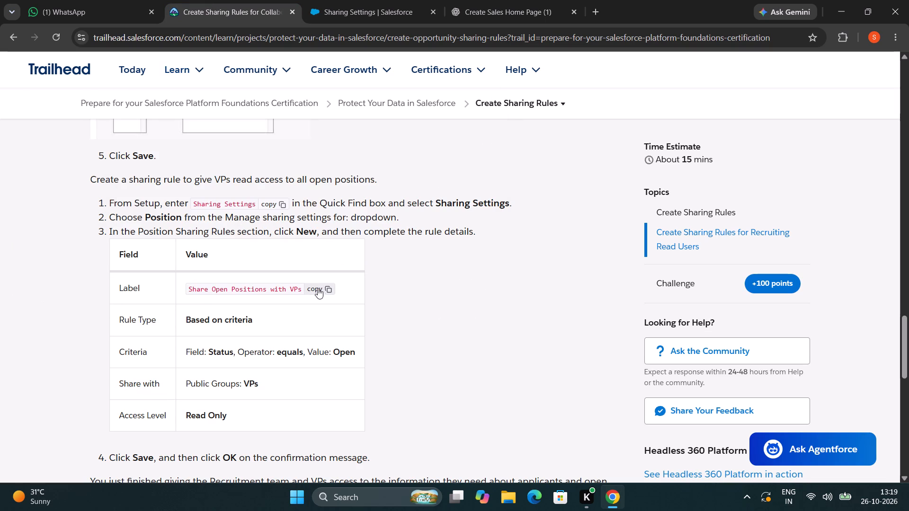
{"action": "left_click", "coordinate": [321, 287]}
{"action": "left_click", "coordinate": [358, 2]}
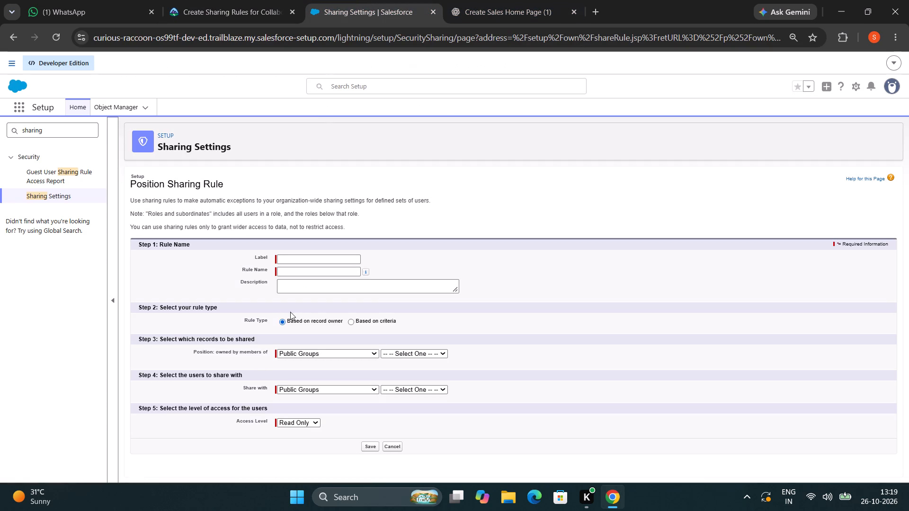
{"action": "left_click", "coordinate": [312, 265]}
{"action": "left_click", "coordinate": [317, 256]}
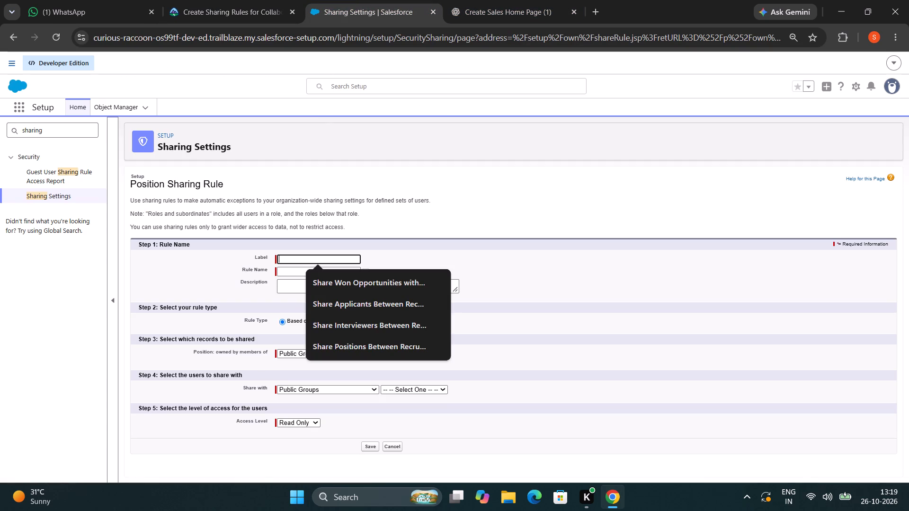
{"action": "key", "text": "ctrl+v"}
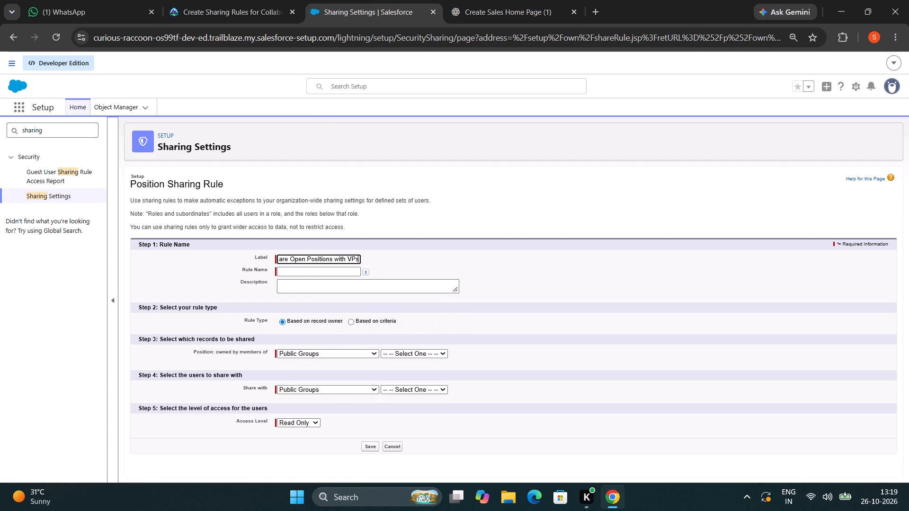
{"action": "left_click", "coordinate": [305, 268]}
{"action": "left_click", "coordinate": [292, 285]}
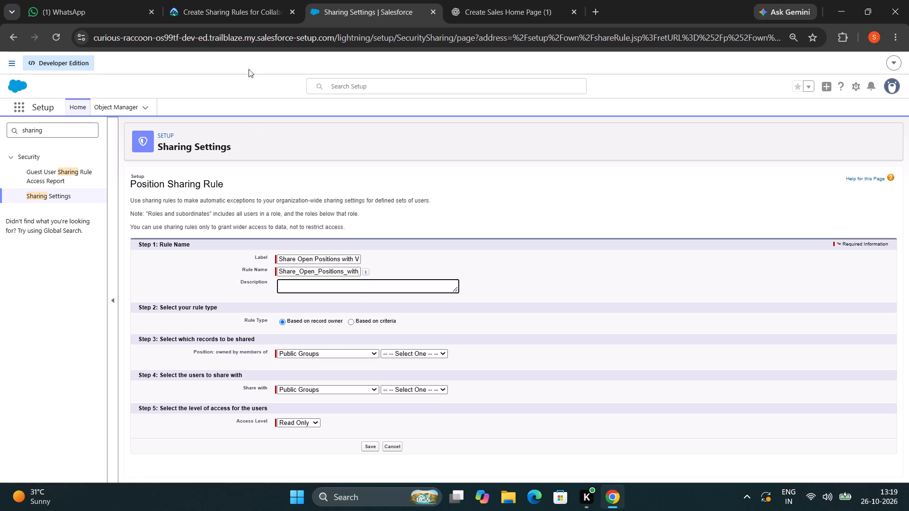
Following Trailhead's table, base the rule on criteria and set the first criterion to Status equals Open.
{"action": "left_click", "coordinate": [242, 0]}
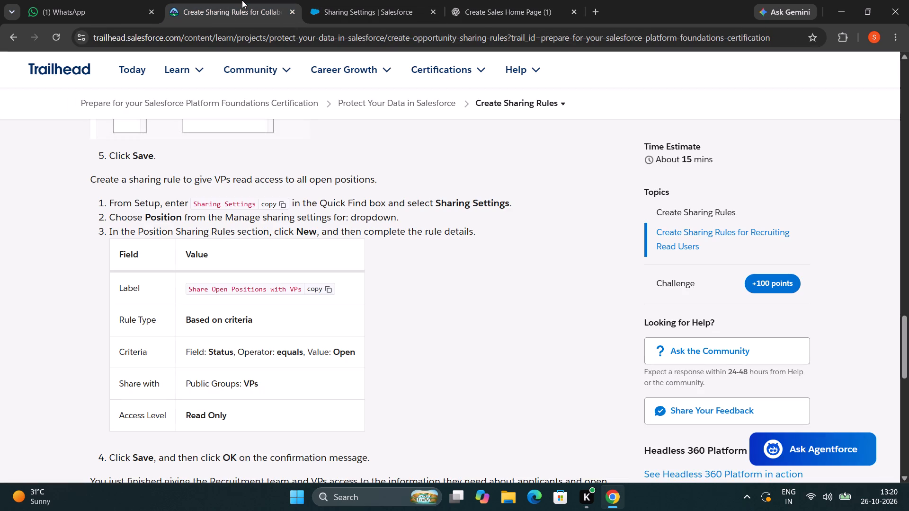
{"action": "left_click", "coordinate": [333, 9]}
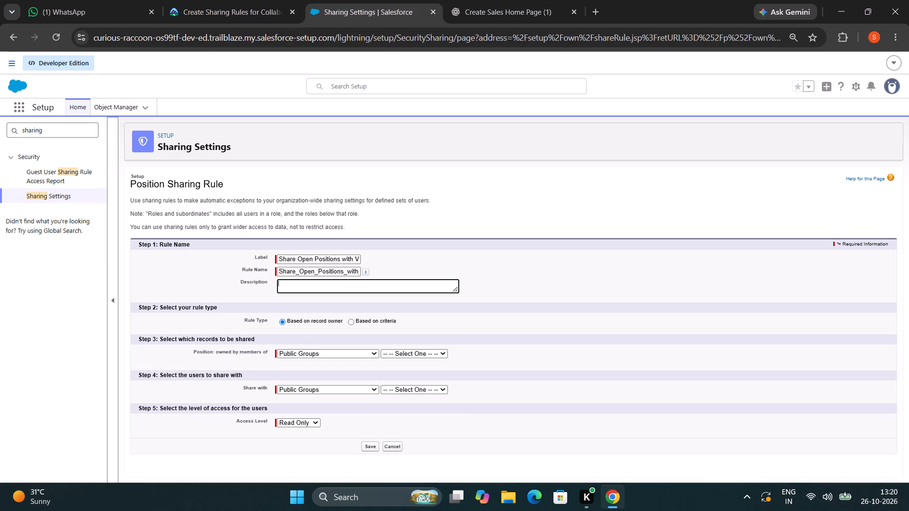
{"action": "left_click", "coordinate": [351, 321]}
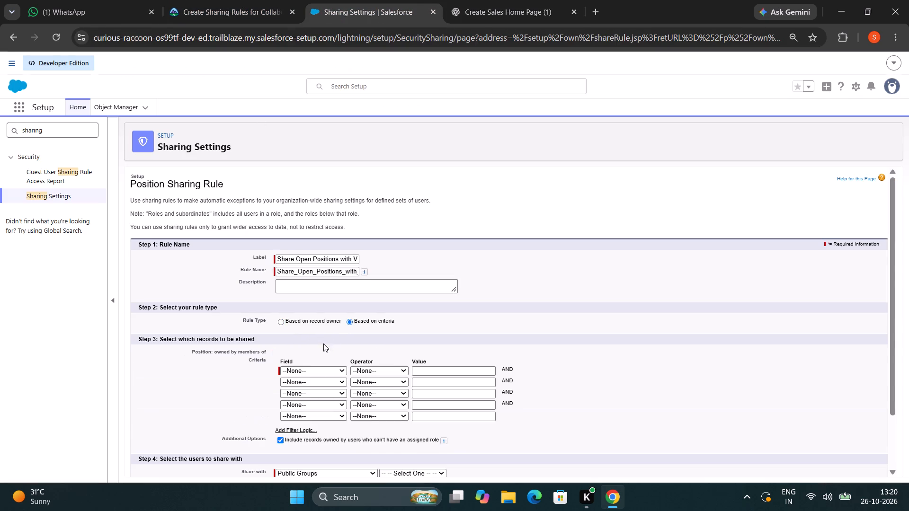
{"action": "left_click", "coordinate": [302, 372]}
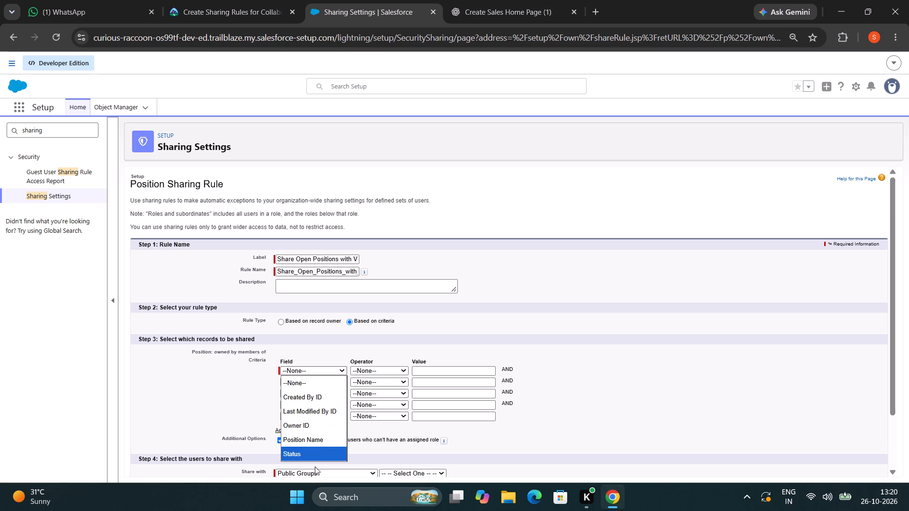
{"action": "left_click", "coordinate": [315, 453]}
{"action": "left_click", "coordinate": [208, 0]}
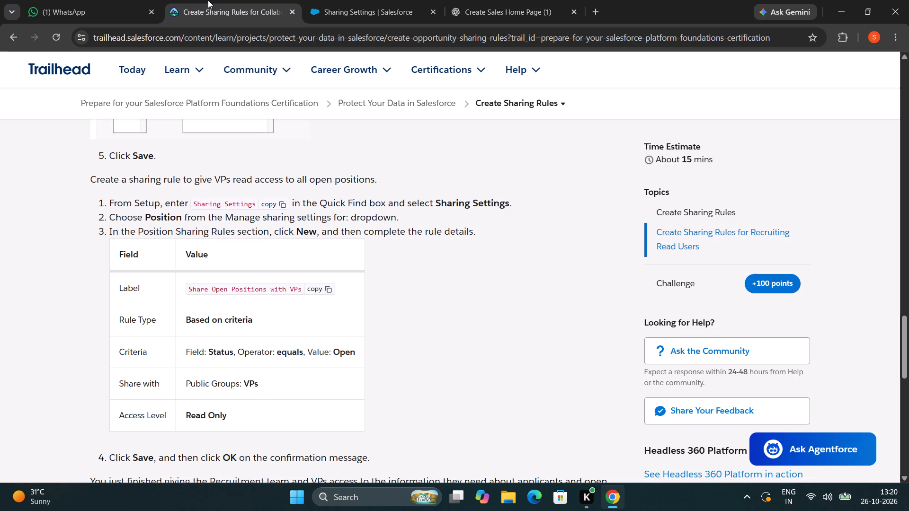
{"action": "left_click", "coordinate": [359, 9]}
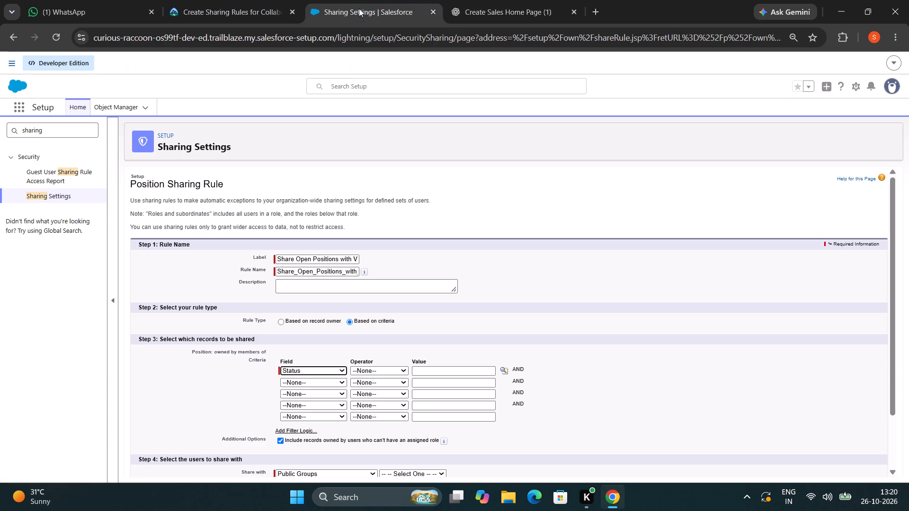
{"action": "left_click", "coordinate": [368, 370]}
{"action": "left_click", "coordinate": [366, 393]}
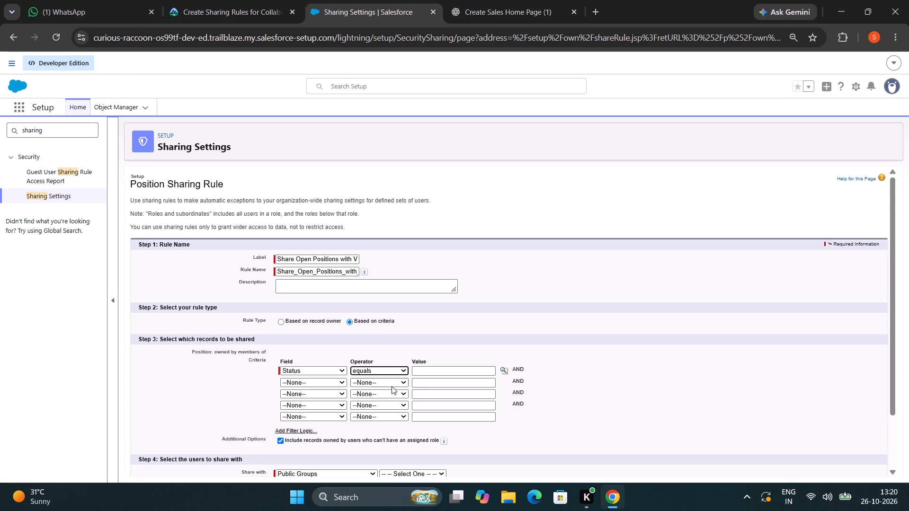
{"action": "left_click", "coordinate": [428, 370]}
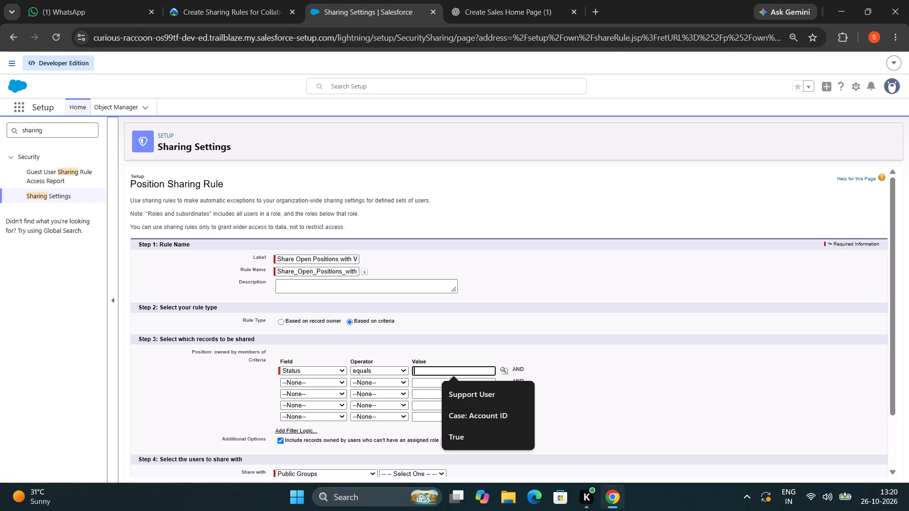
{"action": "type", "text": "Open"}
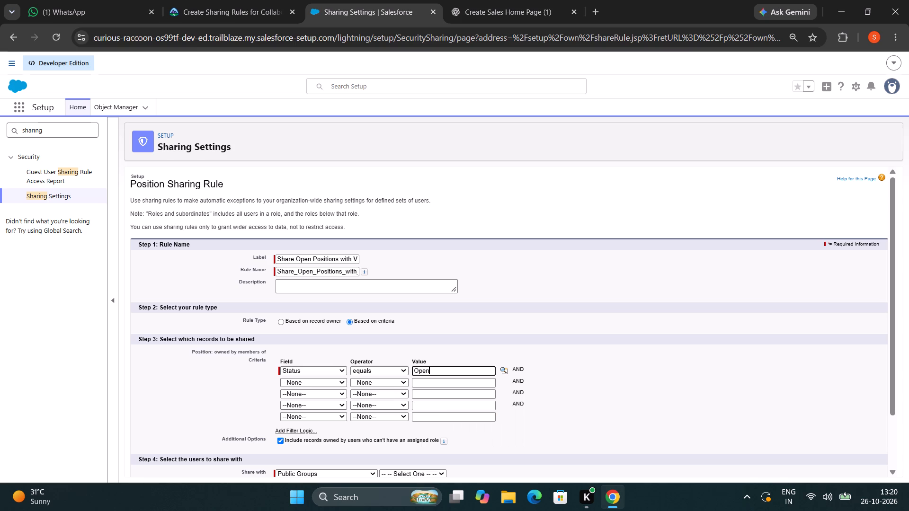
Following Trailhead's table, share the rule with the public group VPs at Read Only access, then save and confirm it.
{"action": "left_click", "coordinate": [220, 12]}
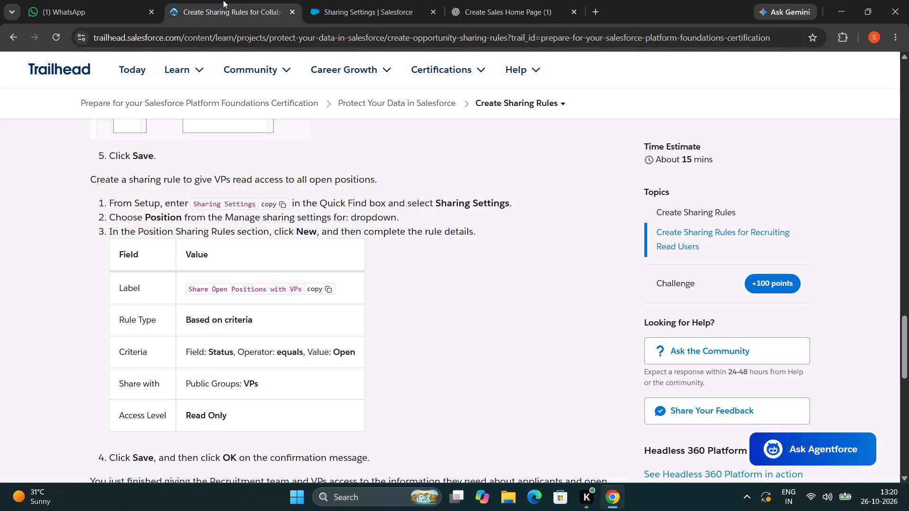
{"action": "left_click", "coordinate": [374, 1]}
{"action": "scroll", "coordinate": [322, 227], "scroll_direction": "down", "scroll_amount": 2}
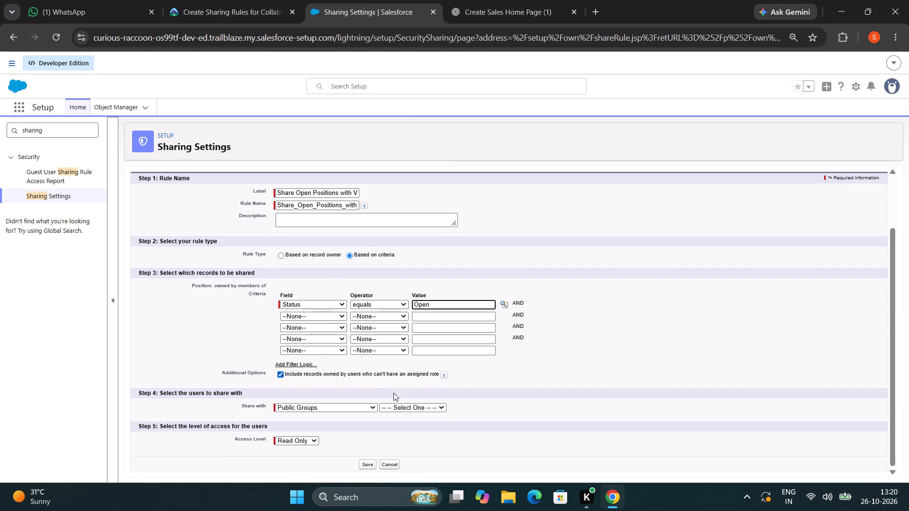
{"action": "left_click", "coordinate": [402, 403]}
{"action": "left_click", "coordinate": [394, 444]}
{"action": "scroll", "coordinate": [376, 405], "scroll_direction": "down", "scroll_amount": 2}
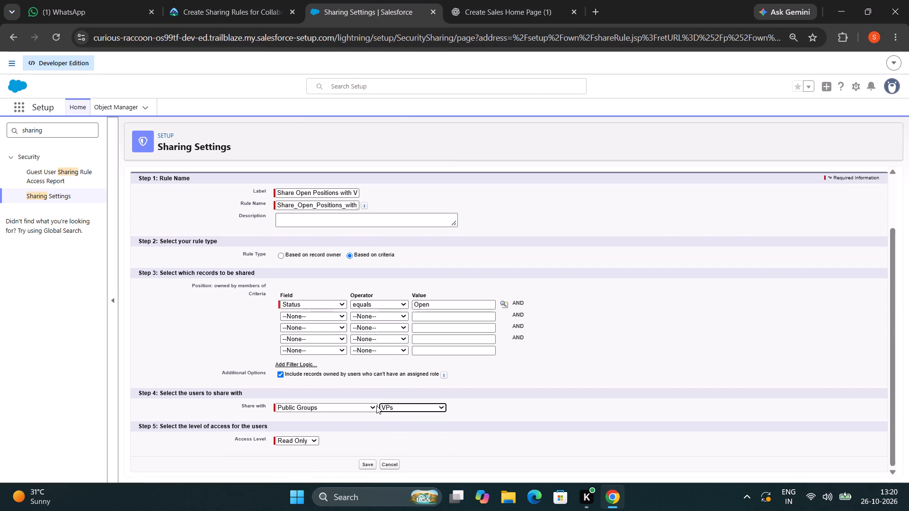
{"action": "left_click", "coordinate": [207, 7]}
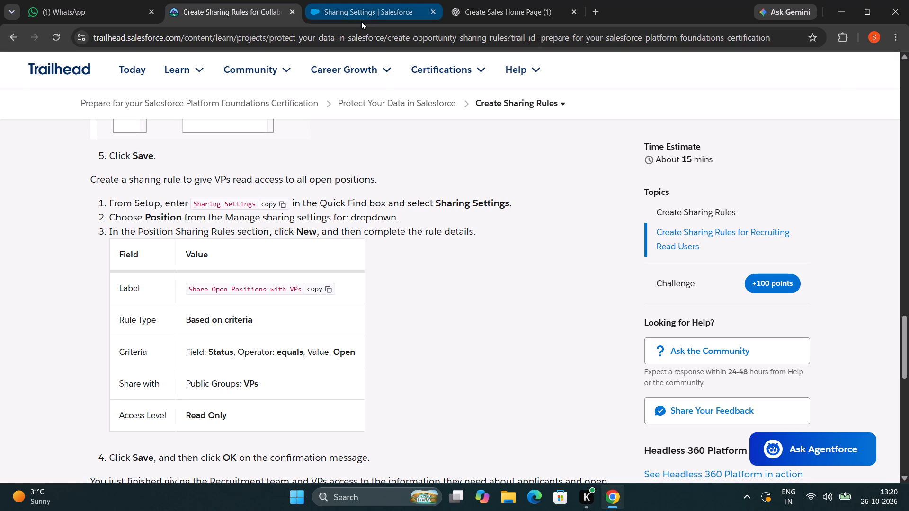
{"action": "left_click", "coordinate": [367, 6]}
{"action": "scroll", "coordinate": [319, 281], "scroll_direction": "down", "scroll_amount": 2}
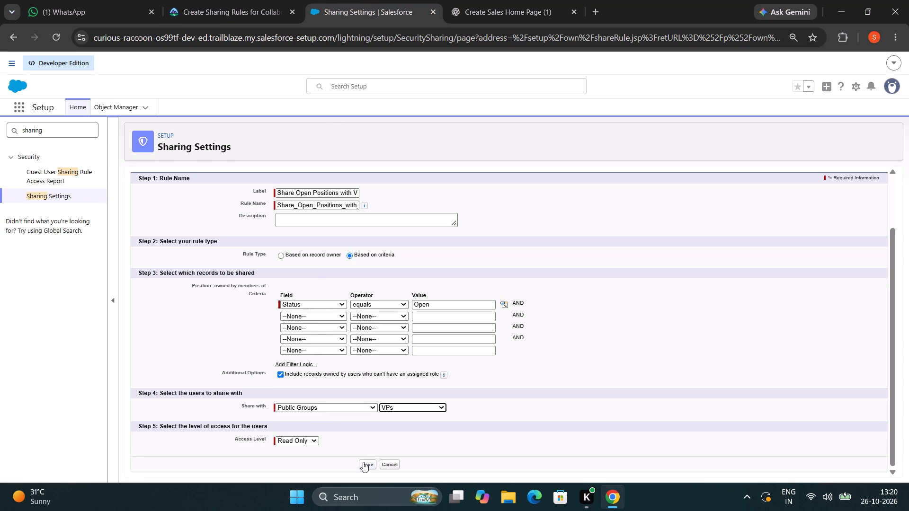
{"action": "left_click", "coordinate": [363, 462]}
{"action": "left_click", "coordinate": [507, 154]}
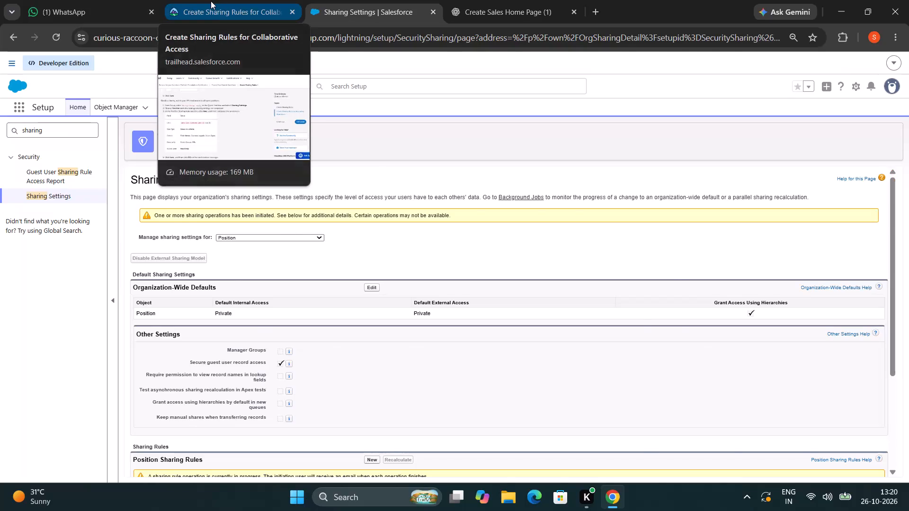
Read the rest of Trailhead's Create Sharing Rules page, verify the step for 100 points and continue to the project's next step.
{"action": "left_click", "coordinate": [211, 1]}
{"action": "scroll", "coordinate": [426, 303], "scroll_direction": "down", "scroll_amount": 4}
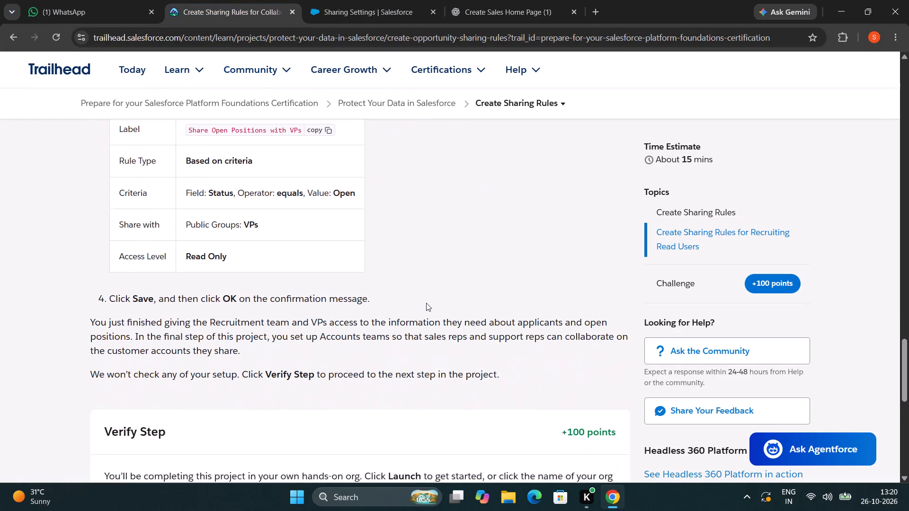
{"action": "scroll", "coordinate": [426, 303], "scroll_direction": "down", "scroll_amount": 3}
{"action": "scroll", "coordinate": [426, 303], "scroll_direction": "up", "scroll_amount": 2}
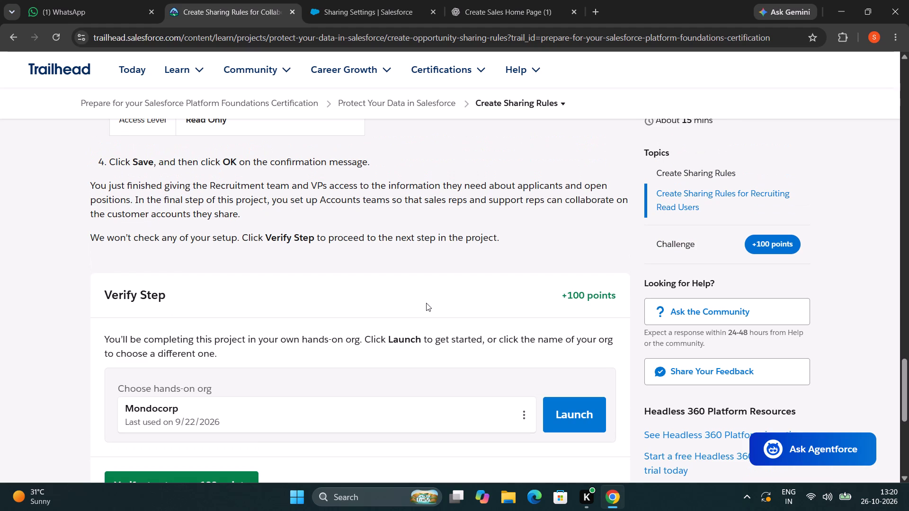
{"action": "scroll", "coordinate": [426, 303], "scroll_direction": "down", "scroll_amount": 2}
{"action": "scroll", "coordinate": [426, 303], "scroll_direction": "up", "scroll_amount": 1}
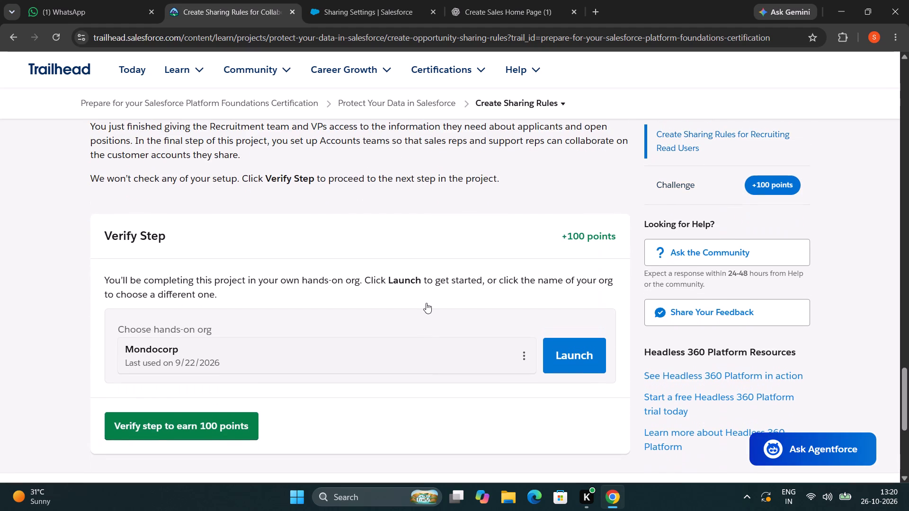
{"action": "left_click", "coordinate": [234, 431]}
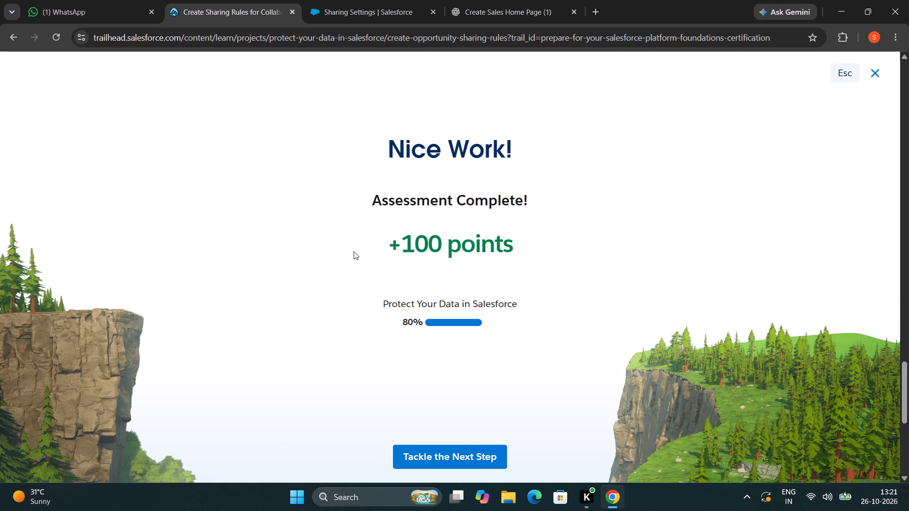
{"action": "left_click", "coordinate": [478, 453]}
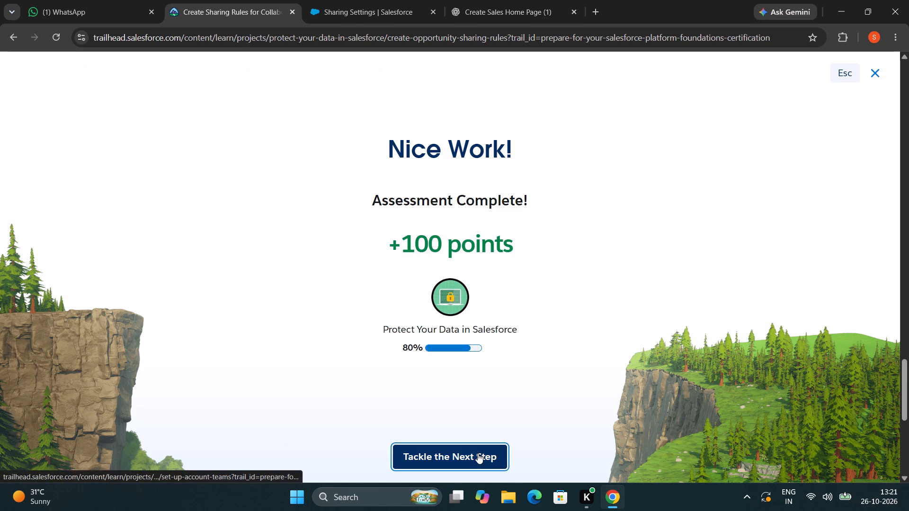
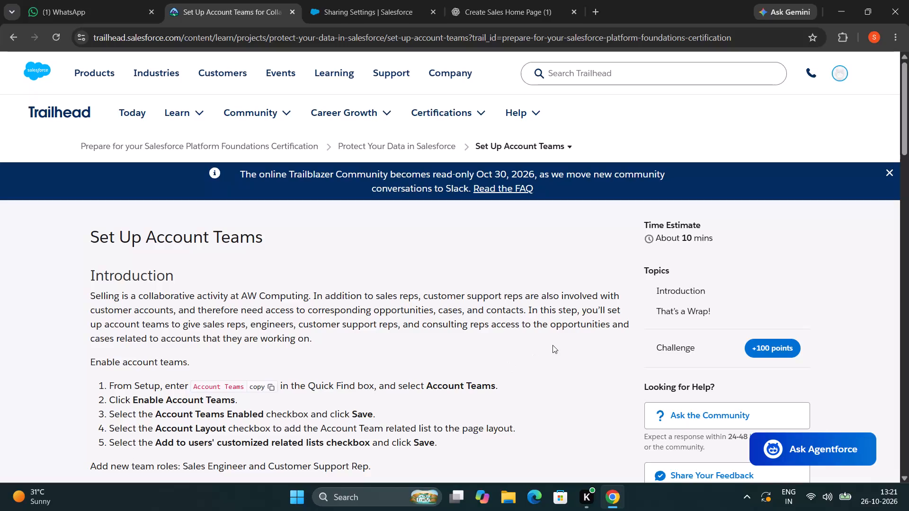
Following Trailhead's Set Up Account Teams instructions, search Salesforce Setup for Account and open the Account Teams page.
{"action": "scroll", "coordinate": [507, 289], "scroll_direction": "down", "scroll_amount": 1}
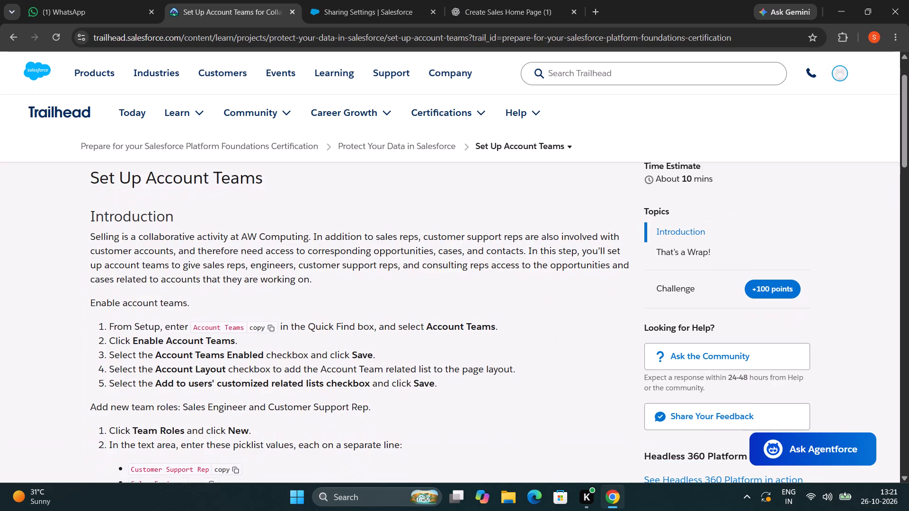
{"action": "scroll", "coordinate": [507, 289], "scroll_direction": "down", "scroll_amount": 2}
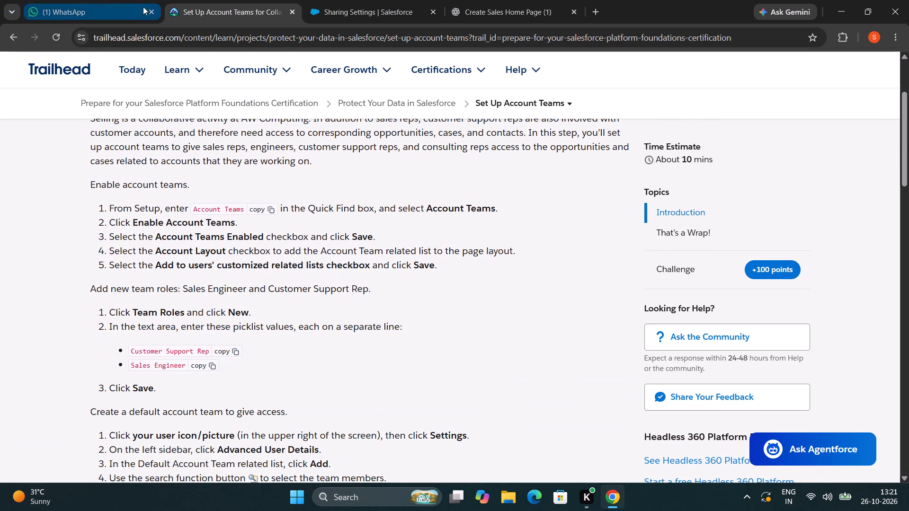
{"action": "left_click", "coordinate": [353, 15]}
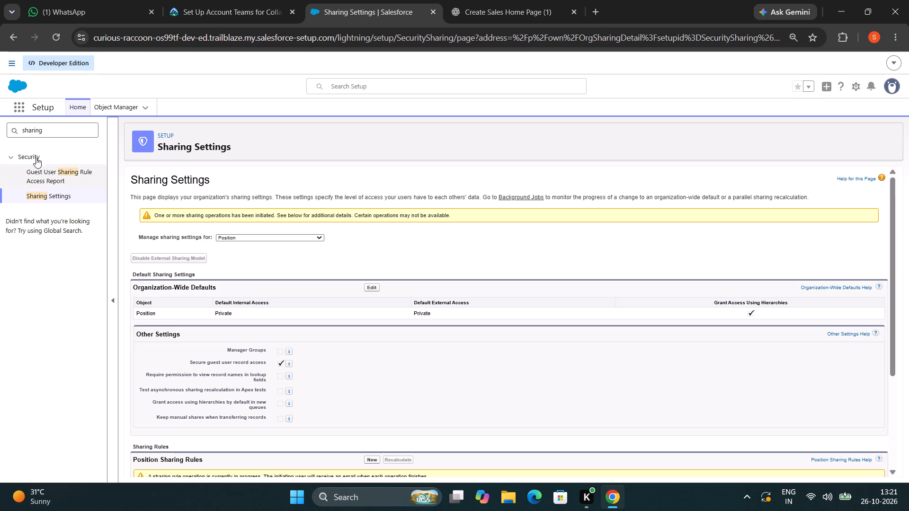
{"action": "left_click", "coordinate": [59, 133]}
{"action": "key", "text": "BackSpace"}
{"action": "key", "text": "BackSpace"}
{"action": "key", "text": "BackSpace"}
{"action": "key", "text": "BackSpace"}
{"action": "key", "text": "BackSpace"}
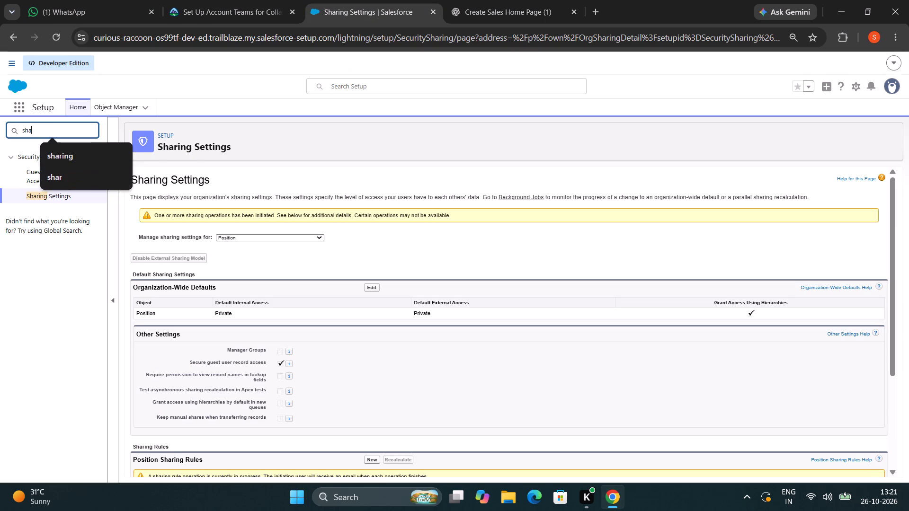
{"action": "key", "text": "BackSpace"}
{"action": "key", "text": "BackSpace"}
{"action": "type", "text": "Account"}
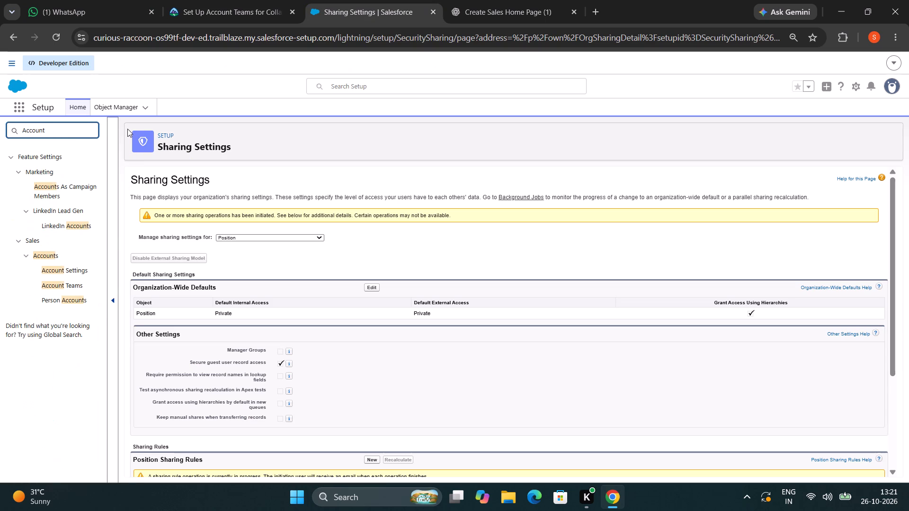
{"action": "left_click", "coordinate": [52, 286]}
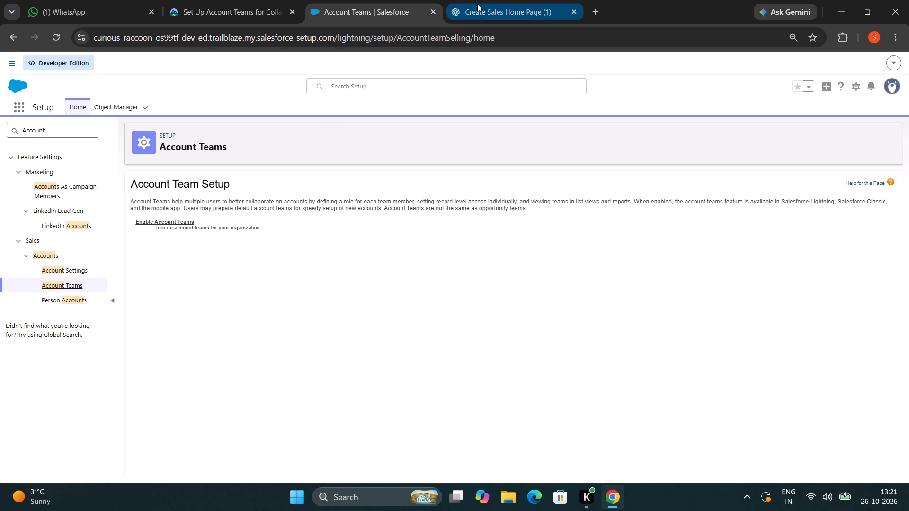
Following Trailhead's instructions, turn on the Account Teams Enabled option in Salesforce and save it.
{"action": "left_click", "coordinate": [204, 2]}
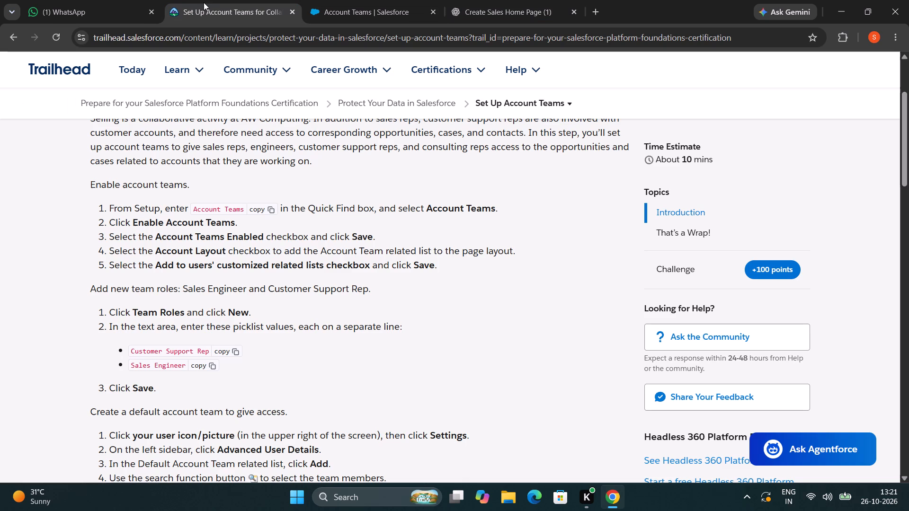
{"action": "left_click", "coordinate": [361, 12]}
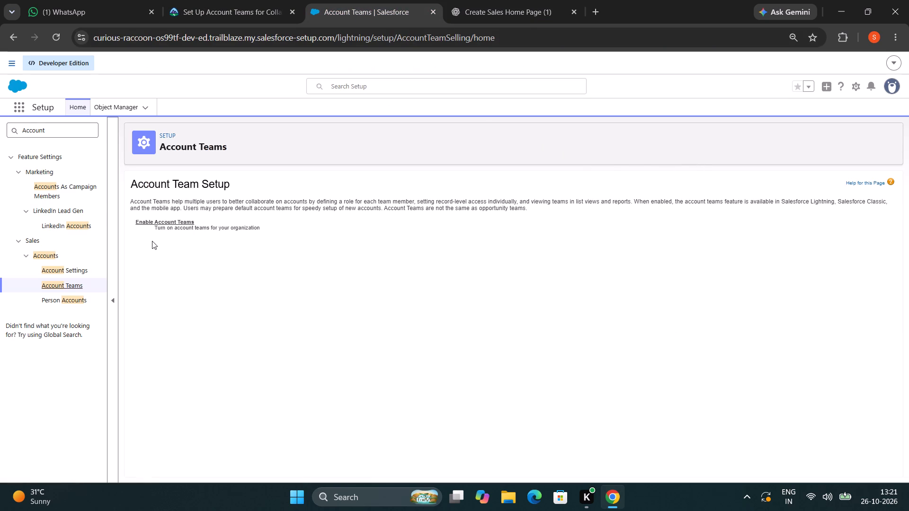
{"action": "left_click", "coordinate": [160, 221]}
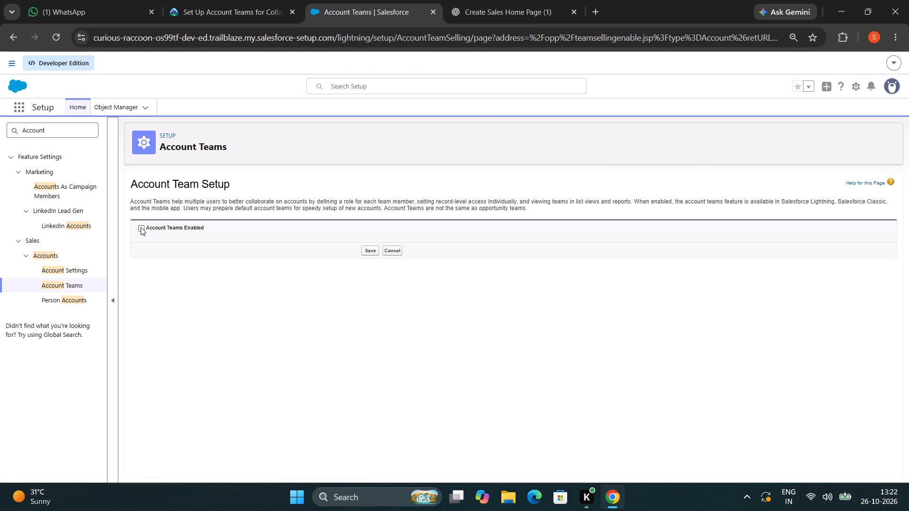
{"action": "left_click", "coordinate": [139, 227]}
{"action": "left_click", "coordinate": [263, 15]}
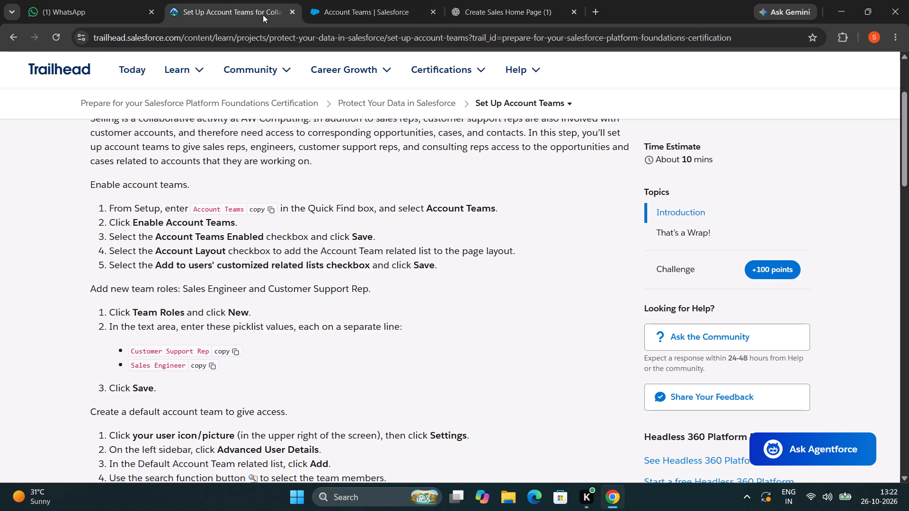
{"action": "left_click", "coordinate": [386, 14]}
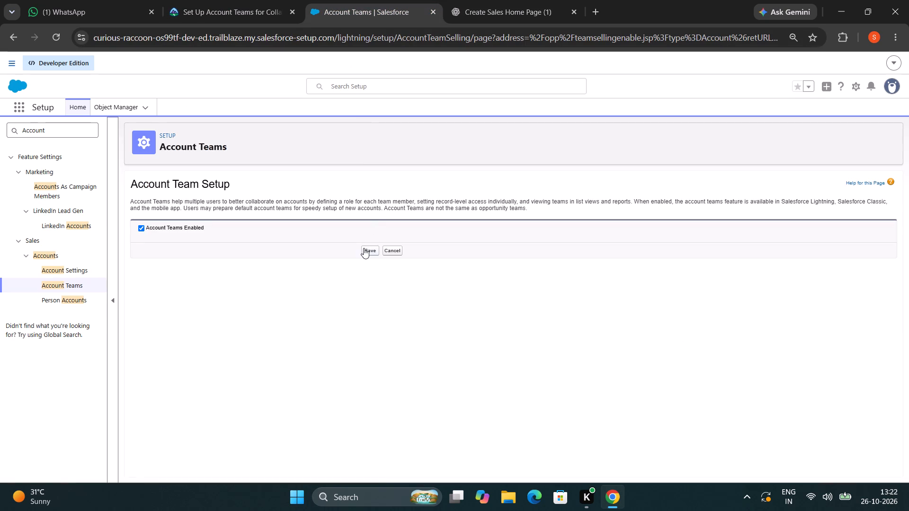
{"action": "left_click", "coordinate": [364, 248]}
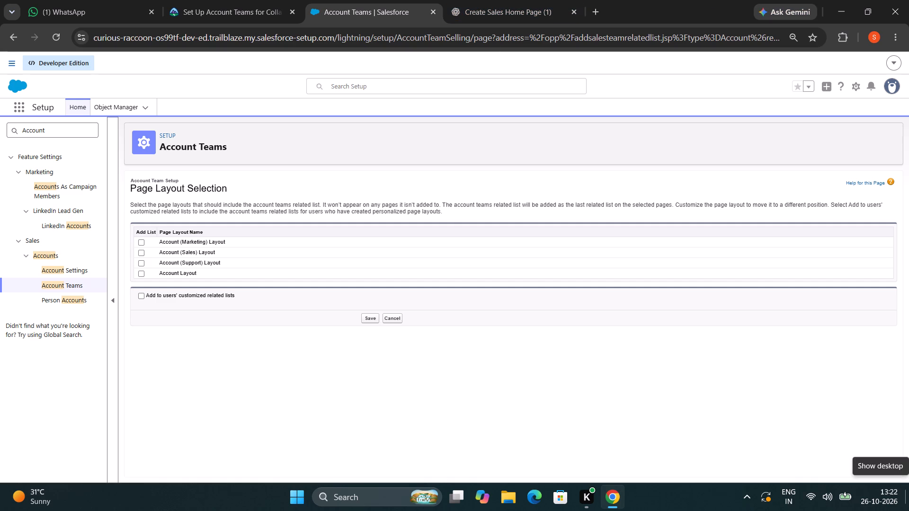
Following Trailhead, add the account team related list to Account Layout and to users' customized related lists, and save the selection.
{"action": "left_click", "coordinate": [251, 7]}
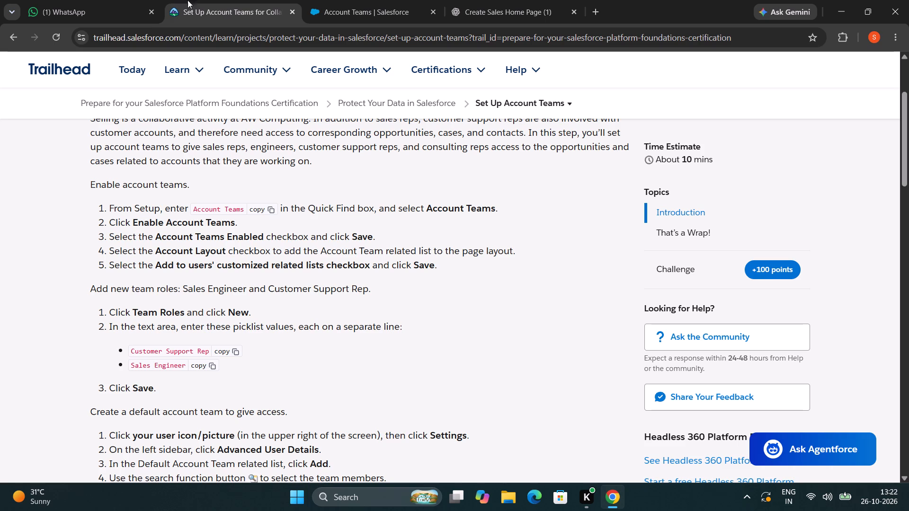
{"action": "left_click", "coordinate": [343, 2]}
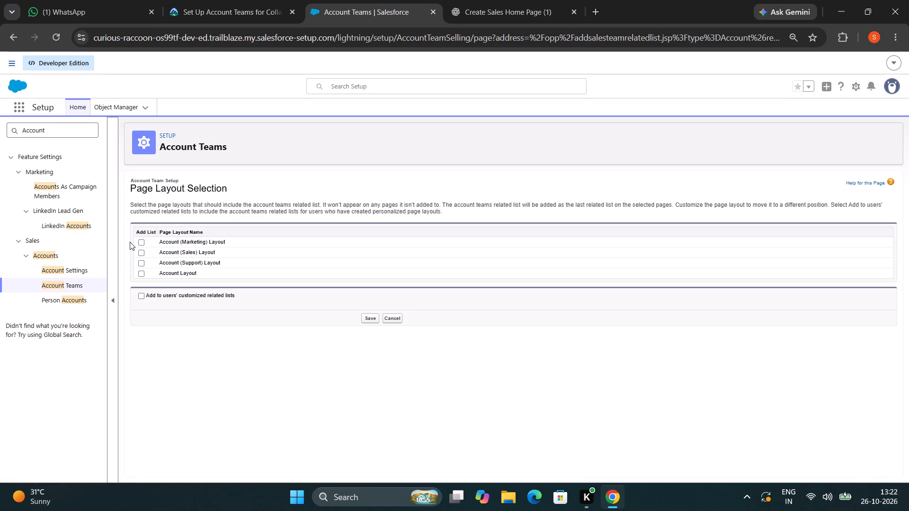
{"action": "left_click", "coordinate": [141, 273]}
{"action": "left_click", "coordinate": [243, 6]}
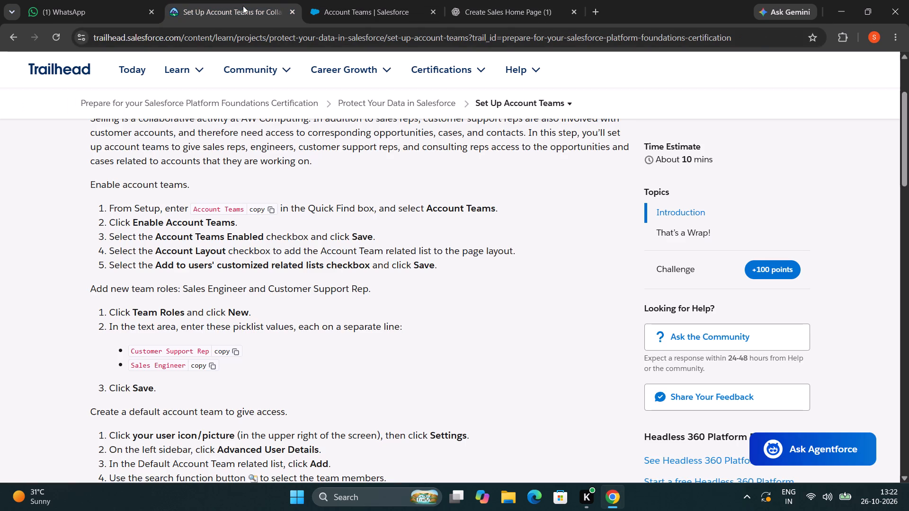
{"action": "left_click", "coordinate": [367, 7]}
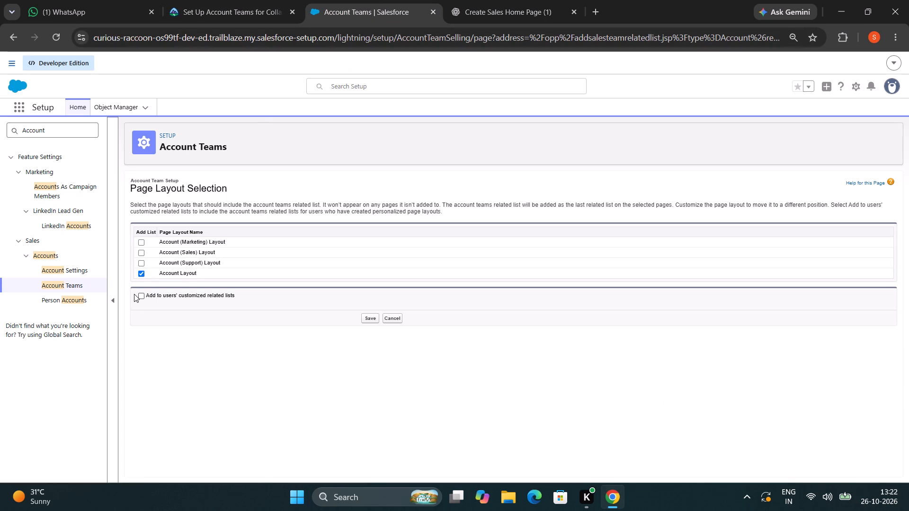
{"action": "left_click", "coordinate": [138, 295]}
{"action": "left_click", "coordinate": [139, 295]}
{"action": "left_click", "coordinate": [247, 10]}
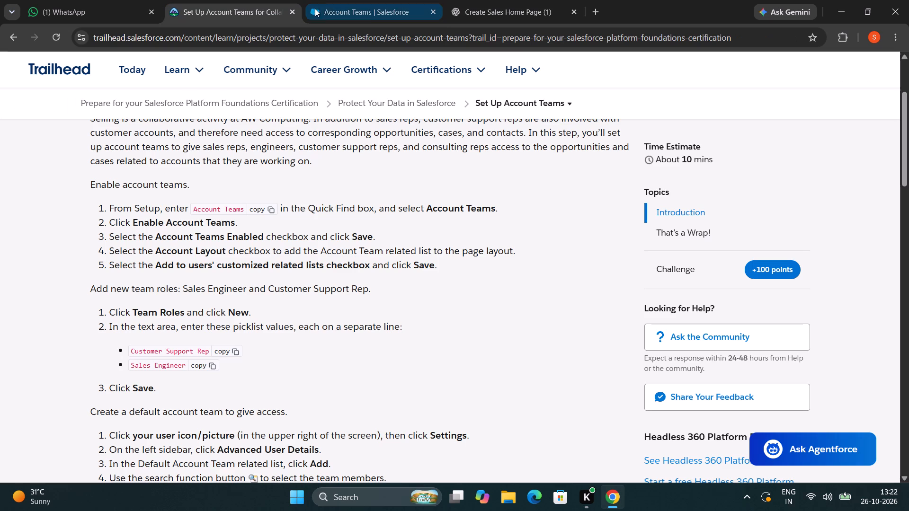
{"action": "left_click", "coordinate": [349, 11]}
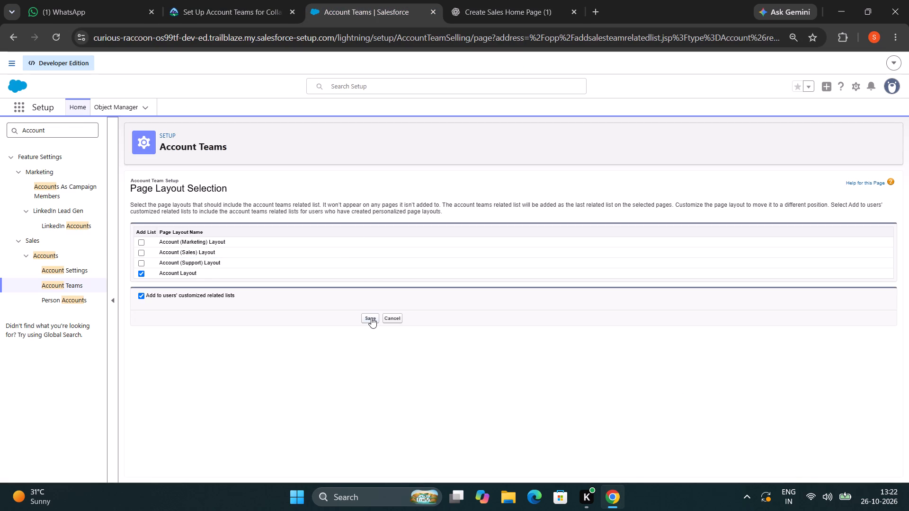
{"action": "left_click", "coordinate": [371, 317]}
Start new team role picklist values and enter Customer Support Rep, copied from Trailhead, on the first line.
{"action": "left_click", "coordinate": [250, 3]}
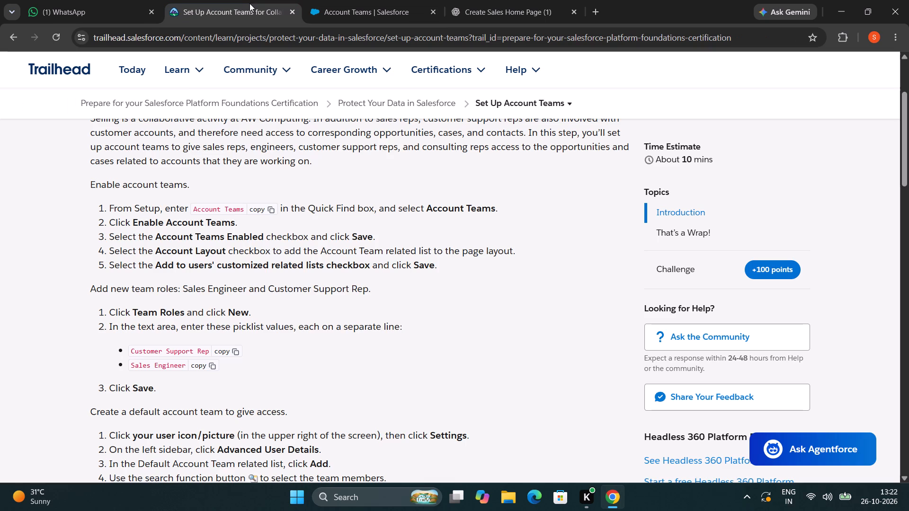
{"action": "scroll", "coordinate": [513, 268], "scroll_direction": "down", "scroll_amount": 2}
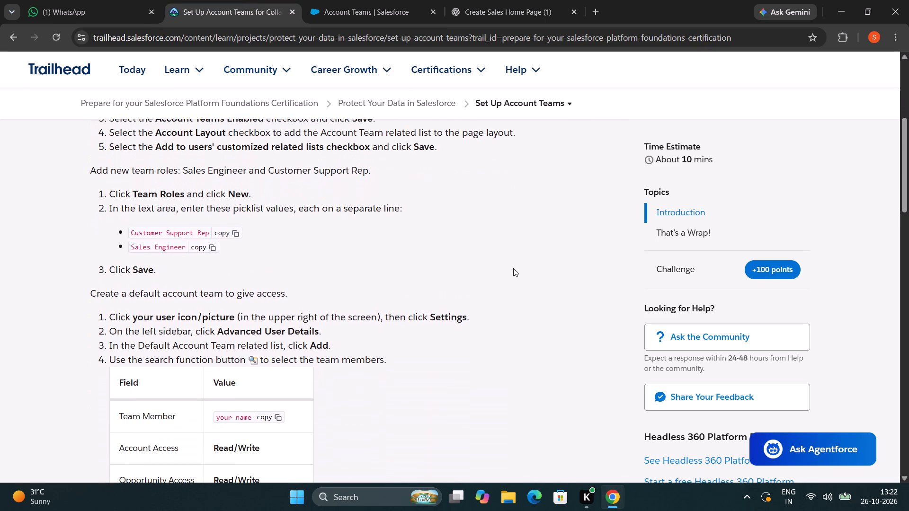
{"action": "scroll", "coordinate": [366, 274], "scroll_direction": "down", "scroll_amount": 1}
{"action": "scroll", "coordinate": [366, 274], "scroll_direction": "up", "scroll_amount": 1}
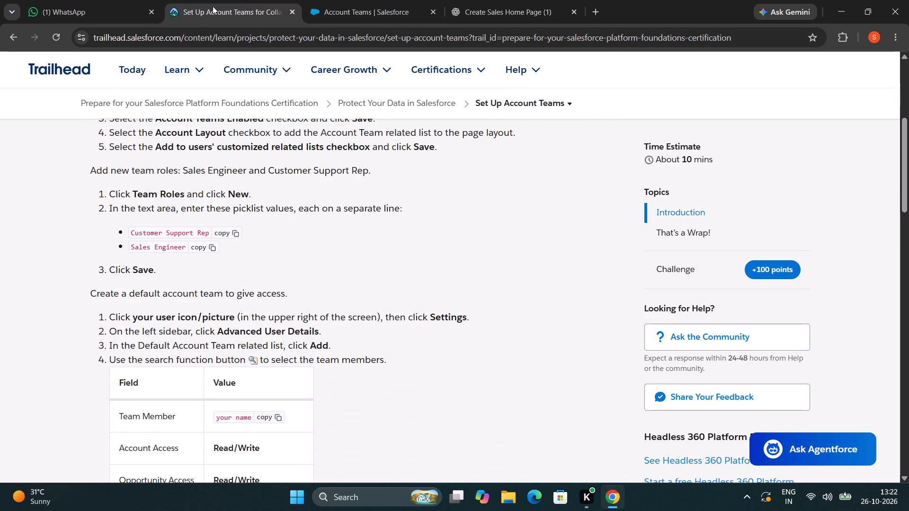
{"action": "left_click", "coordinate": [368, 10]}
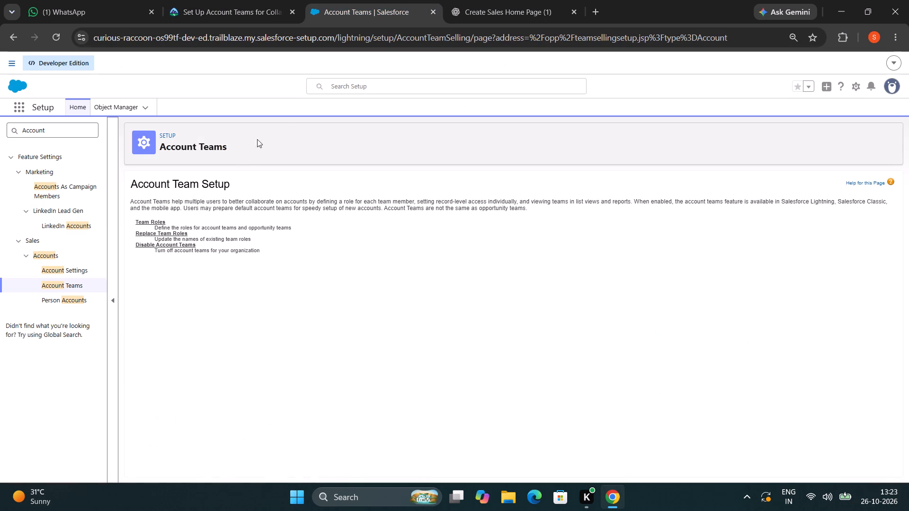
{"action": "left_click", "coordinate": [157, 221]}
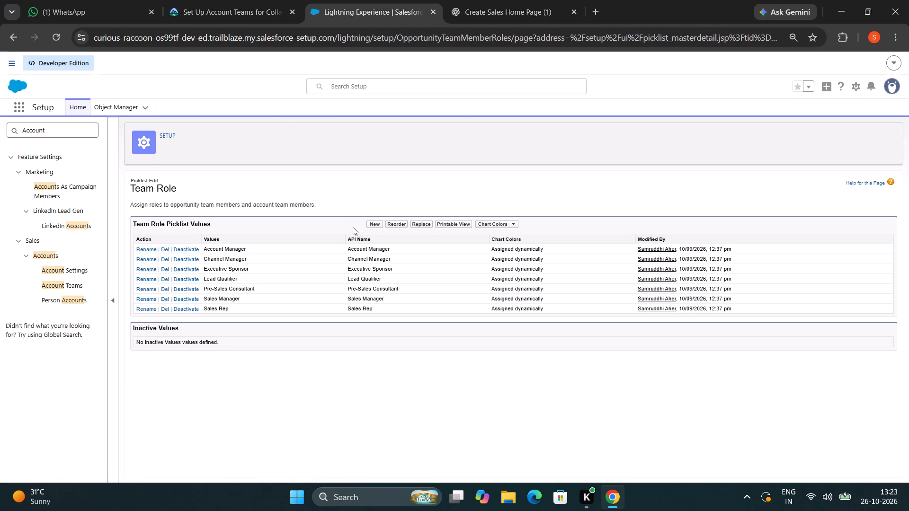
{"action": "left_click", "coordinate": [374, 222]}
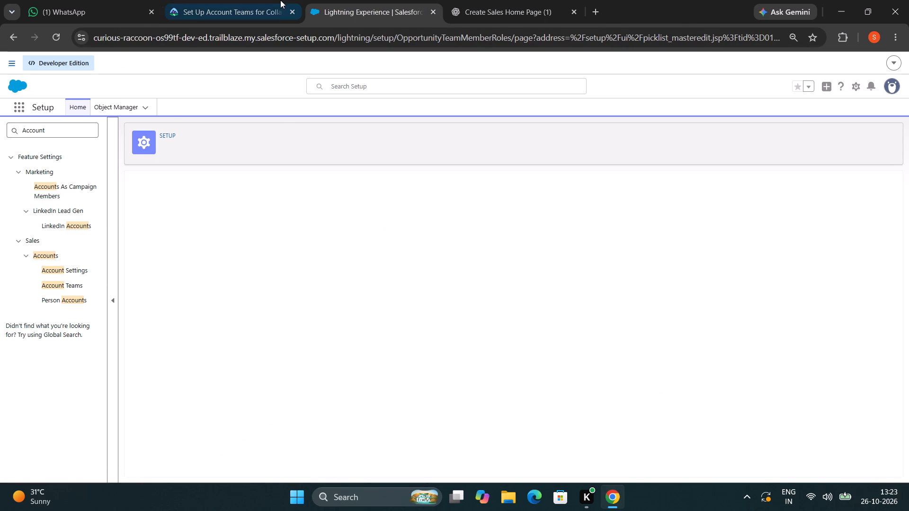
{"action": "left_click", "coordinate": [235, 0]}
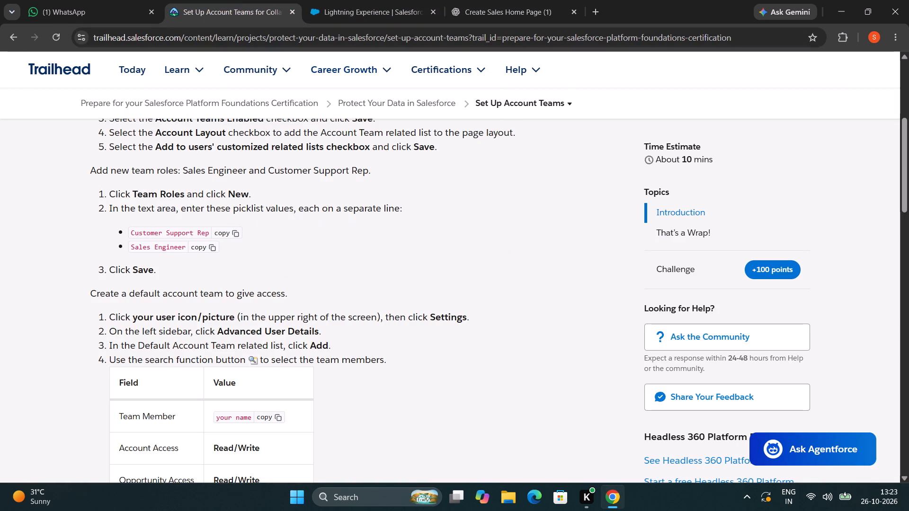
{"action": "left_click", "coordinate": [228, 229]}
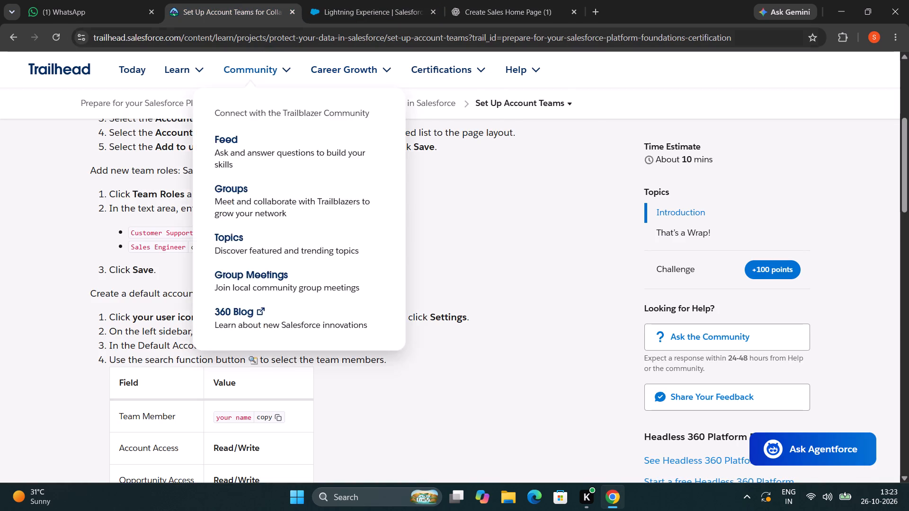
{"action": "left_click", "coordinate": [368, 2]}
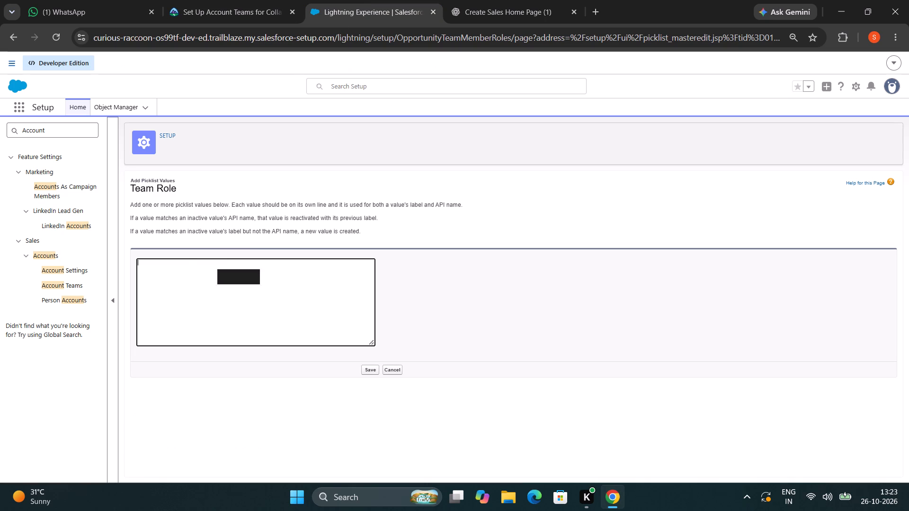
{"action": "key", "text": "ctrl+v"}
{"action": "key", "text": "Return"}
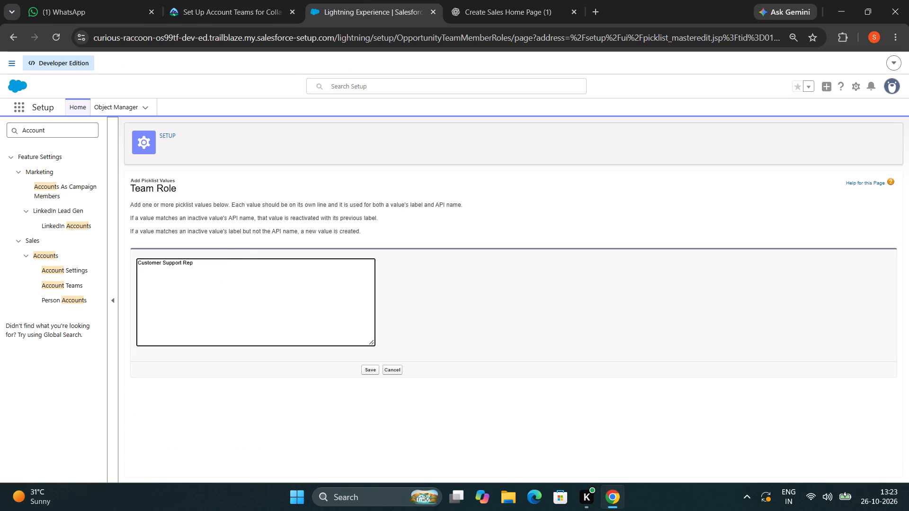
Copy Sales Engineer from Trailhead onto the second line of the team role values and save the new roles.
{"action": "left_click", "coordinate": [189, 1]}
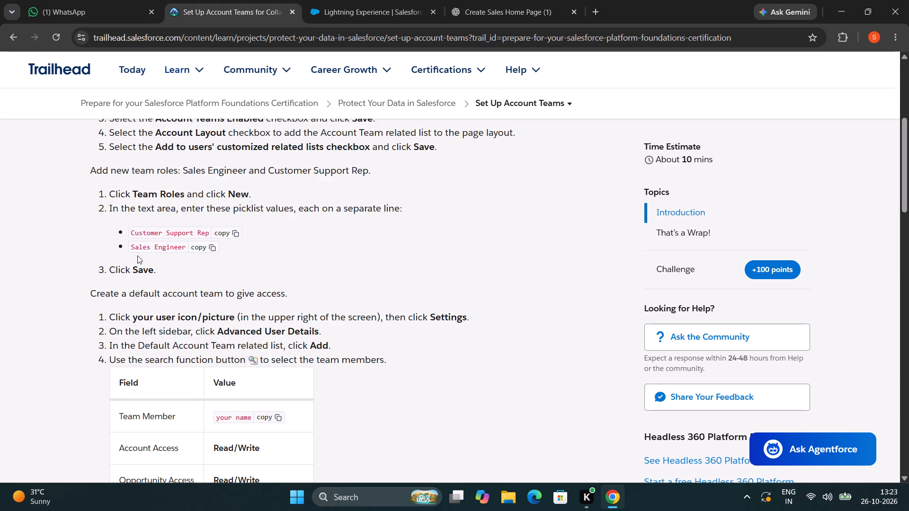
{"action": "left_click", "coordinate": [201, 248]}
{"action": "left_click", "coordinate": [364, 2]}
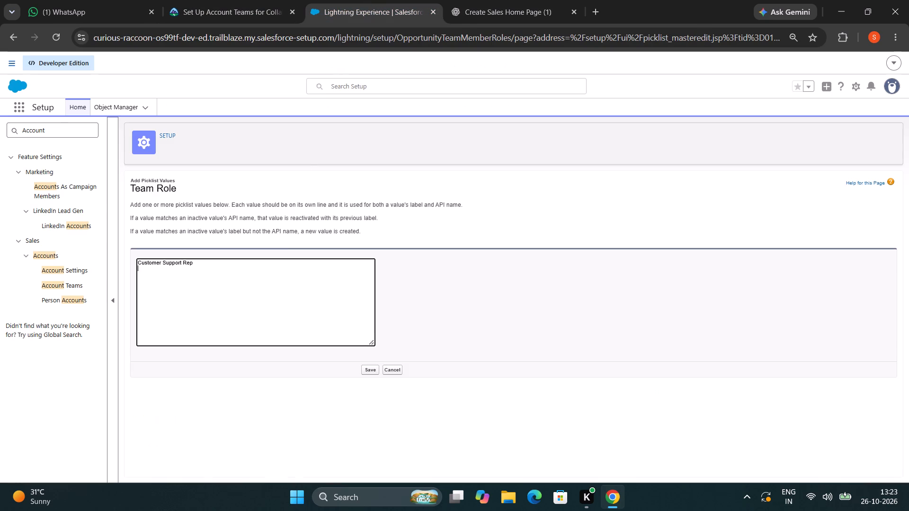
{"action": "key", "text": "ctrl+v"}
{"action": "scroll", "coordinate": [276, 299], "scroll_direction": "up", "scroll_amount": 1}
{"action": "left_click", "coordinate": [217, 7]}
{"action": "scroll", "coordinate": [422, 164], "scroll_direction": "down", "scroll_amount": 1}
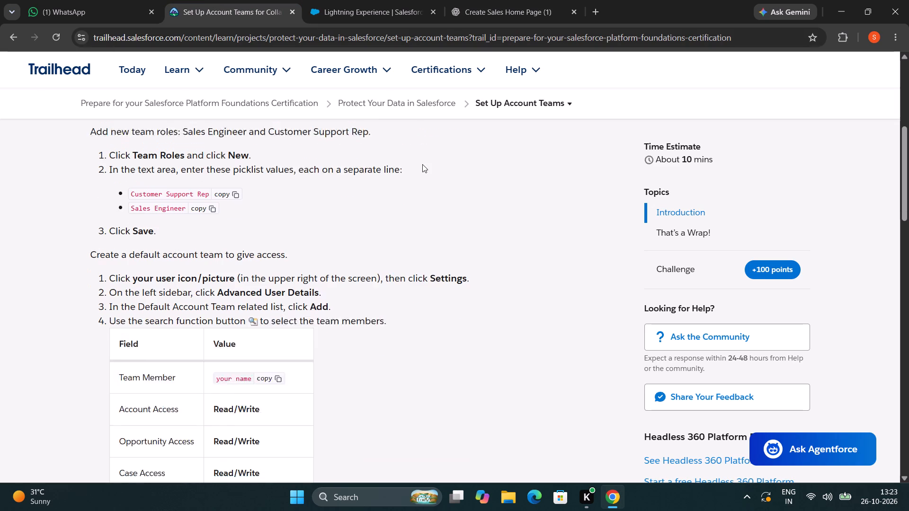
{"action": "left_click", "coordinate": [339, 0]}
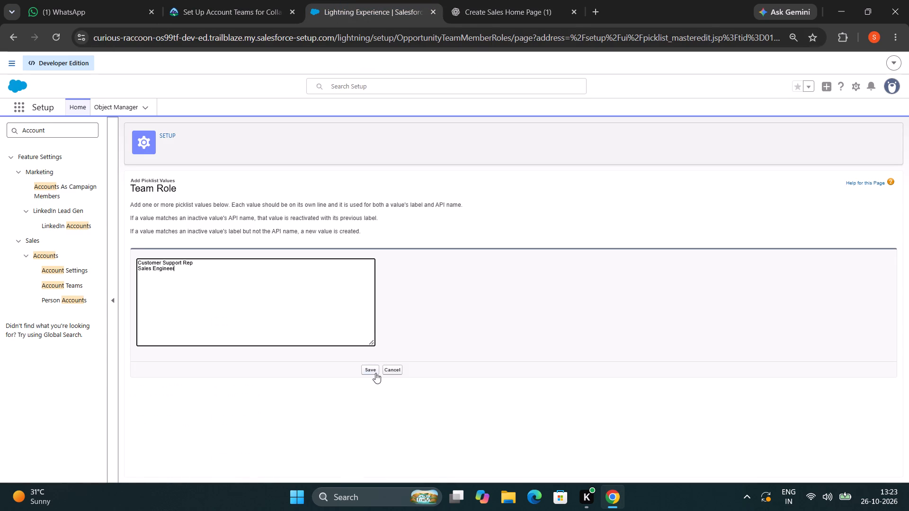
{"action": "left_click", "coordinate": [372, 371]}
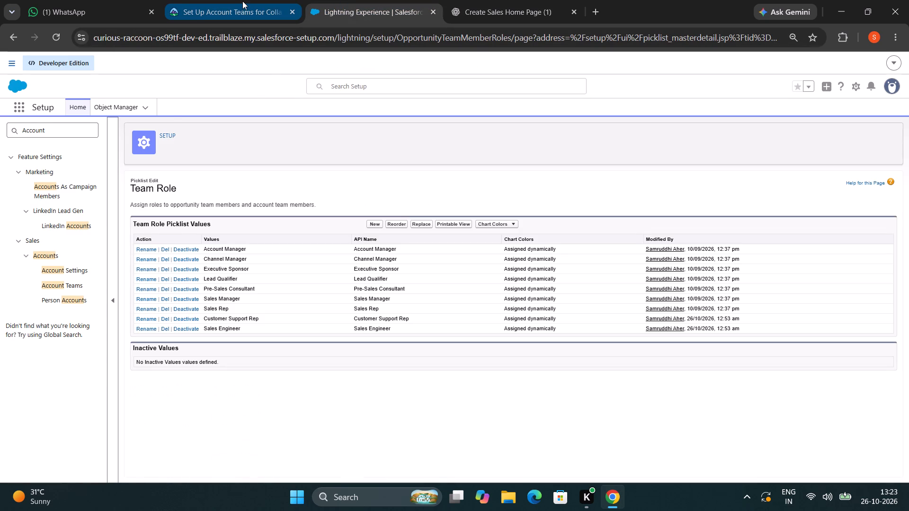
Read Trailhead's instructions for creating a default account team and the first team member's field values.
{"action": "left_click", "coordinate": [238, 1]}
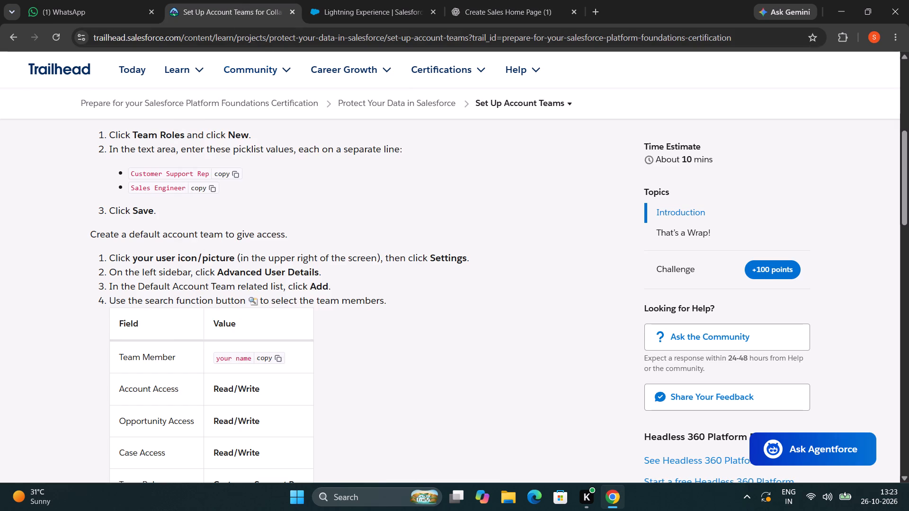
{"action": "scroll", "coordinate": [457, 254], "scroll_direction": "down", "scroll_amount": 2}
{"action": "scroll", "coordinate": [457, 254], "scroll_direction": "up", "scroll_amount": 1}
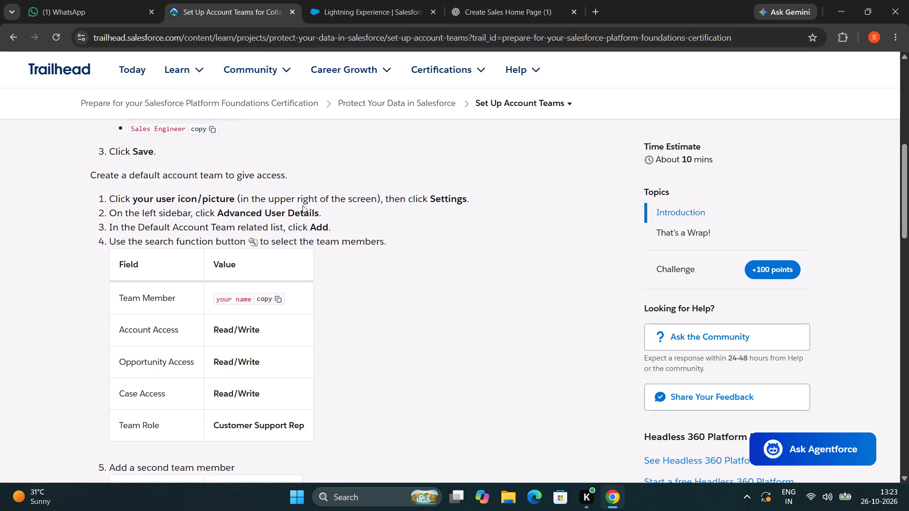
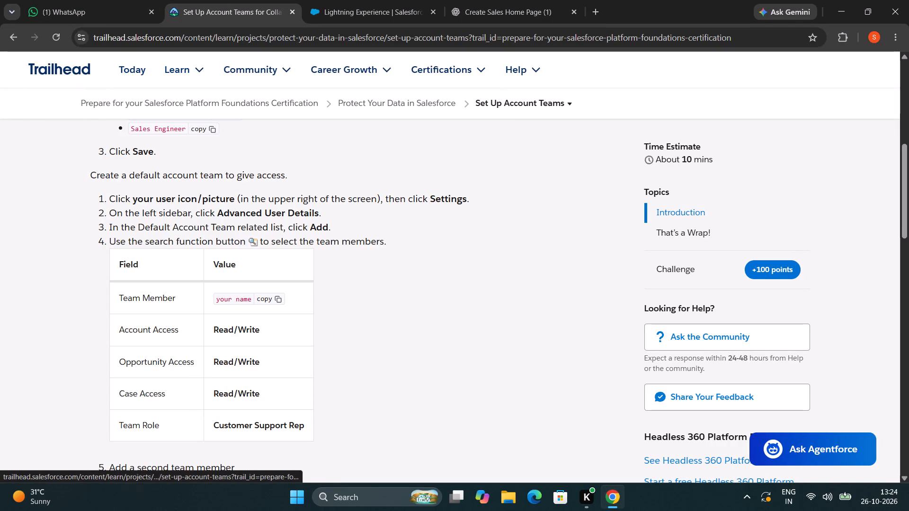
Following Trailhead's default account team instructions, open Advanced User Details in your personal settings in Salesforce.
{"action": "scroll", "coordinate": [391, 198], "scroll_direction": "up", "scroll_amount": 3}
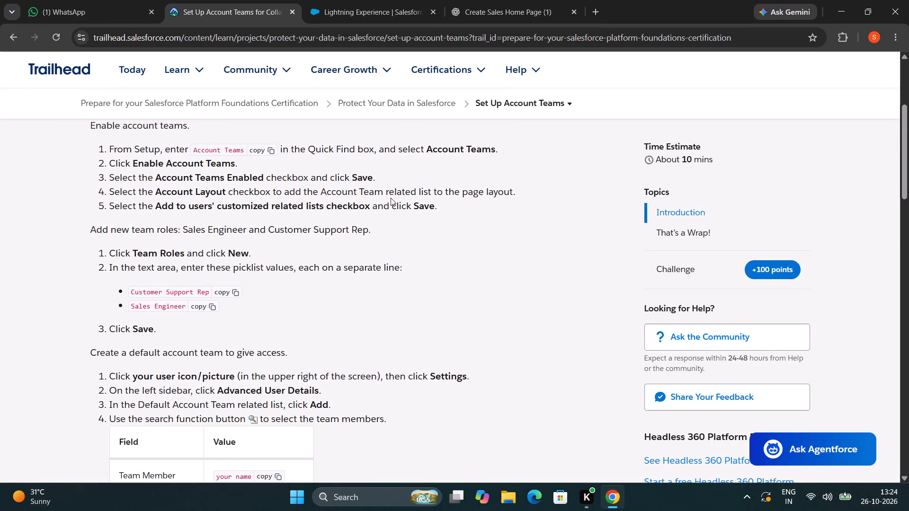
{"action": "scroll", "coordinate": [391, 198], "scroll_direction": "down", "scroll_amount": 4}
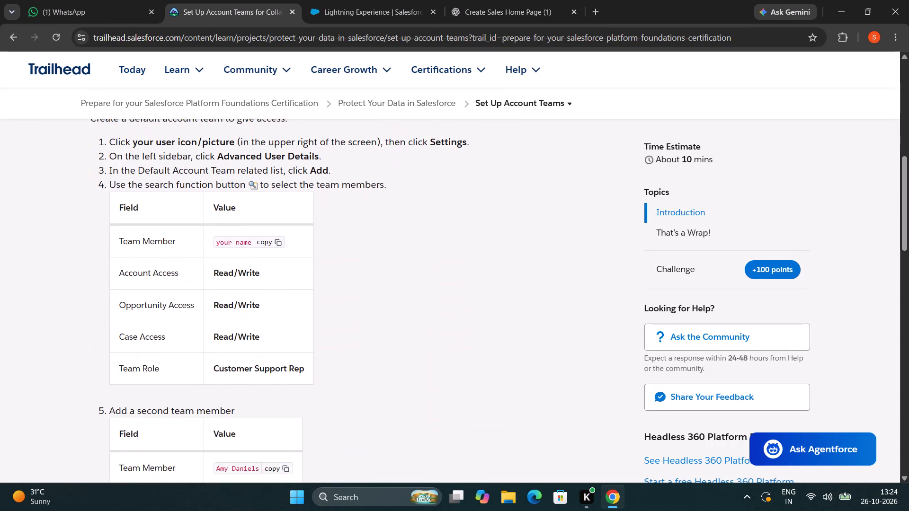
{"action": "scroll", "coordinate": [391, 198], "scroll_direction": "up", "scroll_amount": 1}
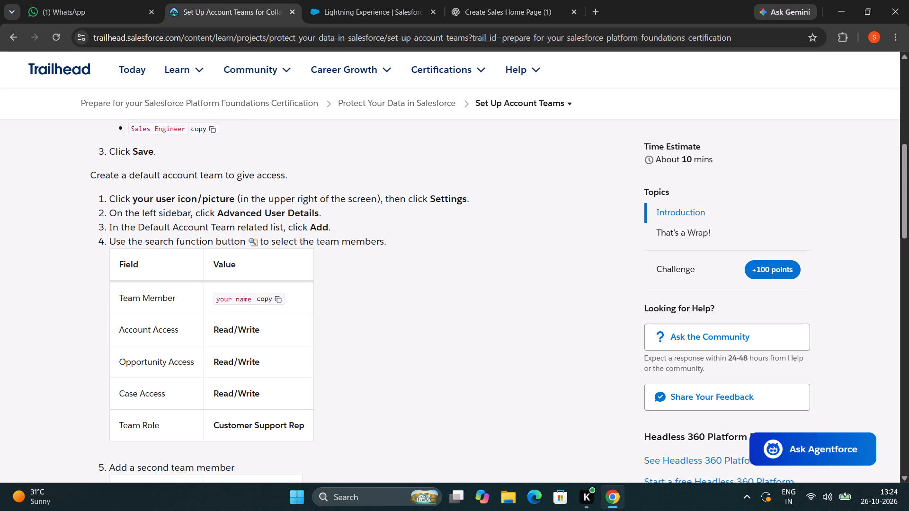
{"action": "left_click", "coordinate": [342, 9]}
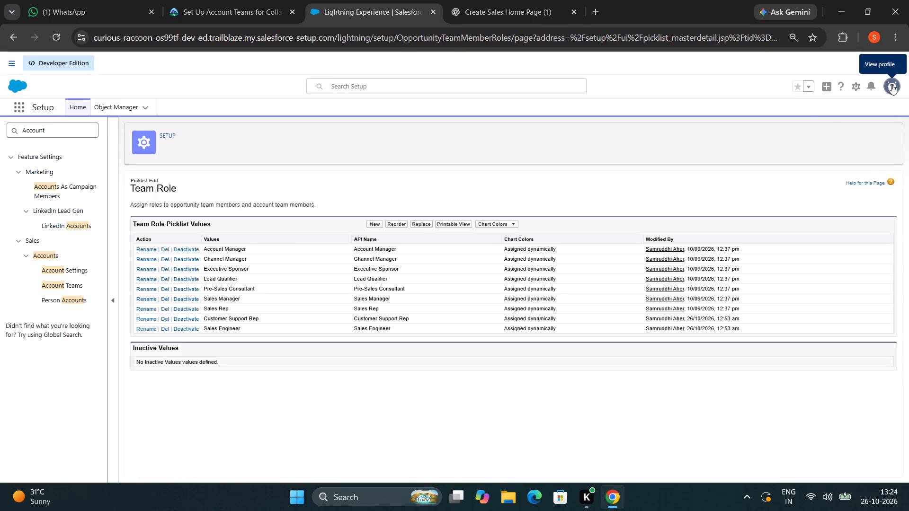
{"action": "left_click", "coordinate": [891, 84]}
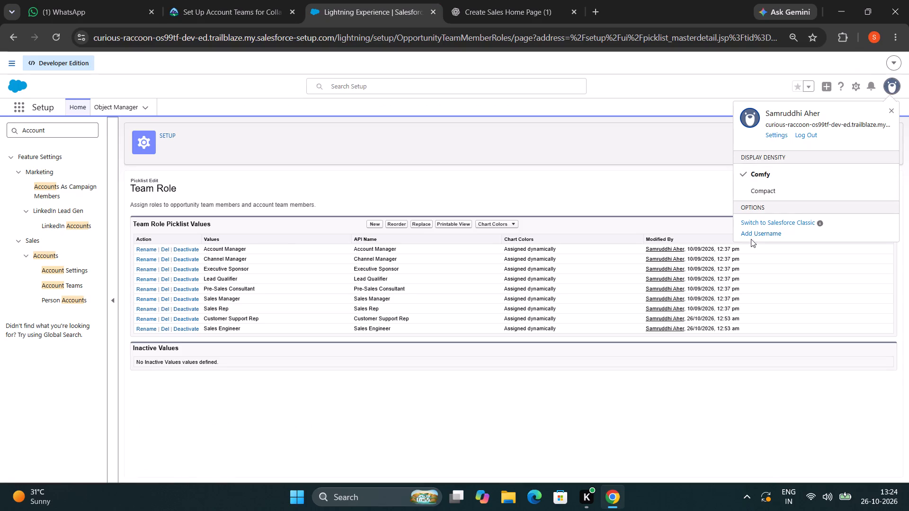
{"action": "left_click", "coordinate": [769, 134]}
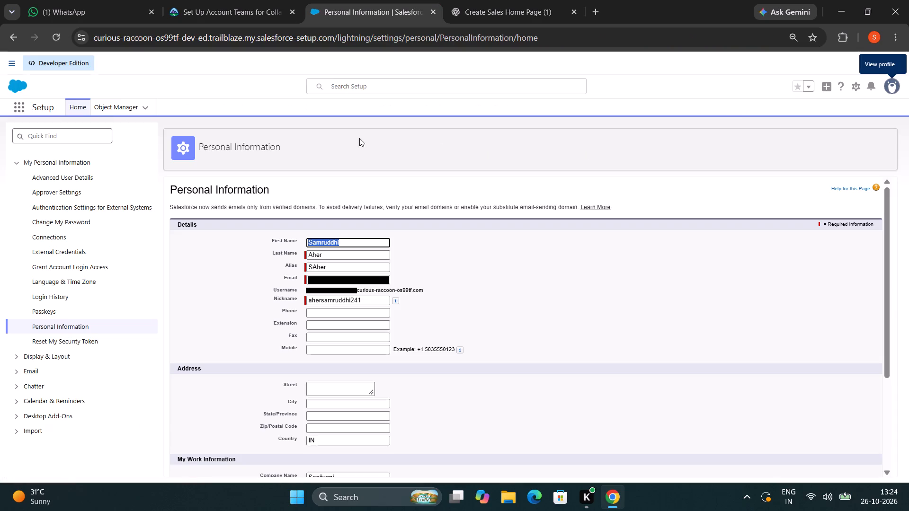
{"action": "left_click", "coordinate": [239, 6]}
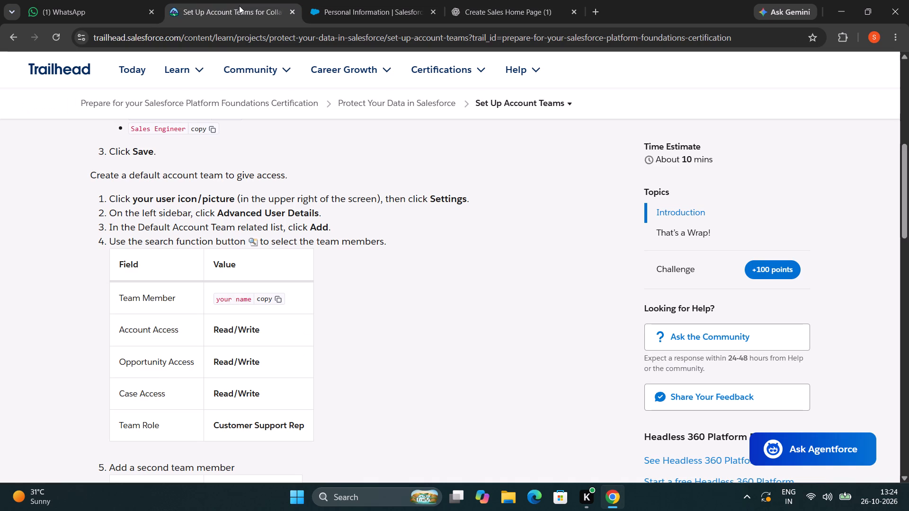
{"action": "left_click", "coordinate": [369, 5]}
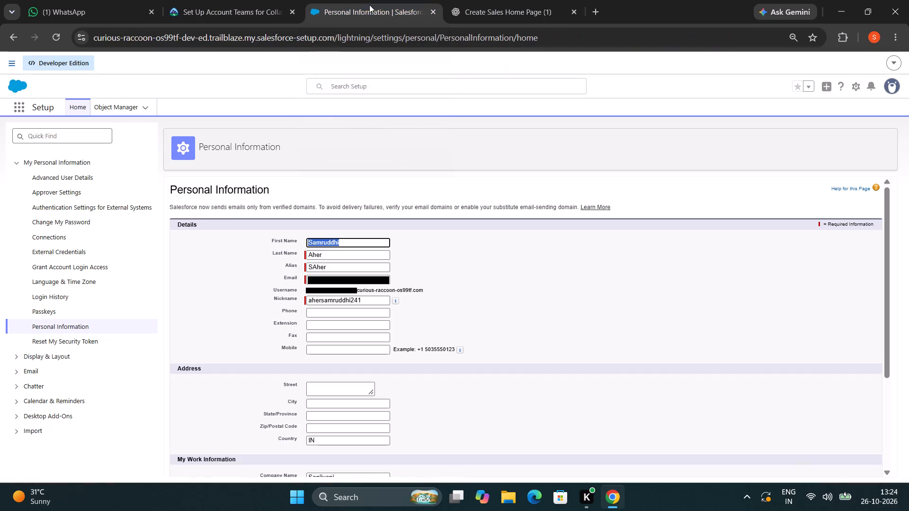
{"action": "left_click", "coordinate": [56, 179]}
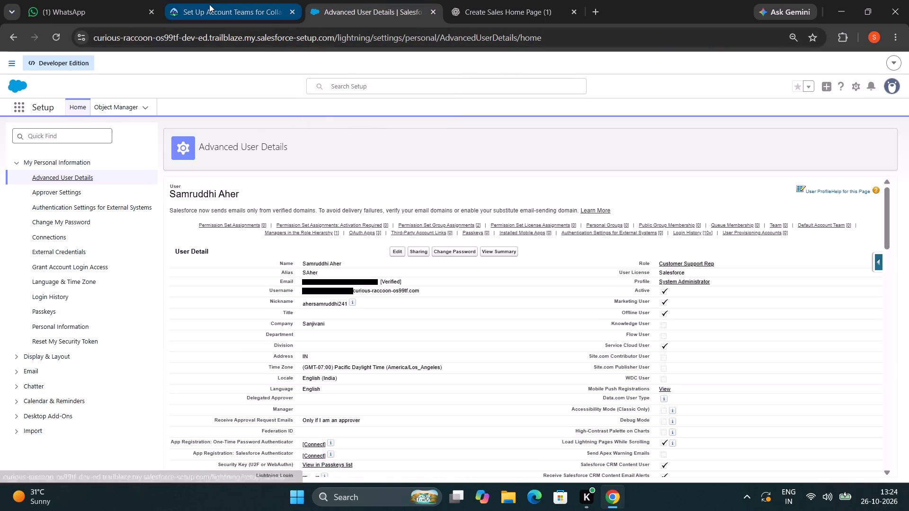
Find the Default Account Team related list in Advanced User Details and start adding members.
{"action": "left_click", "coordinate": [209, 4]}
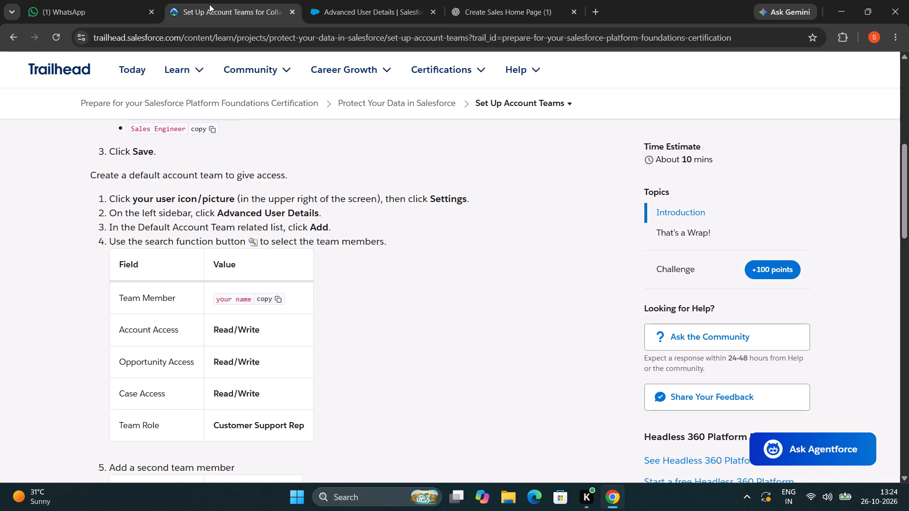
{"action": "left_click", "coordinate": [333, 2]}
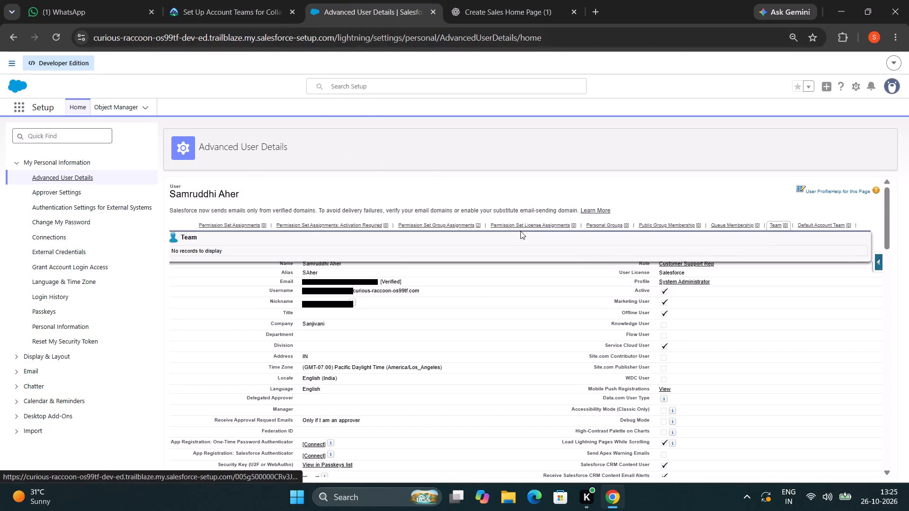
{"action": "scroll", "coordinate": [446, 175], "scroll_direction": "down", "scroll_amount": 3}
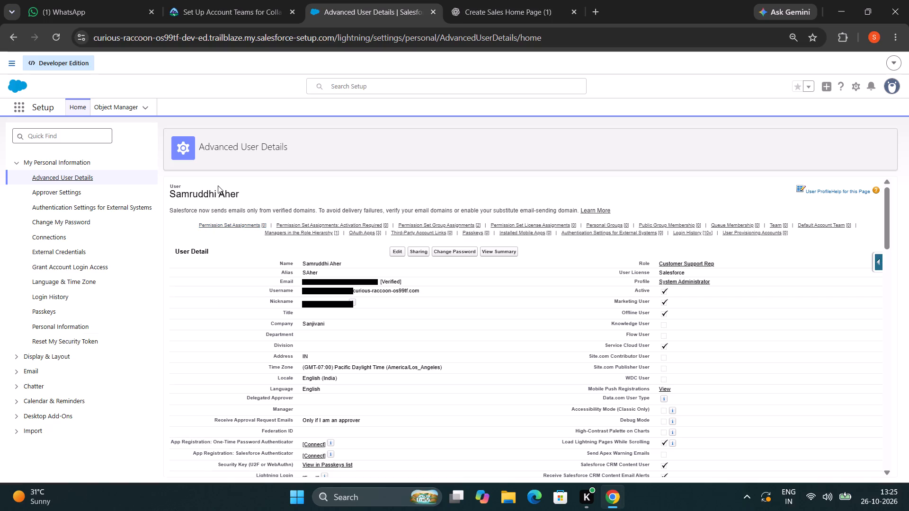
{"action": "scroll", "coordinate": [218, 185], "scroll_direction": "down", "scroll_amount": 4}
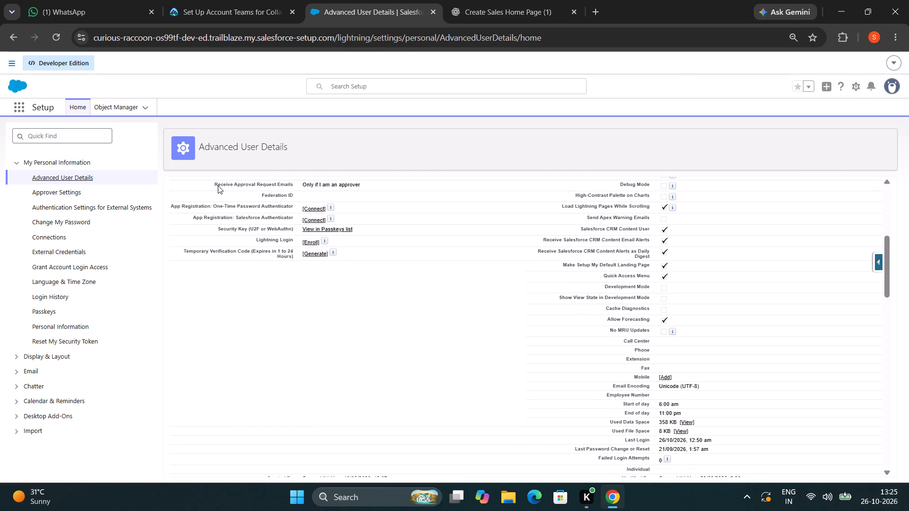
{"action": "scroll", "coordinate": [218, 185], "scroll_direction": "down", "scroll_amount": 4}
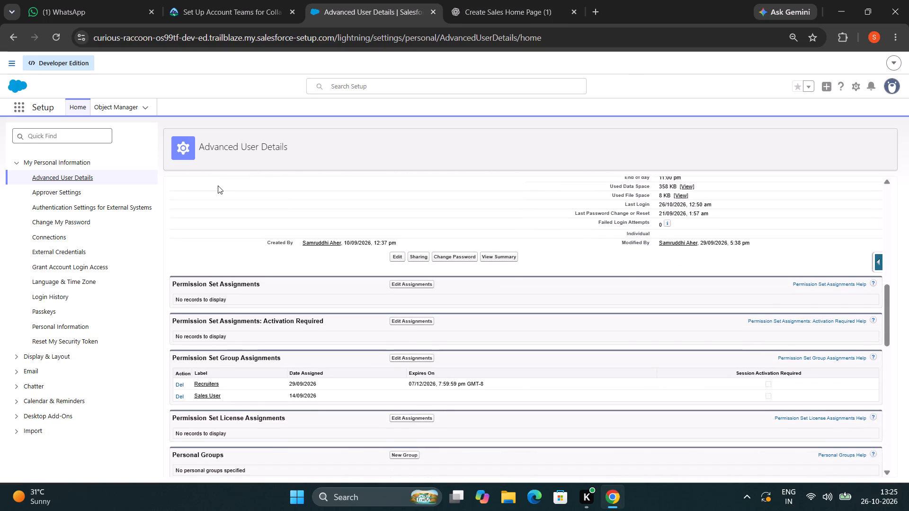
{"action": "scroll", "coordinate": [218, 185], "scroll_direction": "down", "scroll_amount": 1}
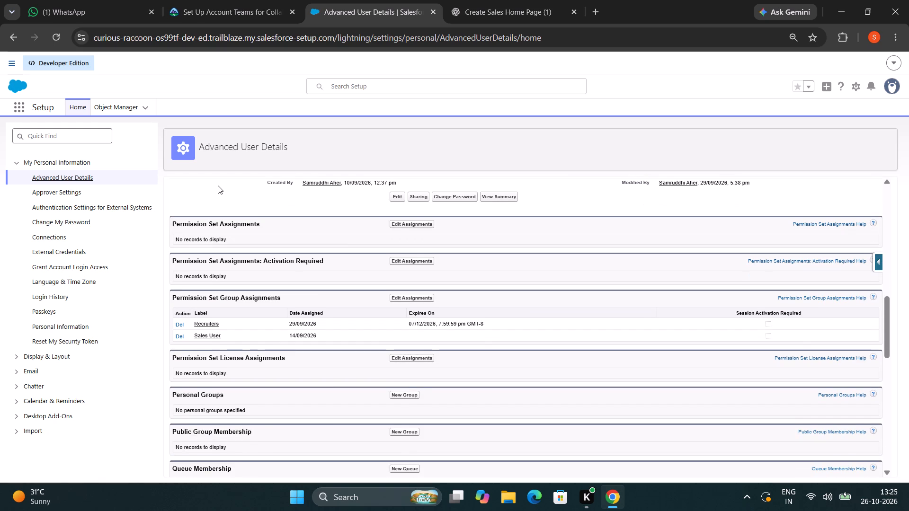
{"action": "scroll", "coordinate": [218, 185], "scroll_direction": "down", "scroll_amount": 1}
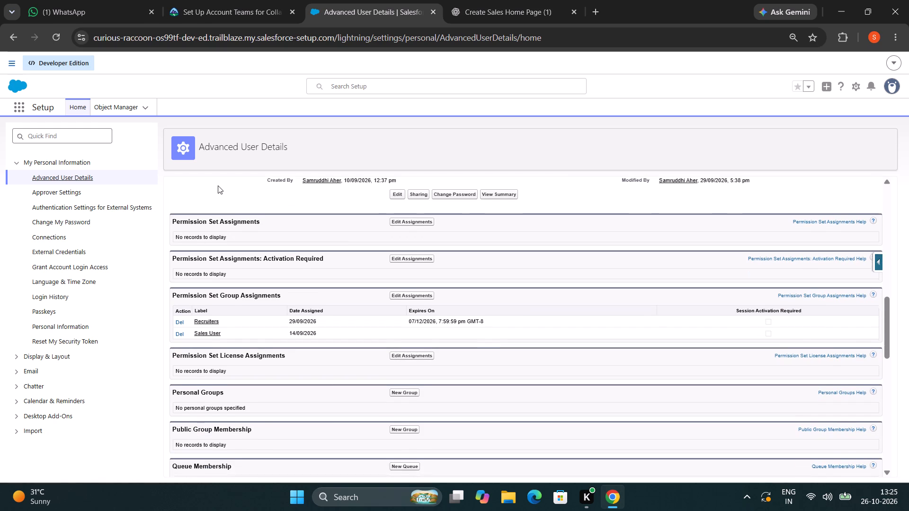
{"action": "scroll", "coordinate": [218, 185], "scroll_direction": "down", "scroll_amount": 4}
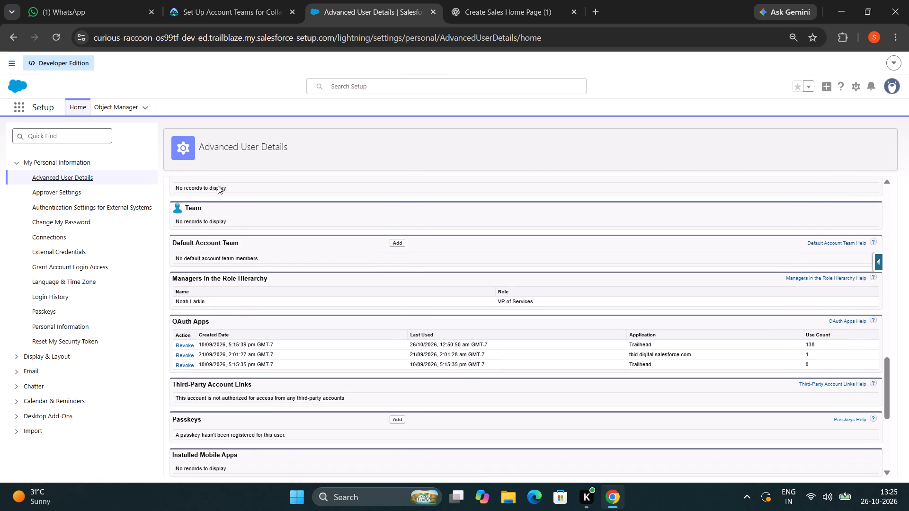
{"action": "left_click", "coordinate": [217, 0]}
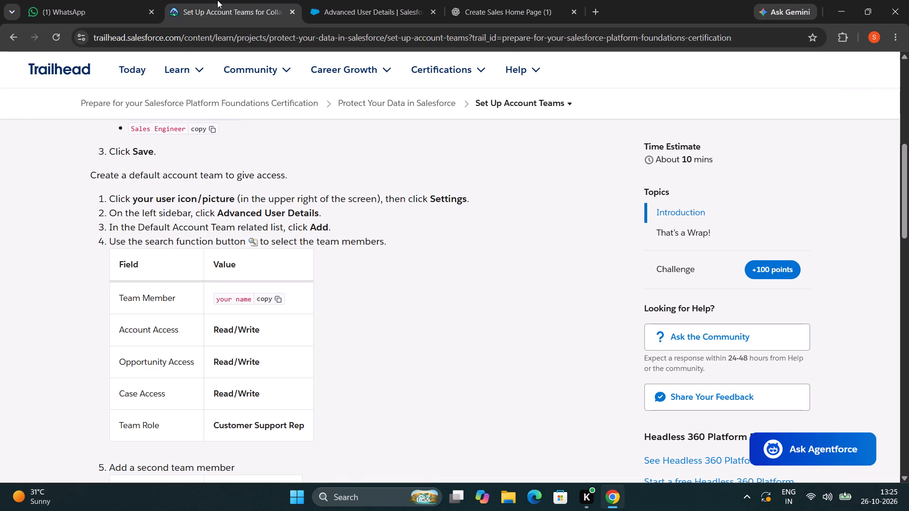
{"action": "left_click", "coordinate": [334, 0]}
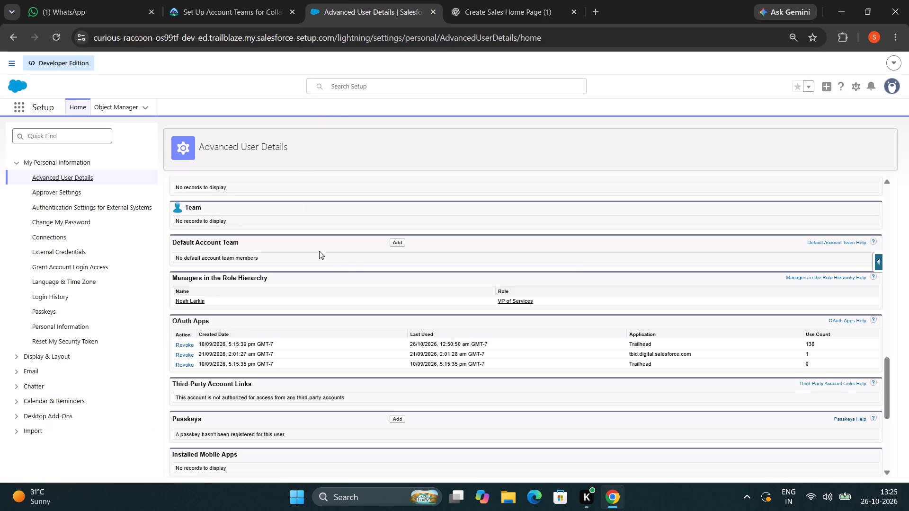
{"action": "left_click", "coordinate": [398, 241]}
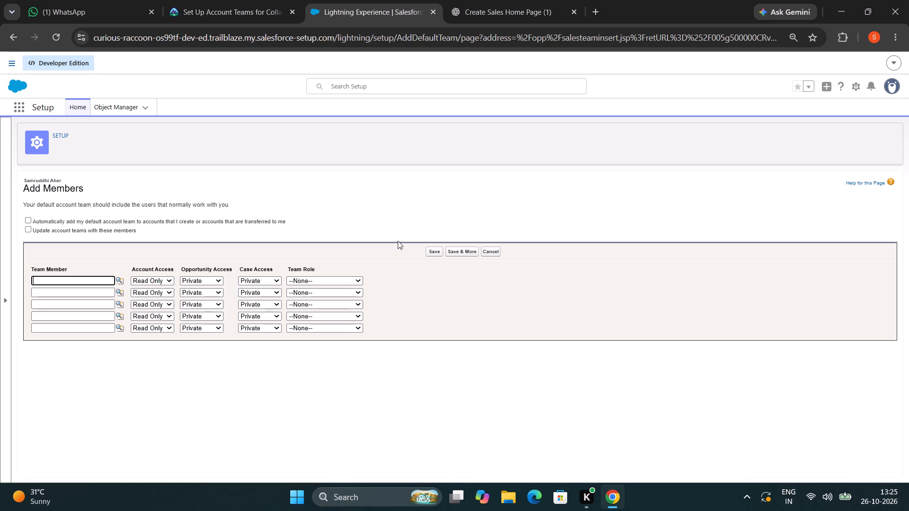
Enter your own first name as the first team member and set that row's Account Access to Read/Write.
{"action": "left_click", "coordinate": [245, 9]}
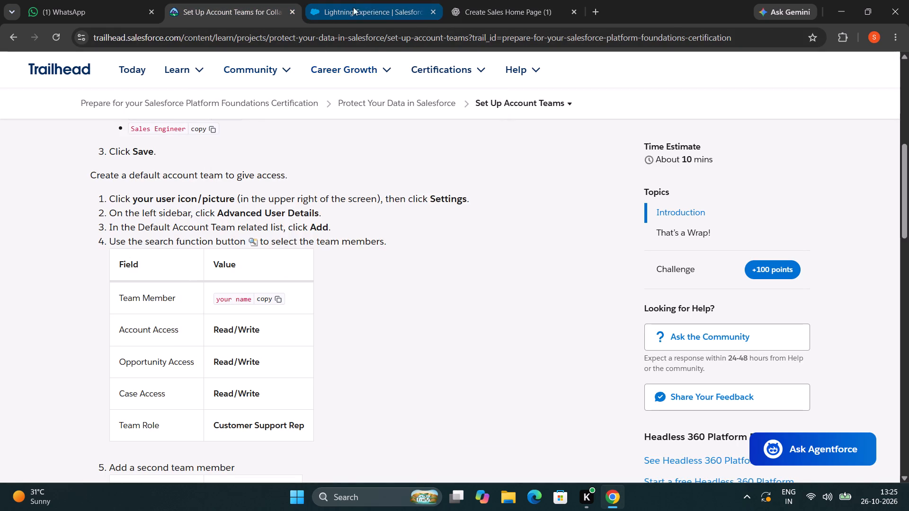
{"action": "left_click", "coordinate": [372, 5]}
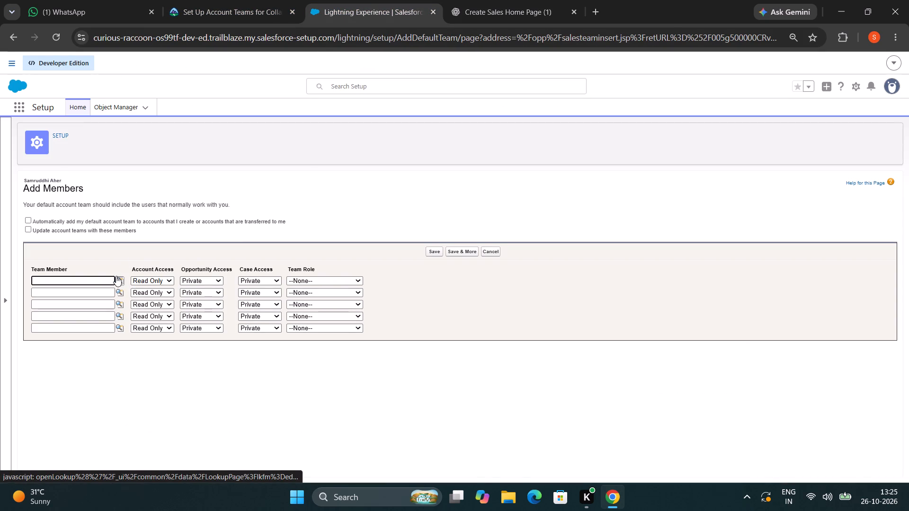
{"action": "type", "text": "Samruddhi"}
{"action": "left_click", "coordinate": [214, 0]}
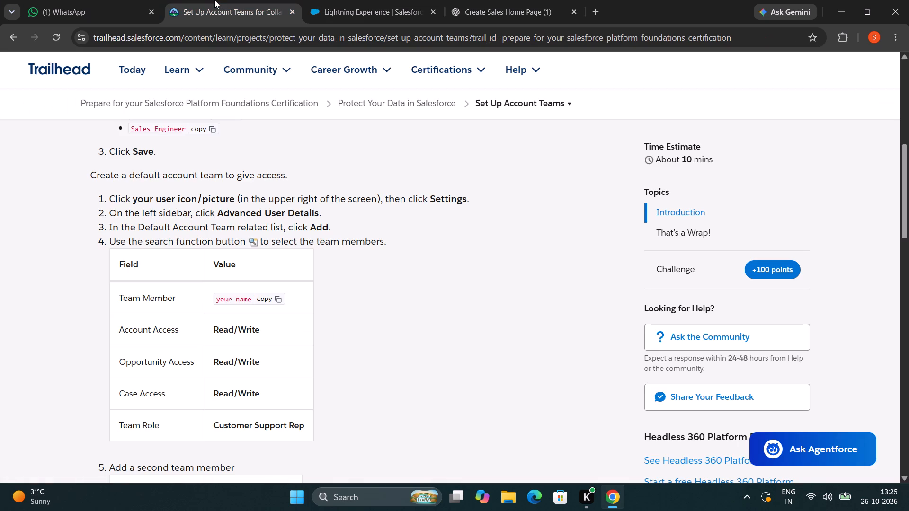
{"action": "left_click", "coordinate": [330, 5]}
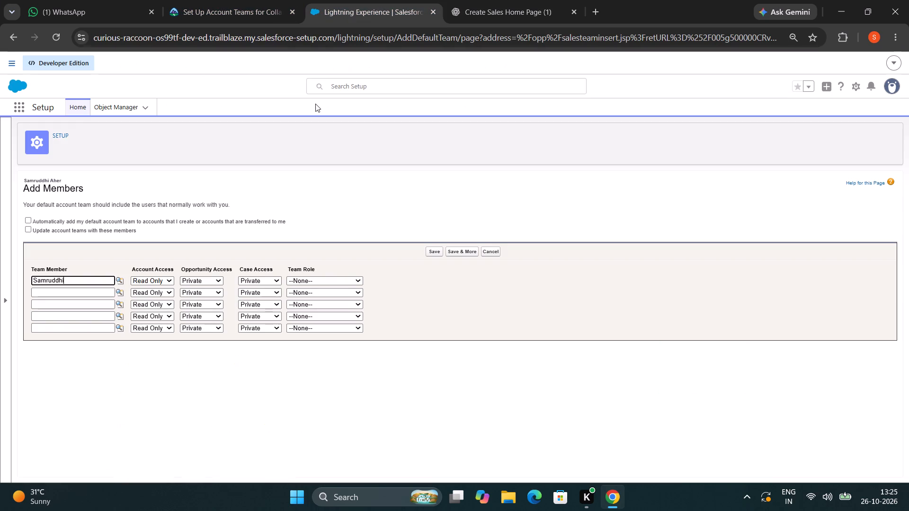
{"action": "left_click", "coordinate": [153, 277]}
{"action": "left_click", "coordinate": [153, 305]}
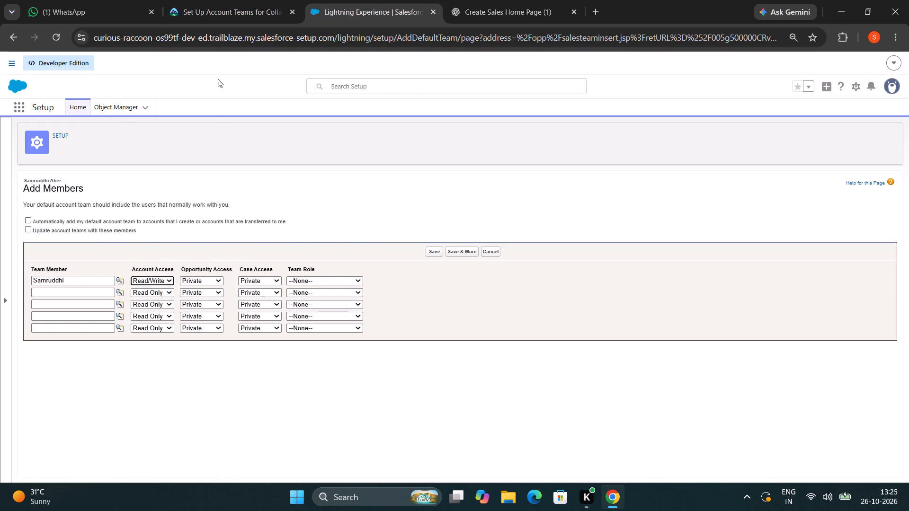
Set the first member's Opportunity Access and Case Access to Read/Write and the Team Role to Customer Support Rep, as Trailhead specifies.
{"action": "left_click", "coordinate": [232, 4]}
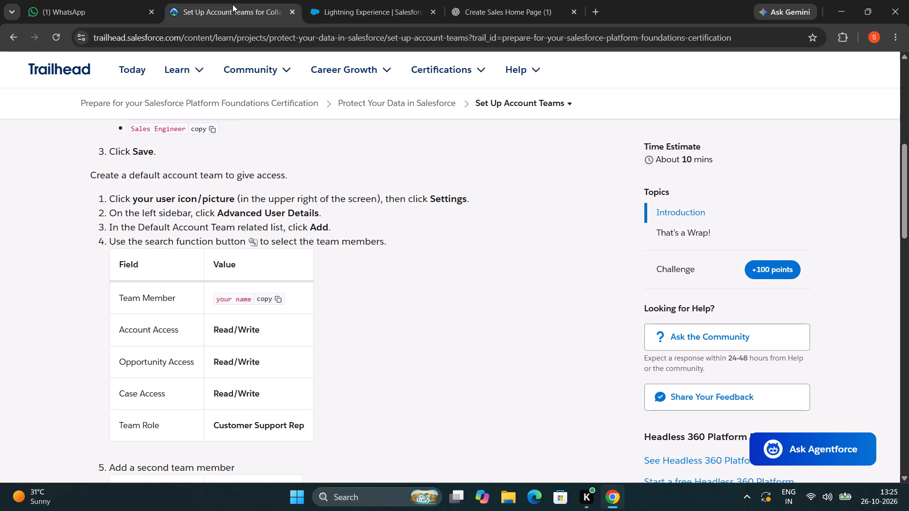
{"action": "left_click", "coordinate": [363, 3]}
{"action": "left_click", "coordinate": [204, 277]}
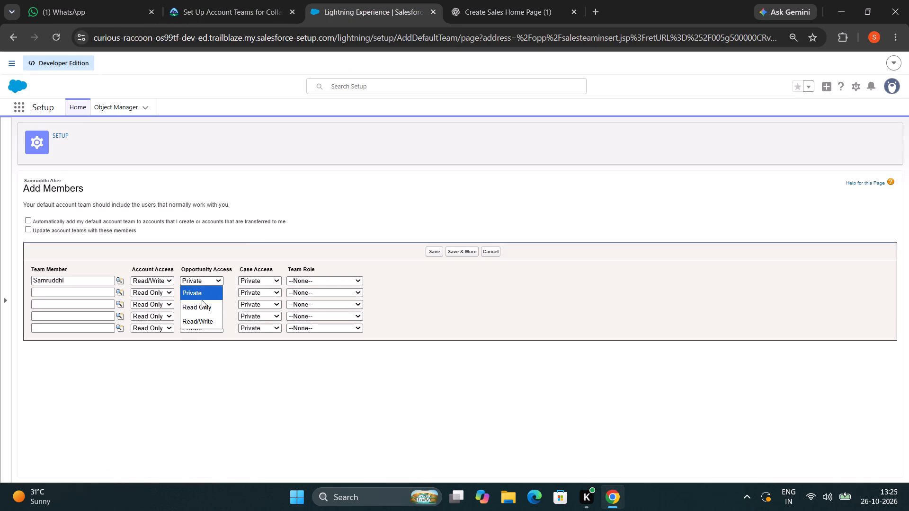
{"action": "left_click", "coordinate": [201, 316]}
{"action": "left_click", "coordinate": [259, 280]}
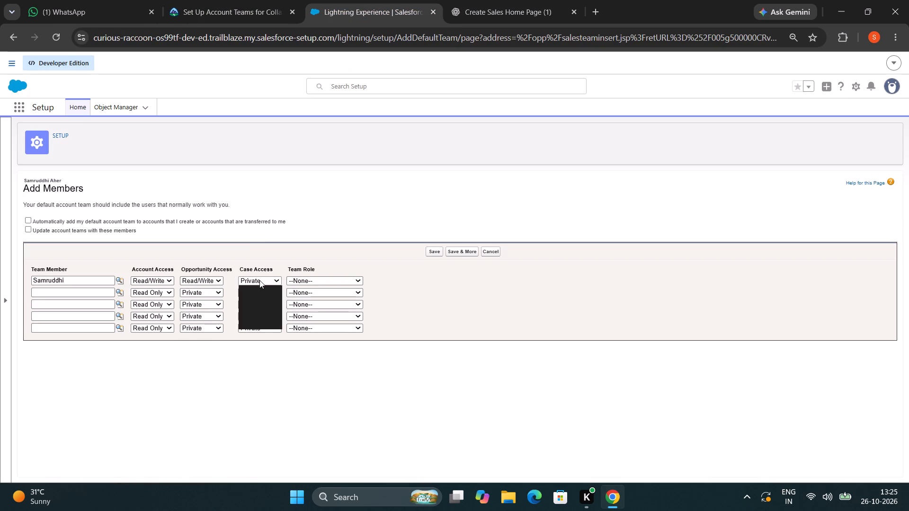
{"action": "left_click", "coordinate": [250, 317]}
{"action": "left_click", "coordinate": [315, 277]}
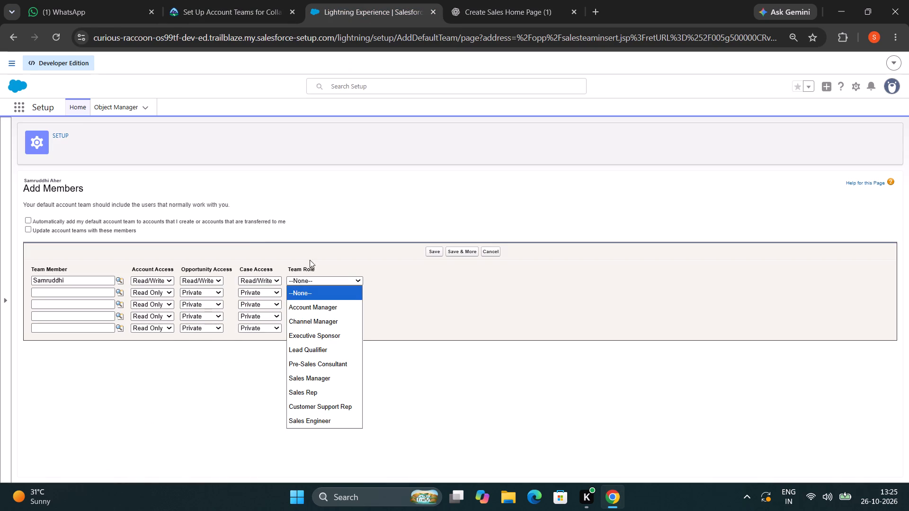
{"action": "left_click", "coordinate": [187, 2]}
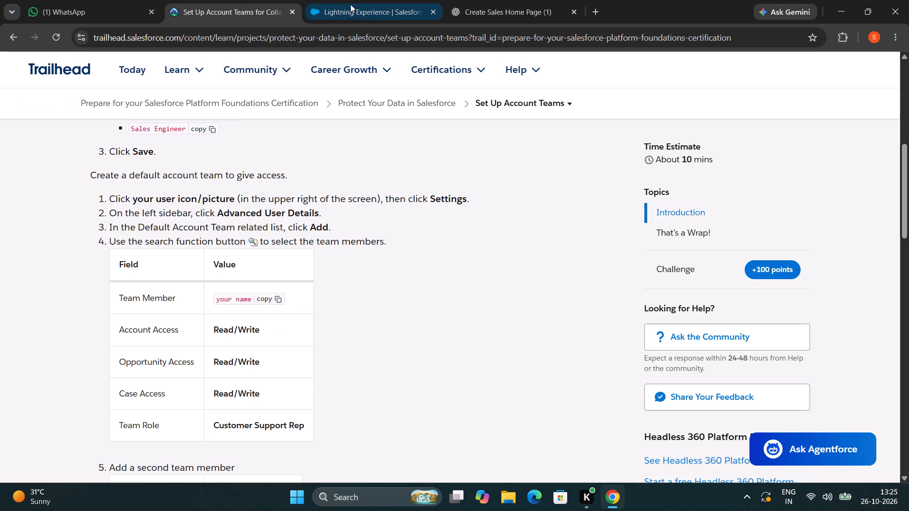
{"action": "left_click", "coordinate": [350, 4]}
{"action": "left_click", "coordinate": [315, 276]}
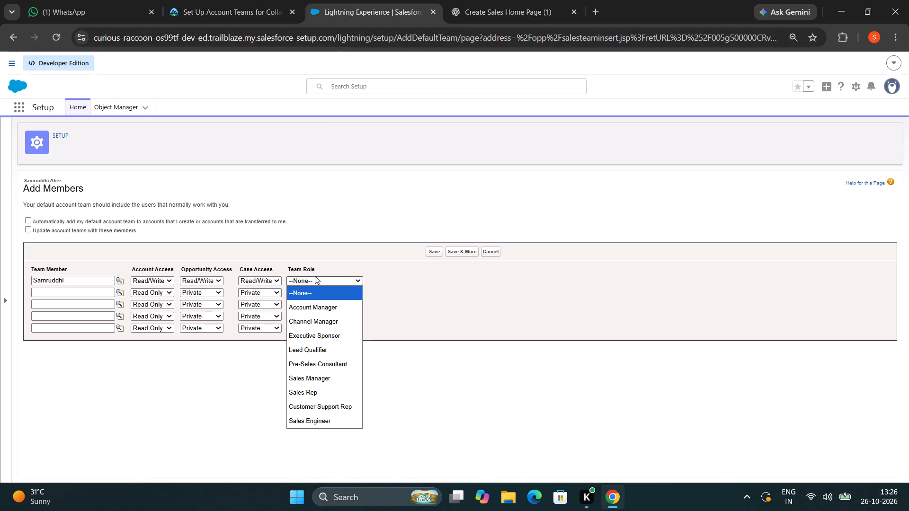
{"action": "left_click", "coordinate": [328, 406]}
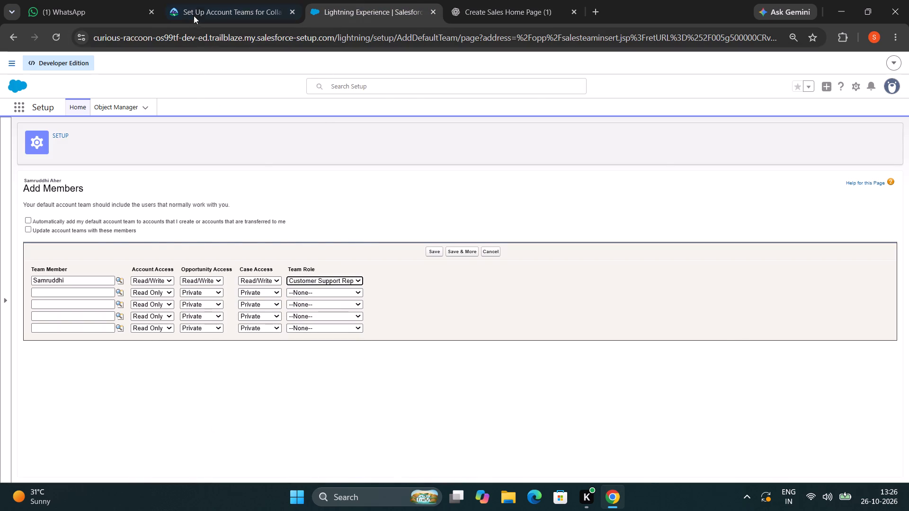
Check Trailhead's second team member values, and try to save the default account team with only the first member filled in.
{"action": "left_click", "coordinate": [199, 5]}
{"action": "scroll", "coordinate": [569, 347], "scroll_direction": "down", "scroll_amount": 5}
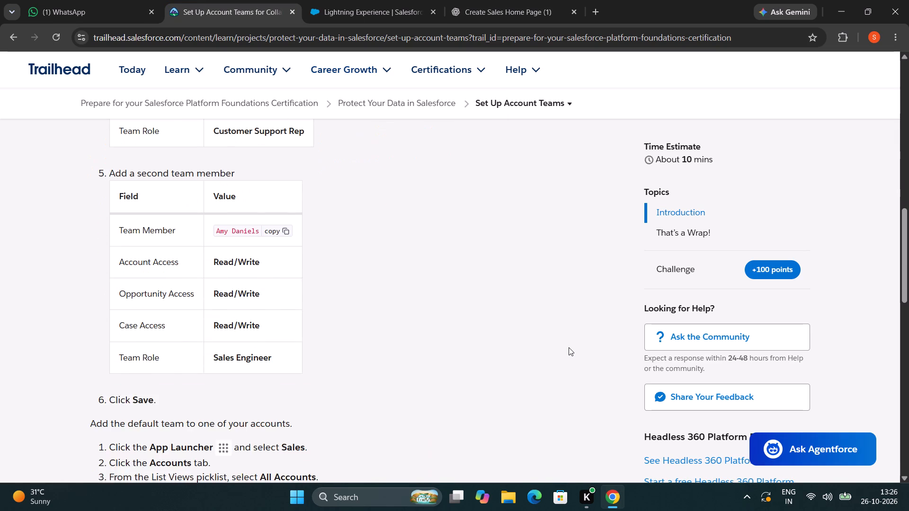
{"action": "scroll", "coordinate": [569, 347], "scroll_direction": "down", "scroll_amount": 1}
{"action": "scroll", "coordinate": [569, 347], "scroll_direction": "up", "scroll_amount": 1}
{"action": "left_click", "coordinate": [350, 6]}
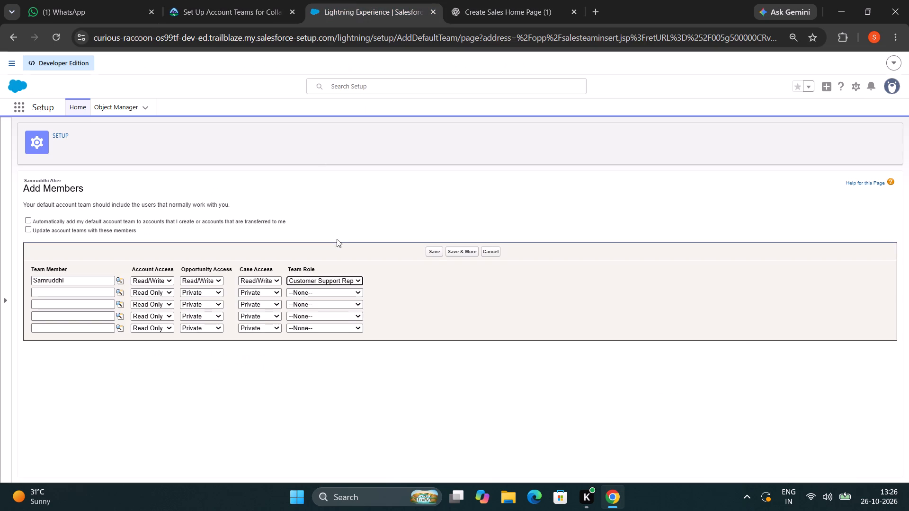
{"action": "left_click", "coordinate": [433, 250]}
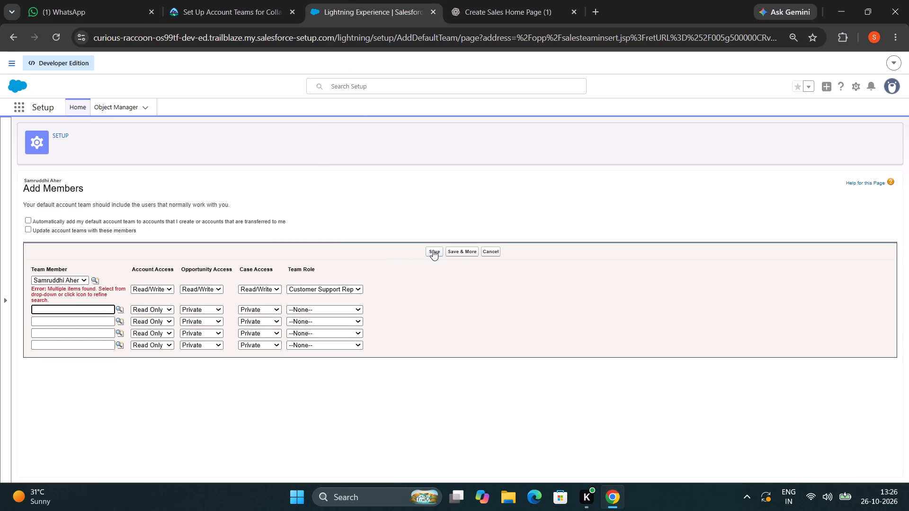
Resolve the first member row to your own user record and save the default account team member.
{"action": "left_click", "coordinate": [79, 276]}
{"action": "left_click", "coordinate": [72, 303]}
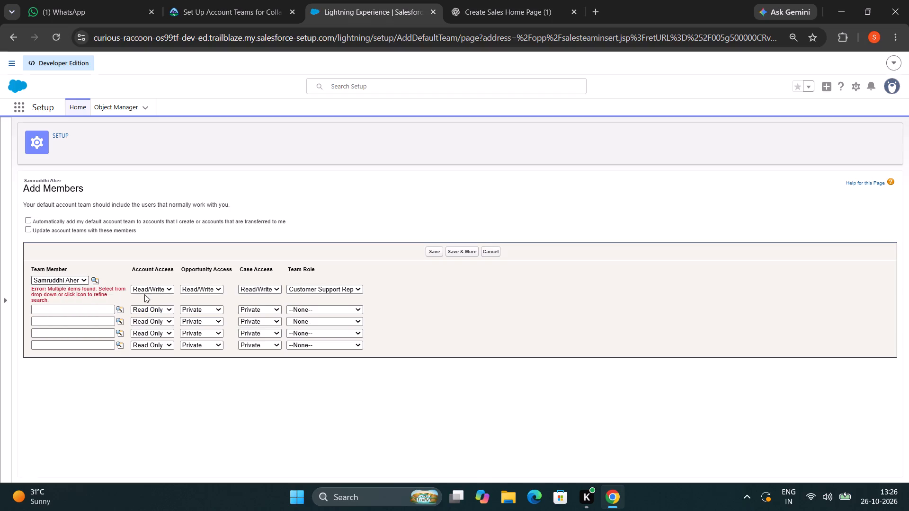
{"action": "left_click", "coordinate": [437, 252]}
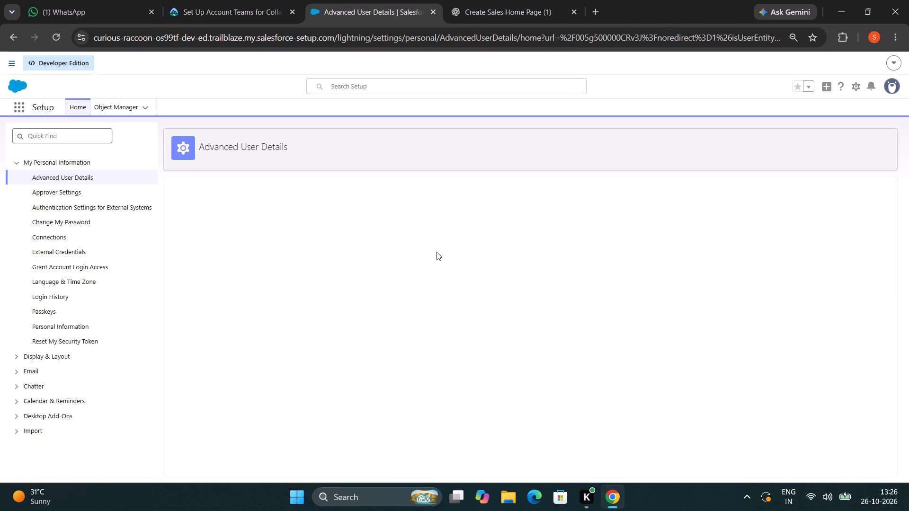
Start adding another Default Account Team member and enter Amy Daniels, copied from Trailhead's second team member table.
{"action": "scroll", "coordinate": [370, 254], "scroll_direction": "down", "scroll_amount": 6}
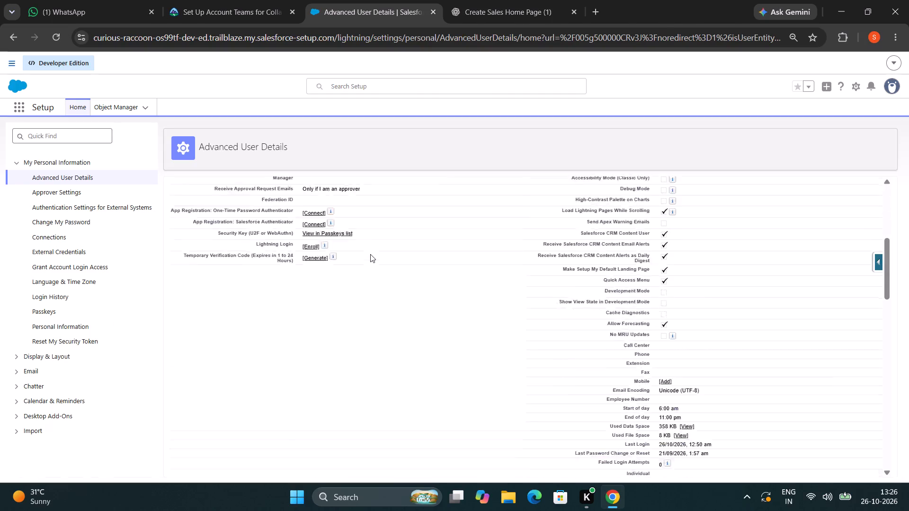
{"action": "scroll", "coordinate": [370, 254], "scroll_direction": "down", "scroll_amount": 4}
{"action": "scroll", "coordinate": [370, 254], "scroll_direction": "up", "scroll_amount": 2}
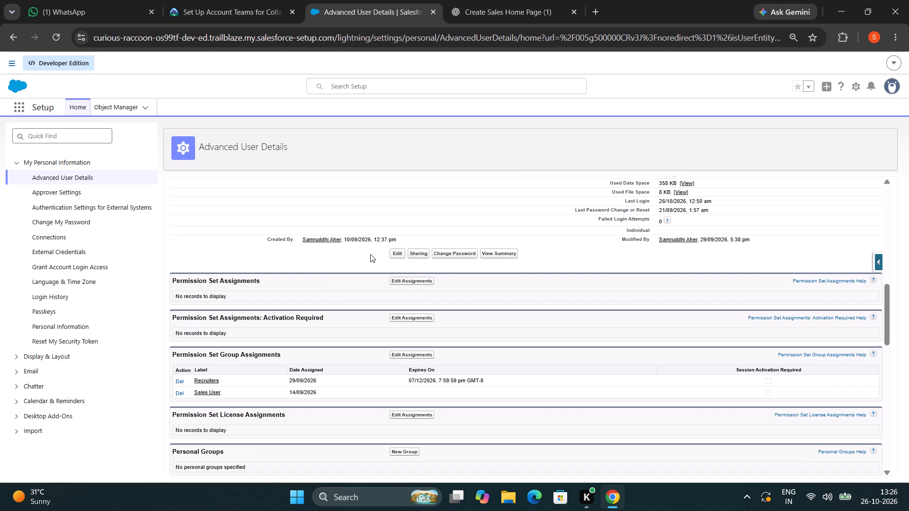
{"action": "scroll", "coordinate": [370, 254], "scroll_direction": "down", "scroll_amount": 5}
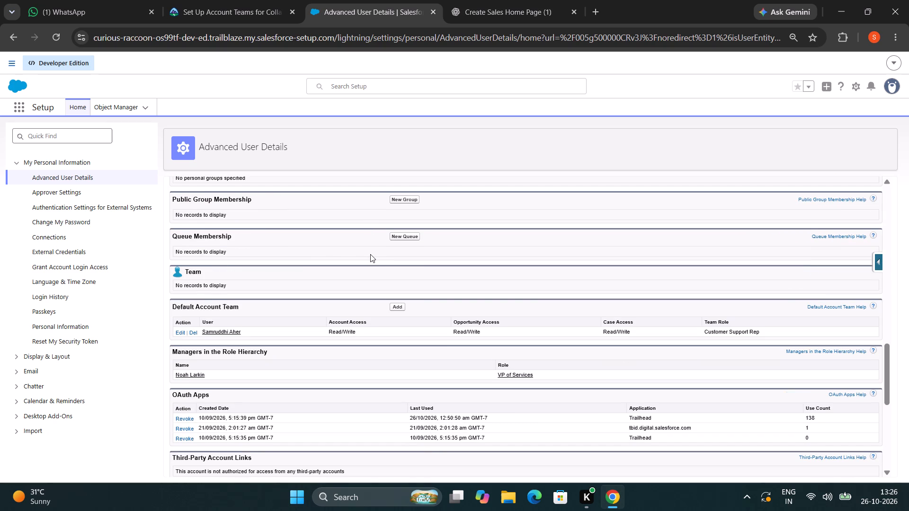
{"action": "left_click", "coordinate": [398, 300]}
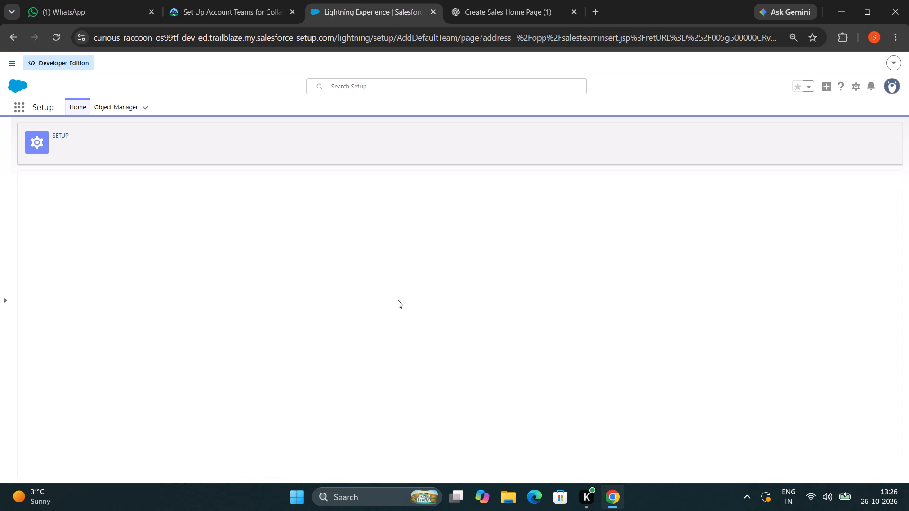
{"action": "left_click", "coordinate": [204, 9]}
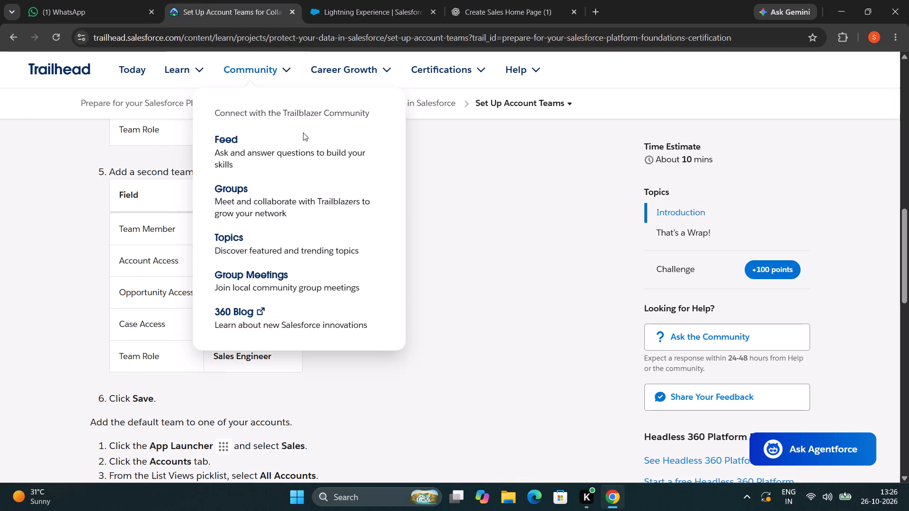
{"action": "scroll", "coordinate": [453, 224], "scroll_direction": "down", "scroll_amount": 1}
{"action": "scroll", "coordinate": [453, 224], "scroll_direction": "up", "scroll_amount": 2}
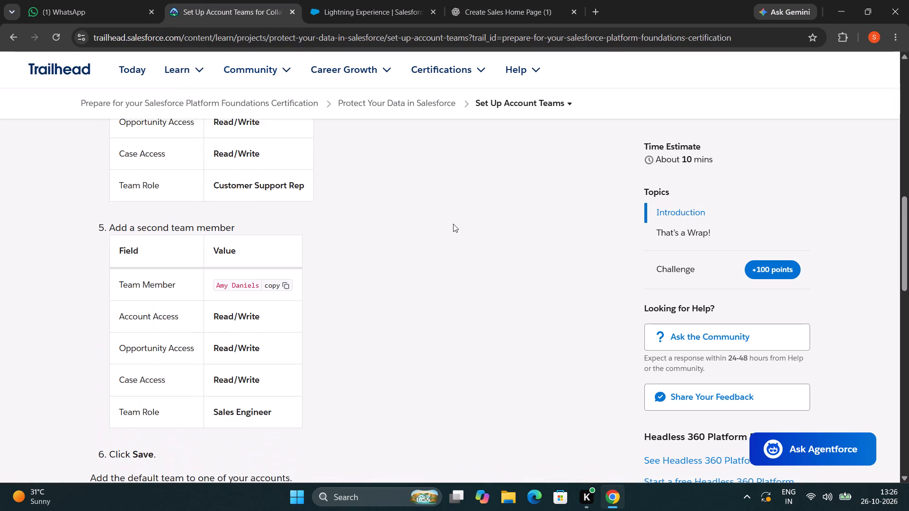
{"action": "left_click", "coordinate": [268, 282]}
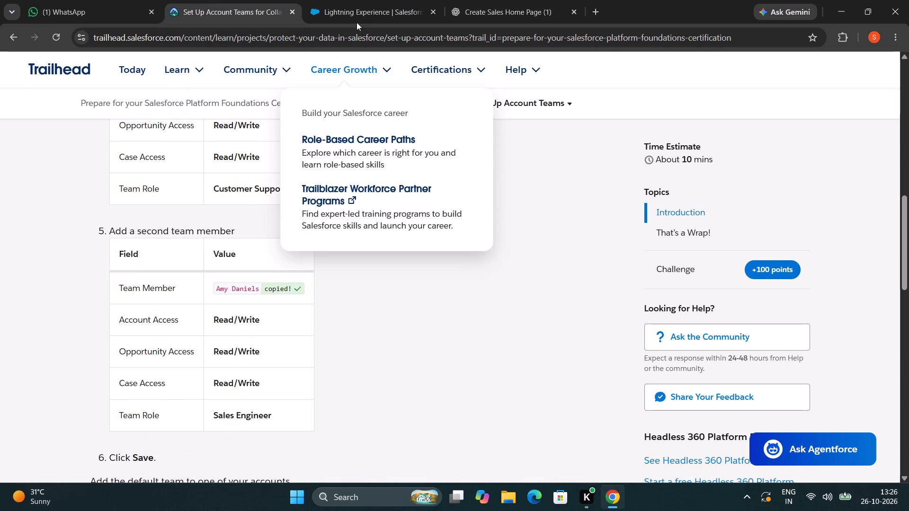
{"action": "left_click", "coordinate": [356, 7]}
{"action": "key", "text": "ctrl+v"}
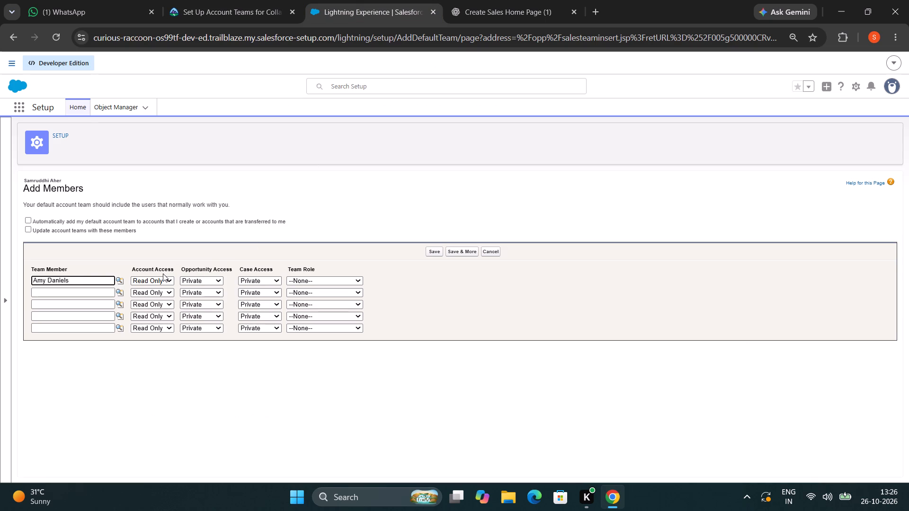
{"action": "left_click", "coordinate": [163, 273]}
{"action": "left_click", "coordinate": [159, 283]}
{"action": "left_click", "coordinate": [150, 311]}
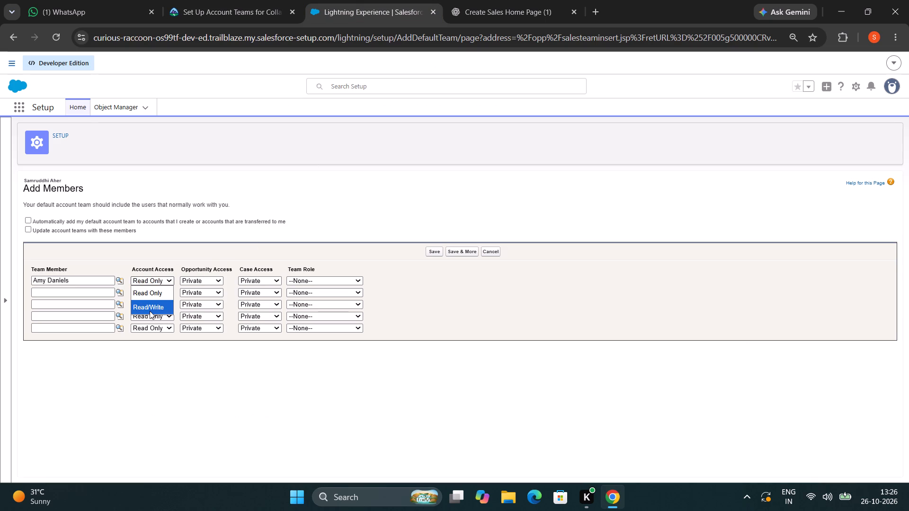
{"action": "left_click", "coordinate": [200, 277]}
{"action": "left_click", "coordinate": [189, 319]}
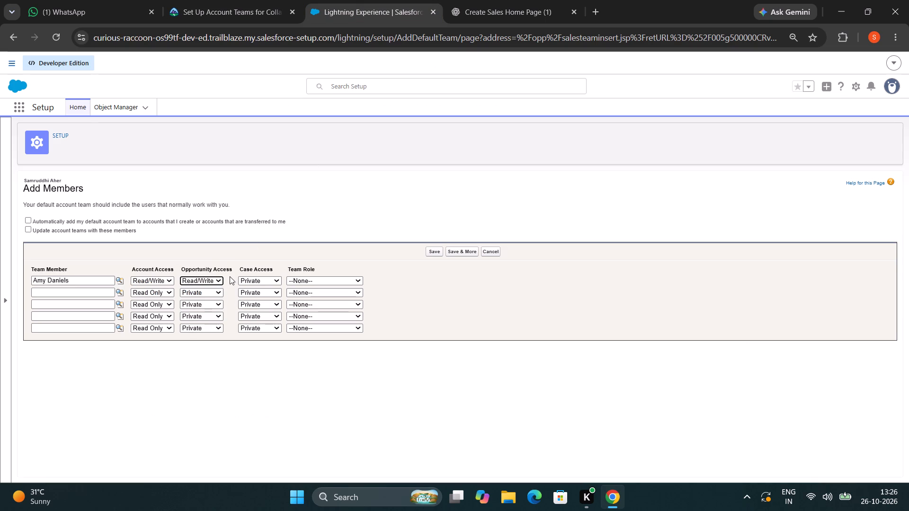
{"action": "left_click", "coordinate": [241, 276]}
{"action": "left_click", "coordinate": [241, 320]}
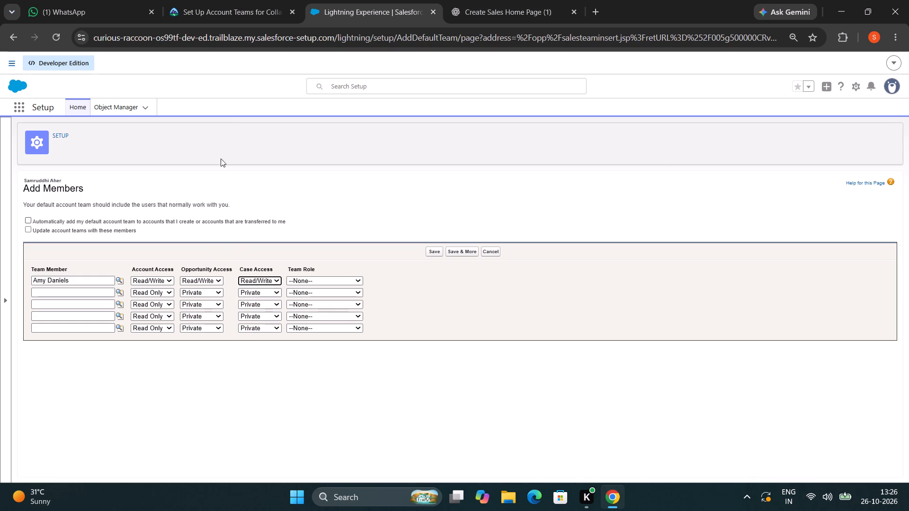
Set Amy Daniels's Team Role to Sales Engineer, as Trailhead specifies, and save the second member.
{"action": "left_click", "coordinate": [241, 0]}
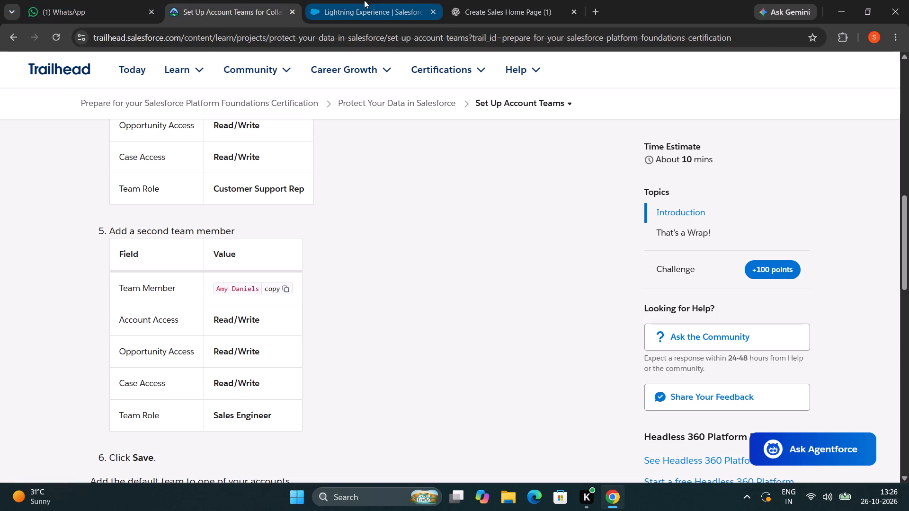
{"action": "left_click", "coordinate": [364, 0]}
{"action": "left_click", "coordinate": [352, 277]}
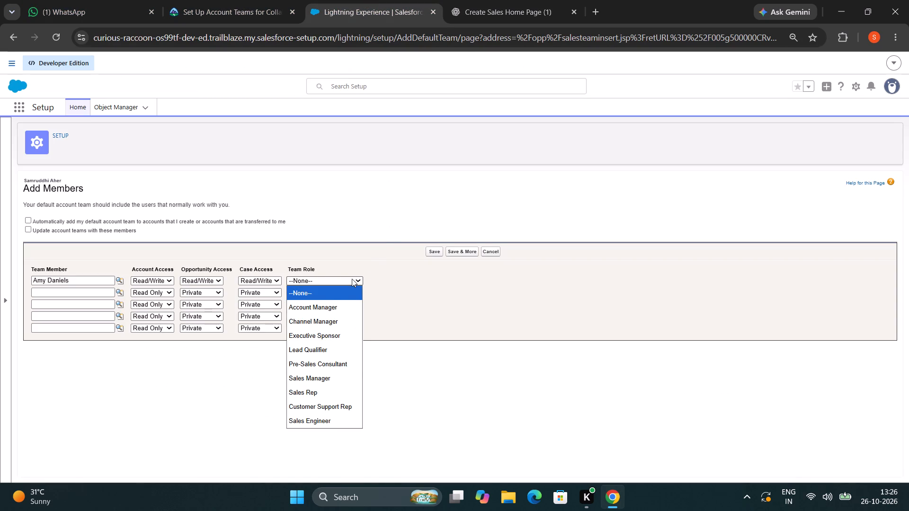
{"action": "scroll", "coordinate": [342, 380], "scroll_direction": "down", "scroll_amount": 1}
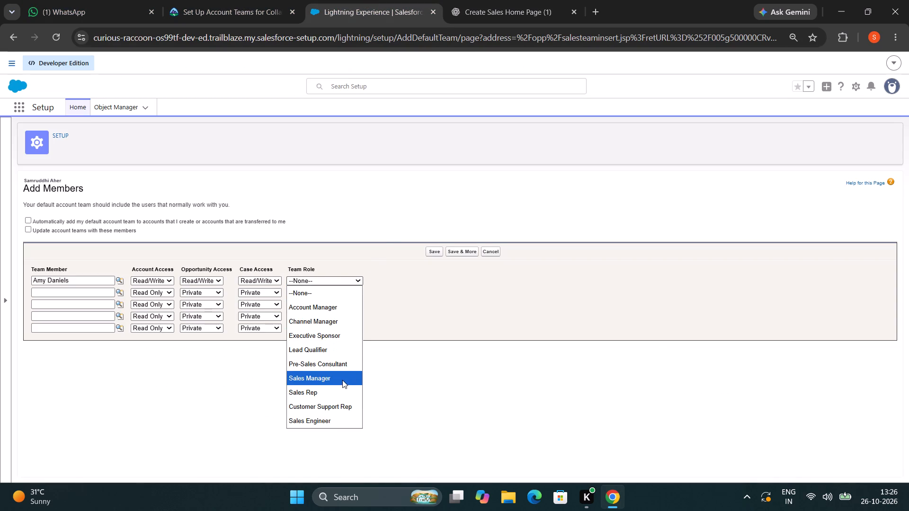
{"action": "left_click", "coordinate": [332, 424]}
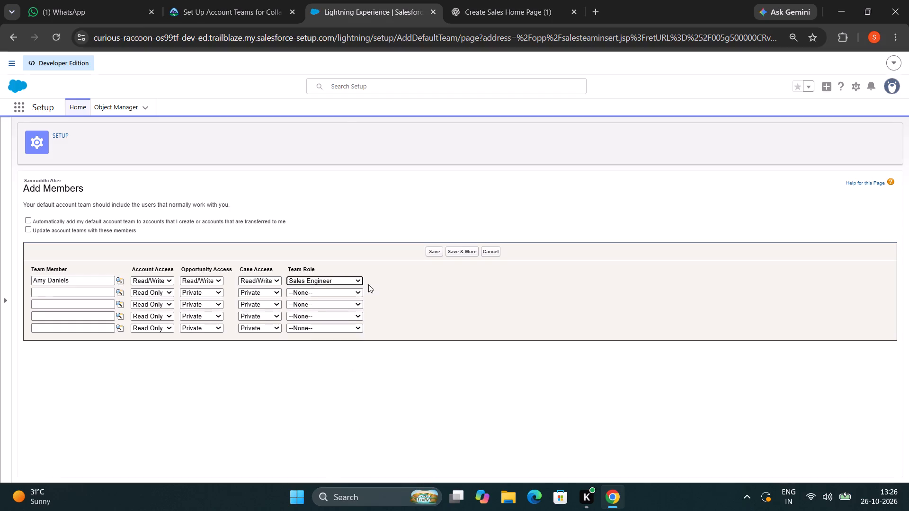
{"action": "left_click", "coordinate": [435, 250]}
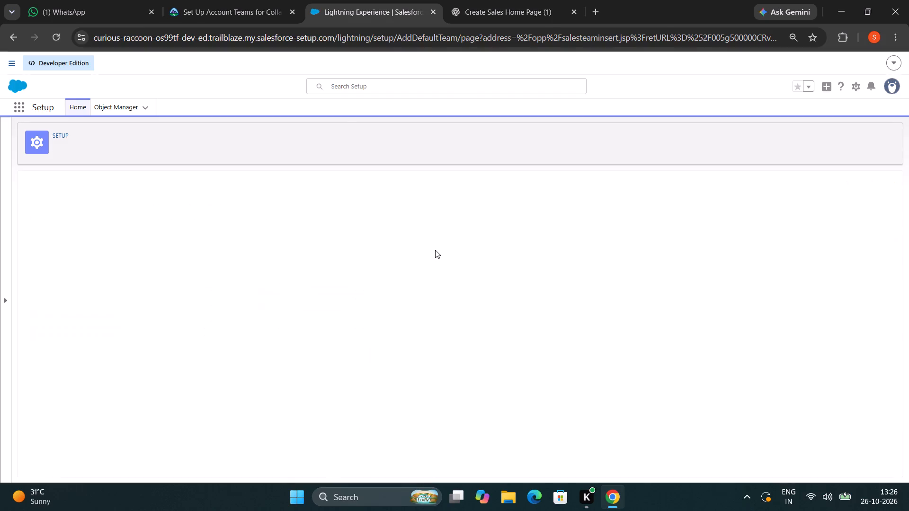
Read Trailhead's instructions for adding the default team to an account, and open the Sales app in Salesforce.
{"action": "left_click", "coordinate": [212, 8]}
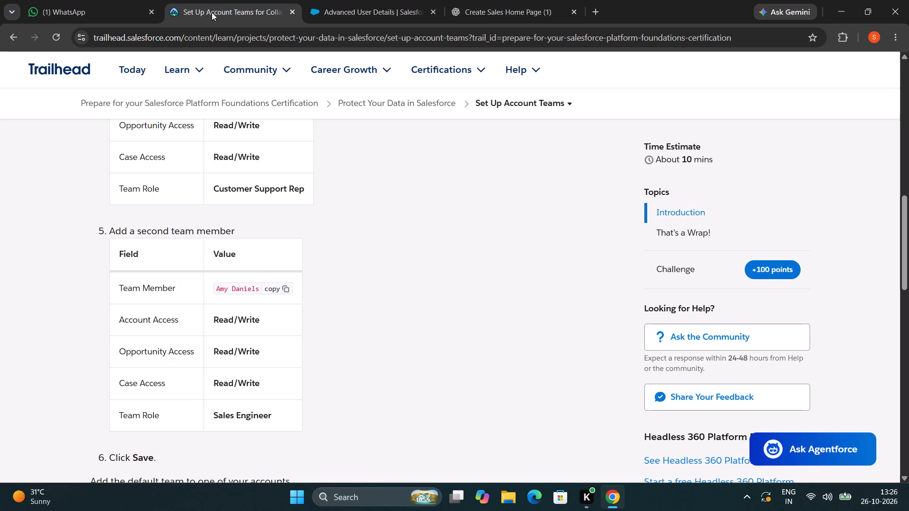
{"action": "scroll", "coordinate": [532, 364], "scroll_direction": "down", "scroll_amount": 6}
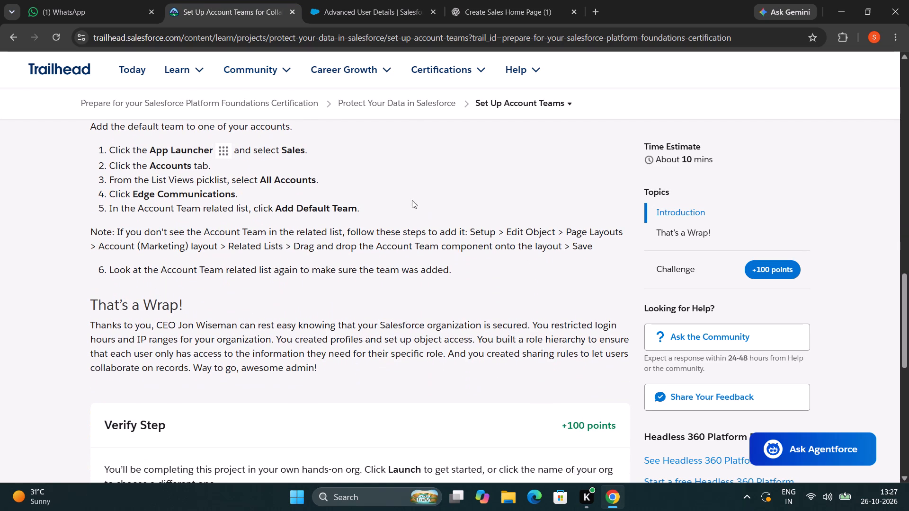
{"action": "left_click", "coordinate": [365, 7]}
{"action": "left_click", "coordinate": [24, 102]}
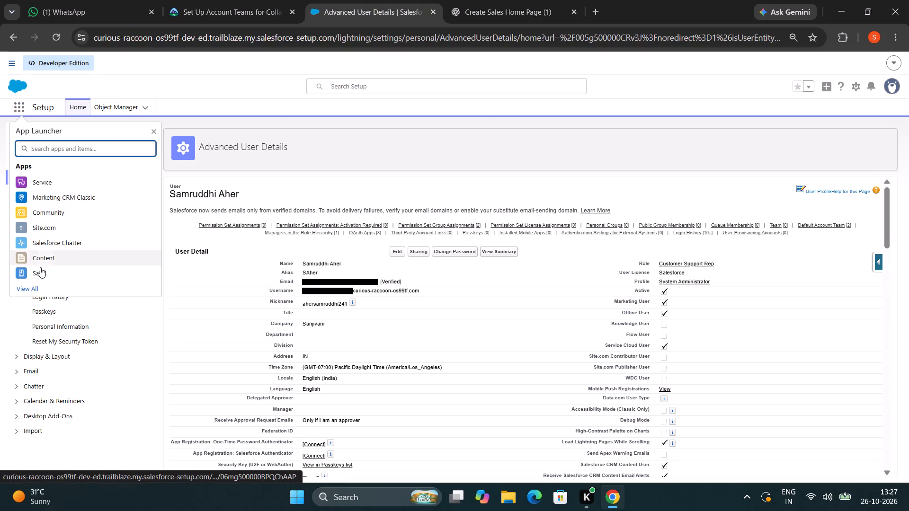
{"action": "left_click", "coordinate": [40, 267]}
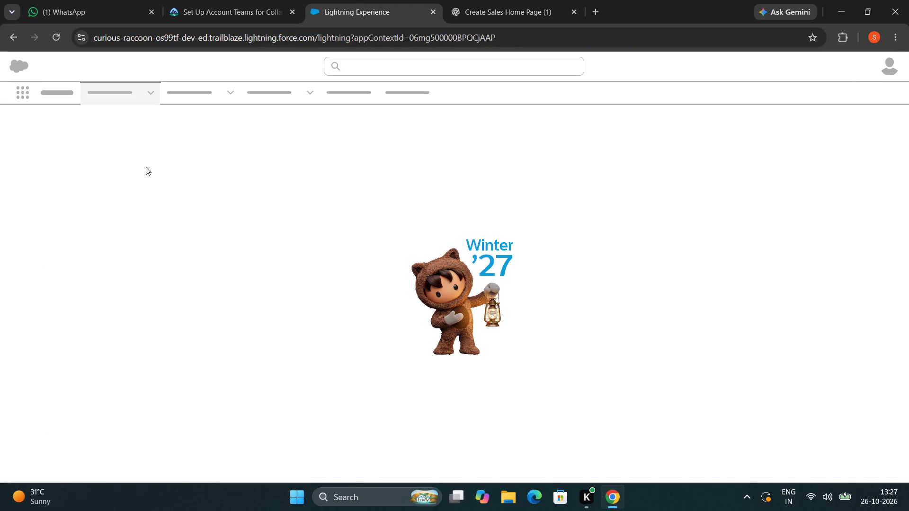
Open Accounts in the Sales app and switch the list view to All Accounts.
{"action": "left_click", "coordinate": [229, 0]}
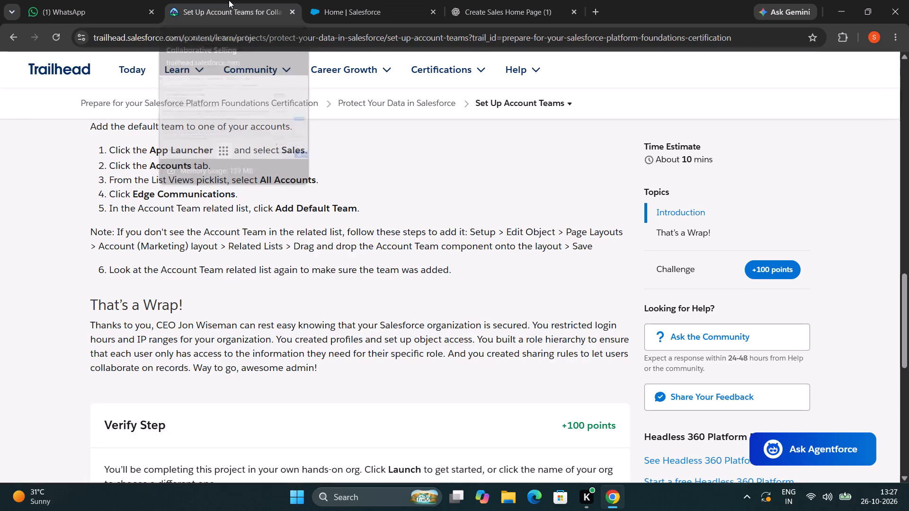
{"action": "left_click", "coordinate": [352, 2]}
{"action": "left_click", "coordinate": [400, 116]}
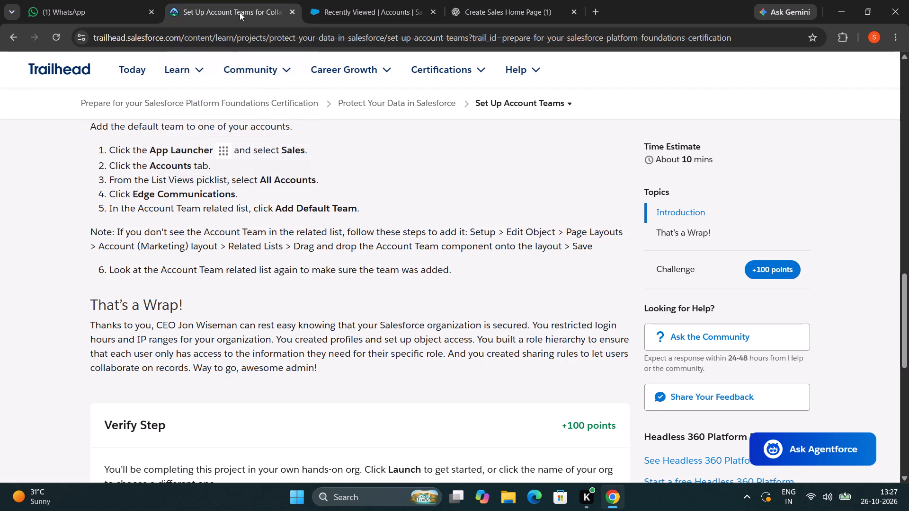
{"action": "left_click", "coordinate": [344, 10]}
{"action": "left_click", "coordinate": [178, 177]}
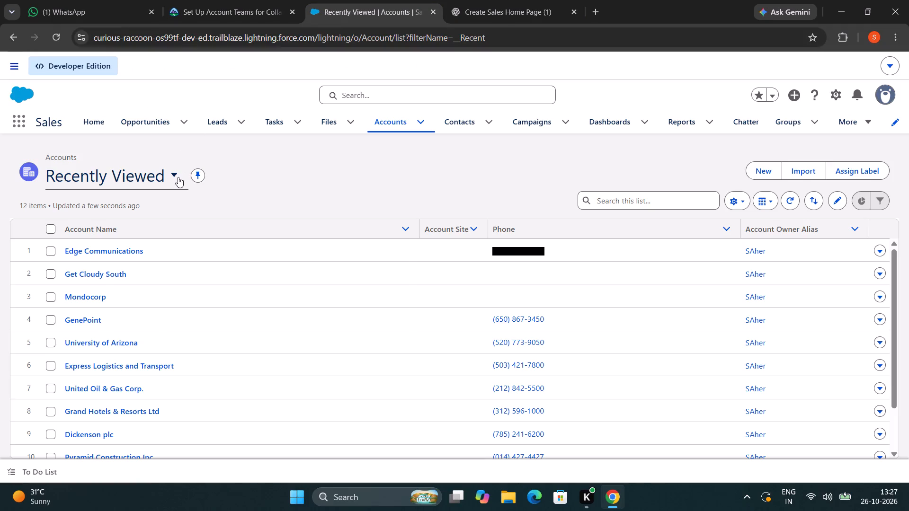
{"action": "left_click", "coordinate": [136, 255]}
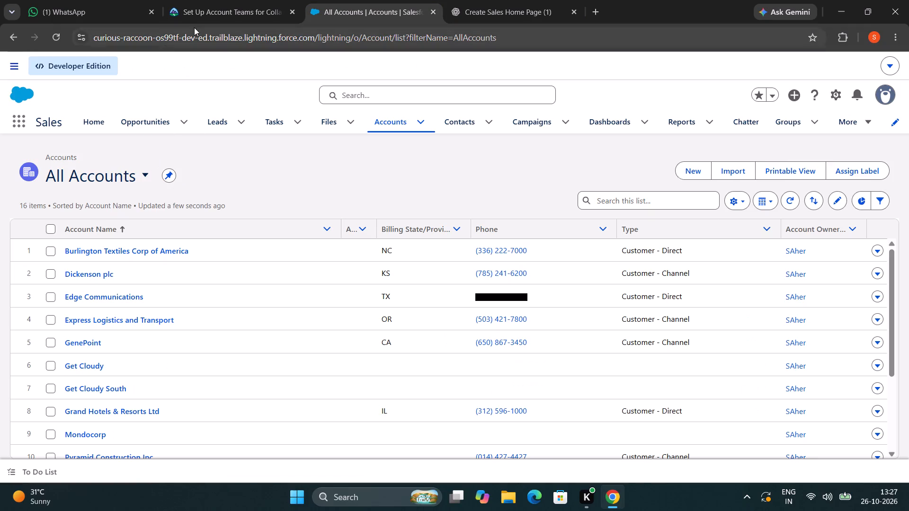
Recheck Trailhead's instructions for adding the default team and open the Edge Communications account record from All Accounts.
{"action": "left_click", "coordinate": [216, 9]}
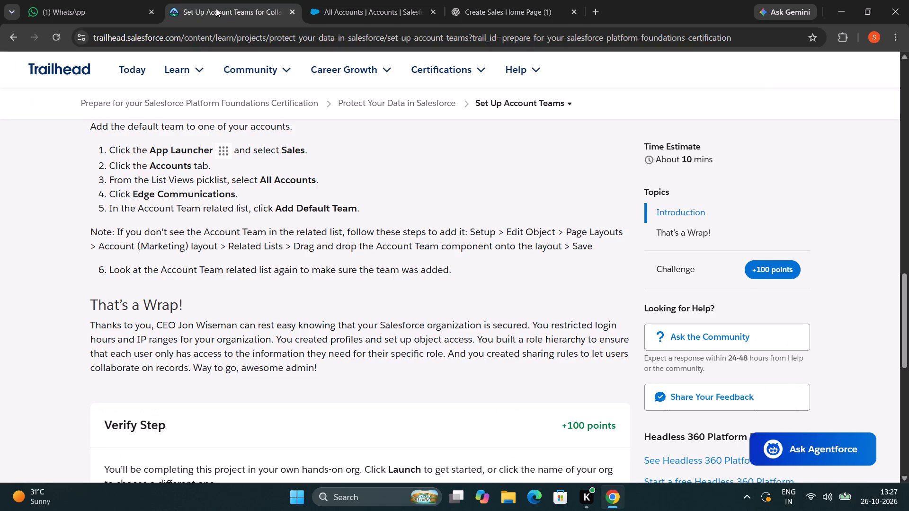
{"action": "left_click", "coordinate": [356, 7]}
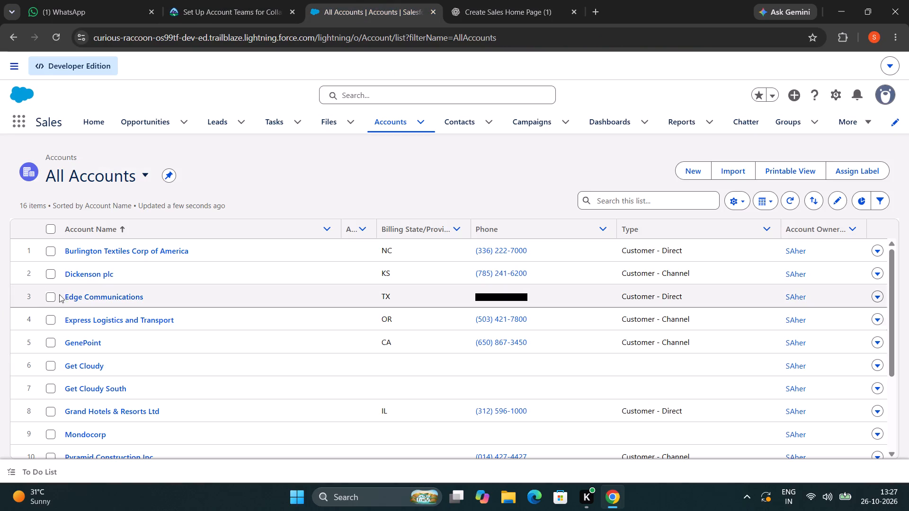
{"action": "left_click", "coordinate": [47, 298]}
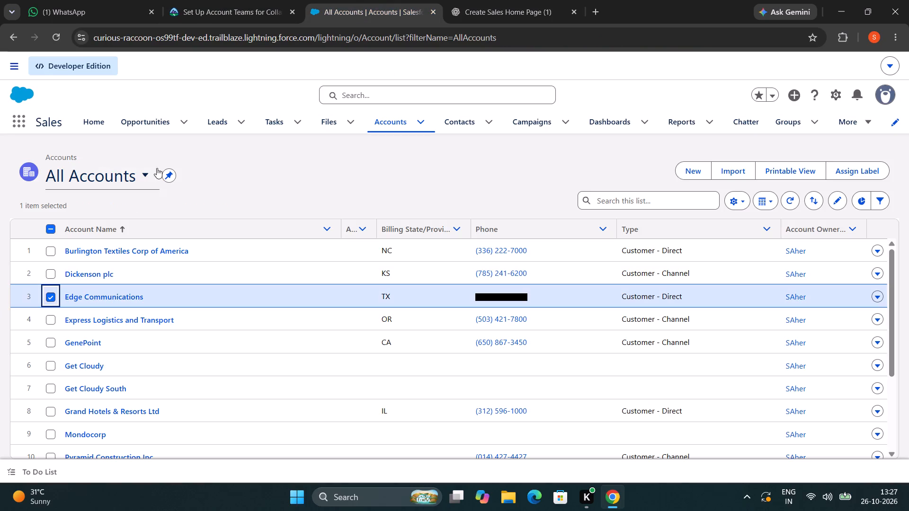
{"action": "left_click", "coordinate": [216, 7]}
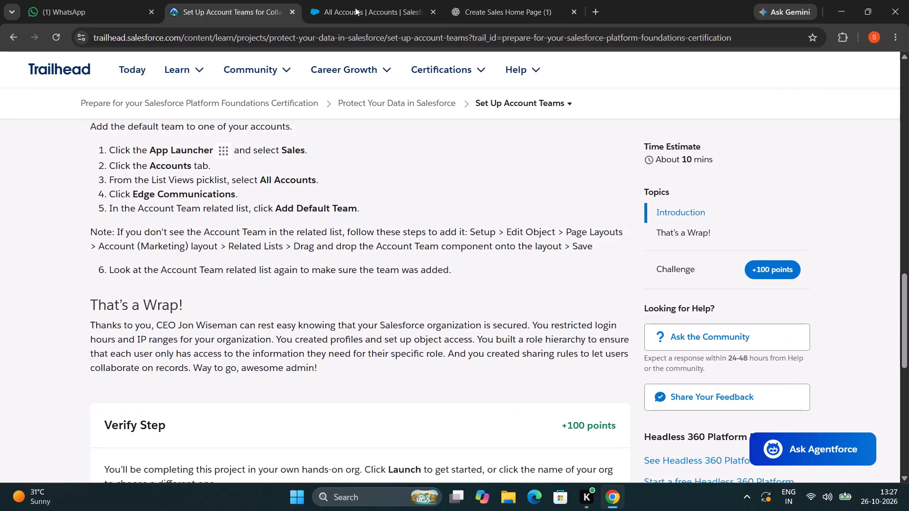
{"action": "left_click", "coordinate": [367, 9]}
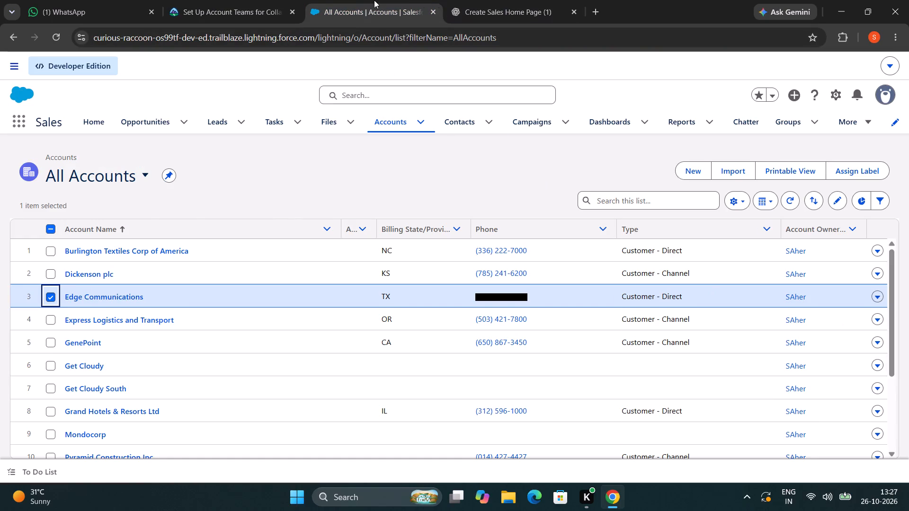
{"action": "left_click", "coordinate": [232, 0]}
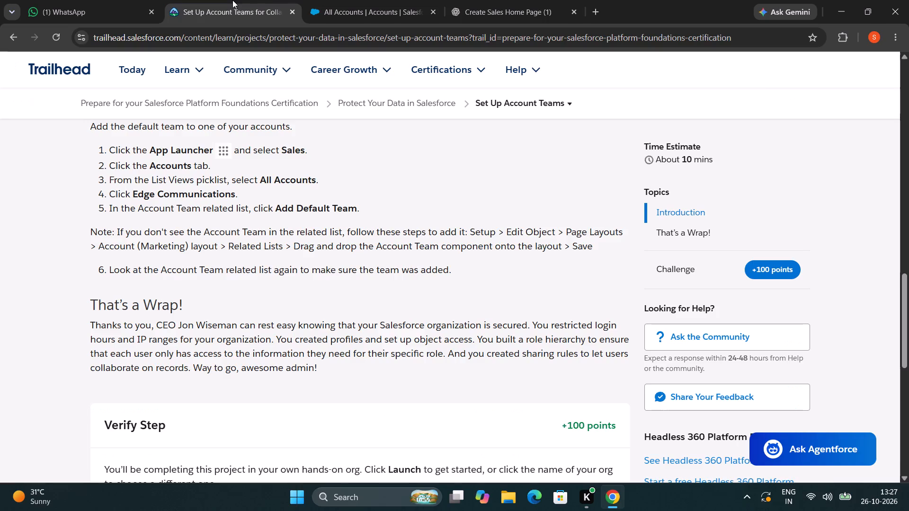
{"action": "left_click", "coordinate": [344, 7]}
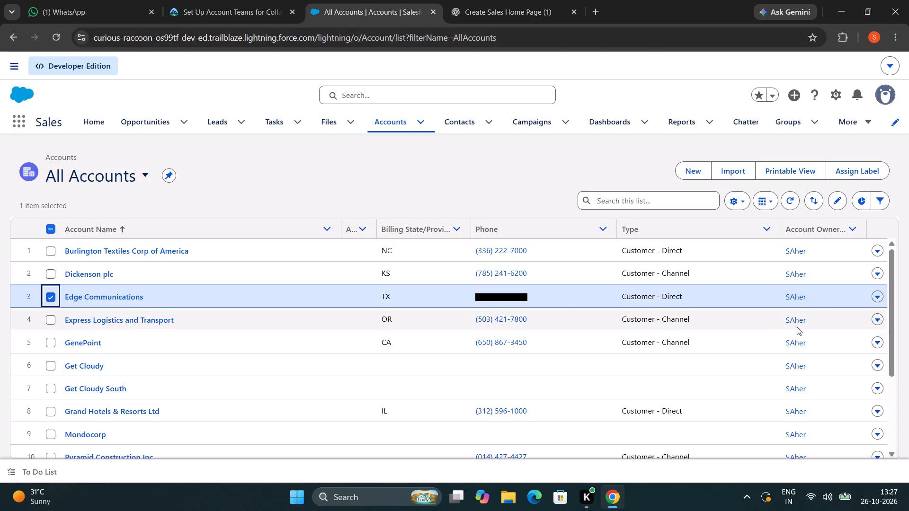
{"action": "left_click", "coordinate": [883, 294]}
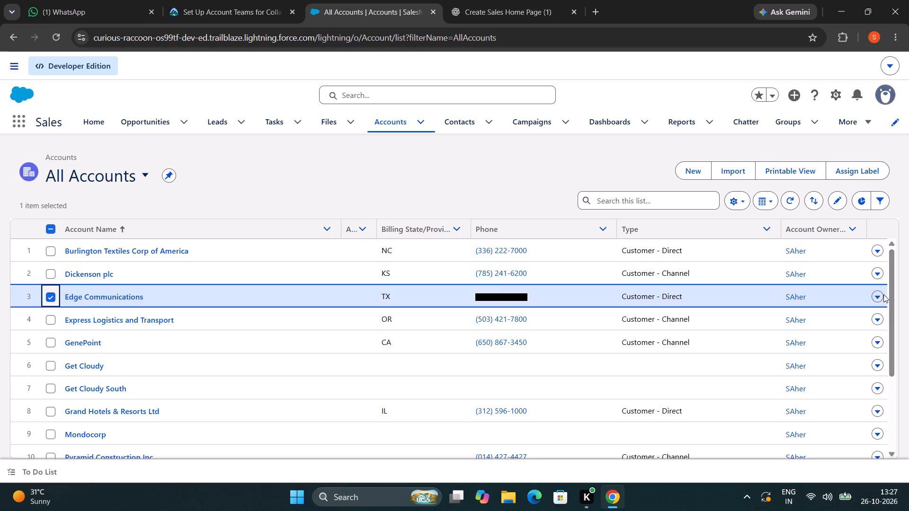
{"action": "left_click", "coordinate": [878, 294]}
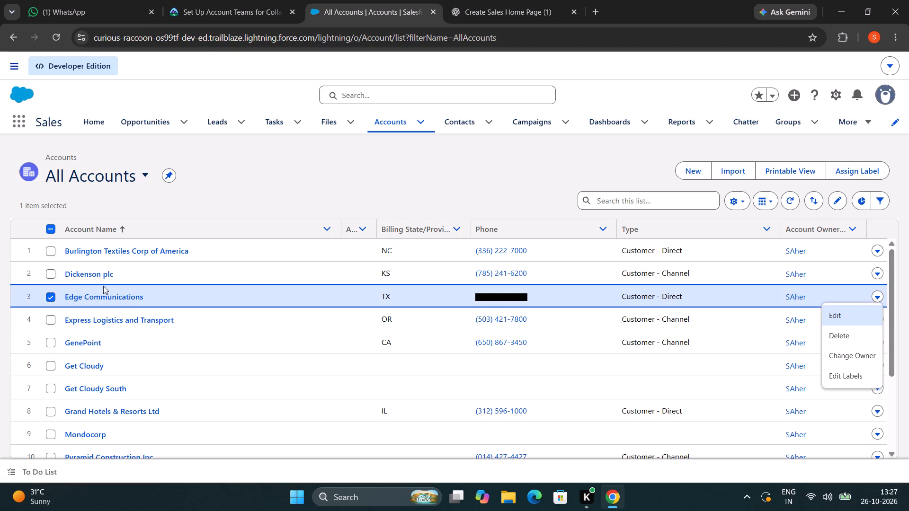
{"action": "left_click", "coordinate": [67, 296]}
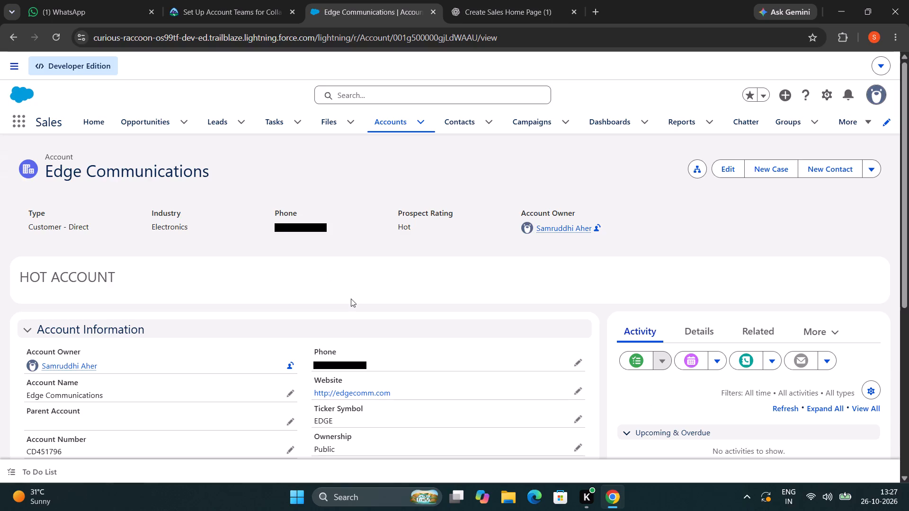
Examine the Edge Communications record for the Account Team related list, rereading Trailhead's instructions for adding the default team.
{"action": "scroll", "coordinate": [351, 299], "scroll_direction": "down", "scroll_amount": 2}
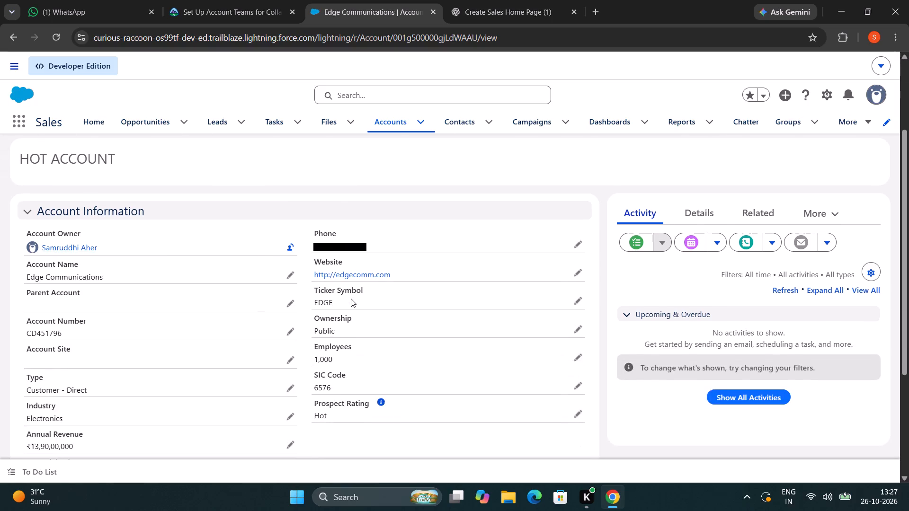
{"action": "scroll", "coordinate": [351, 299], "scroll_direction": "down", "scroll_amount": 2}
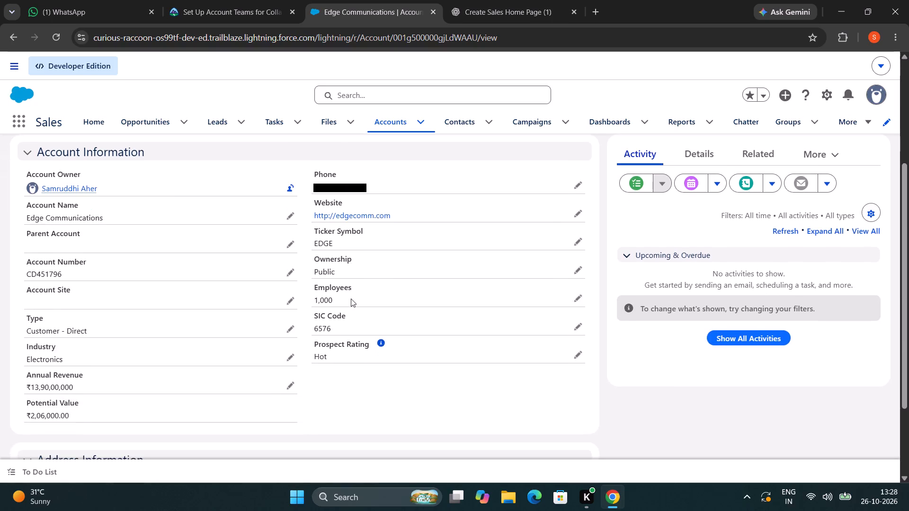
{"action": "scroll", "coordinate": [351, 299], "scroll_direction": "down", "scroll_amount": 3}
{"action": "scroll", "coordinate": [351, 299], "scroll_direction": "up", "scroll_amount": 2}
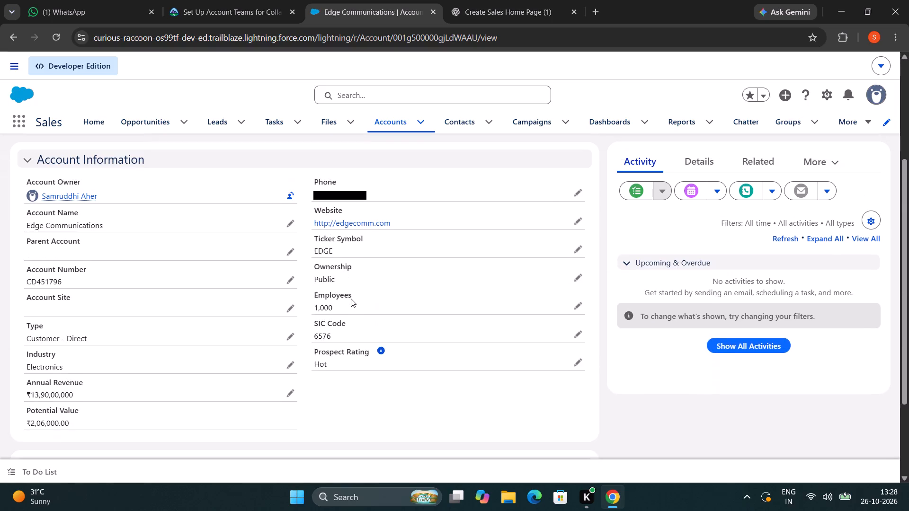
{"action": "scroll", "coordinate": [351, 299], "scroll_direction": "up", "scroll_amount": 4}
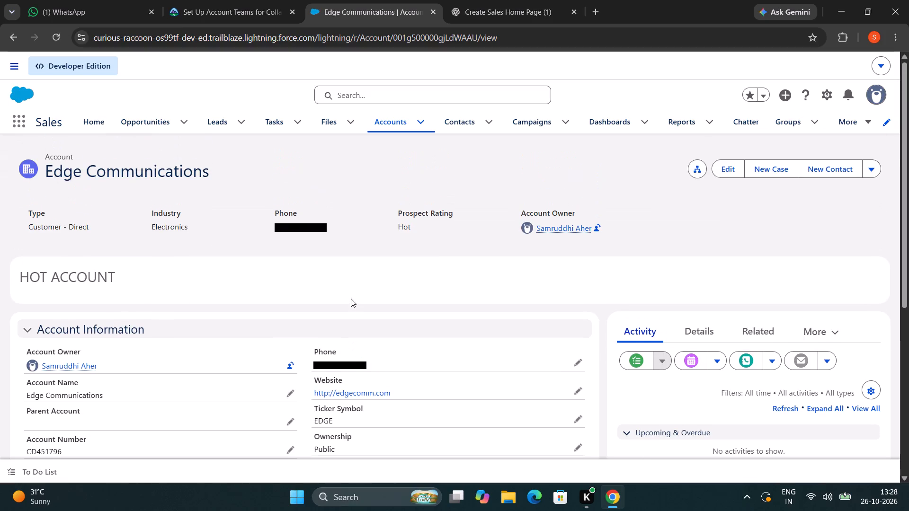
{"action": "left_click", "coordinate": [236, 1]}
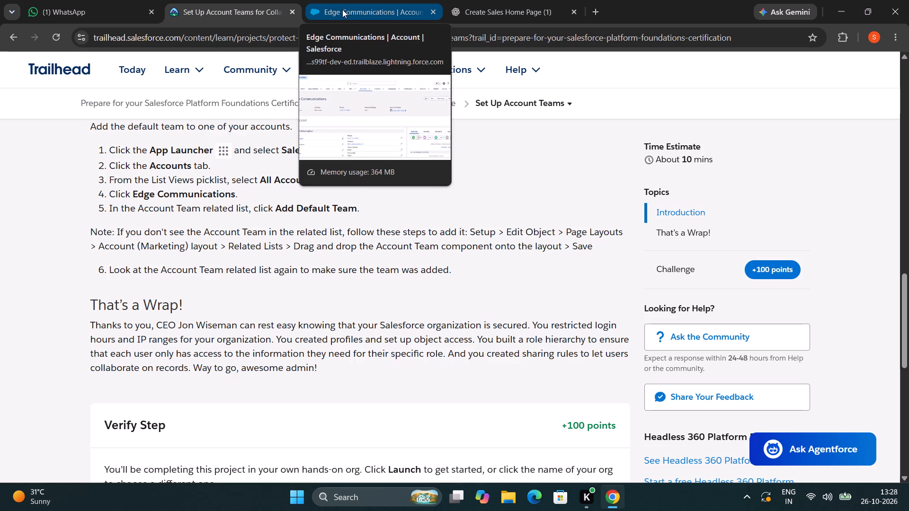
{"action": "left_click", "coordinate": [342, 9]}
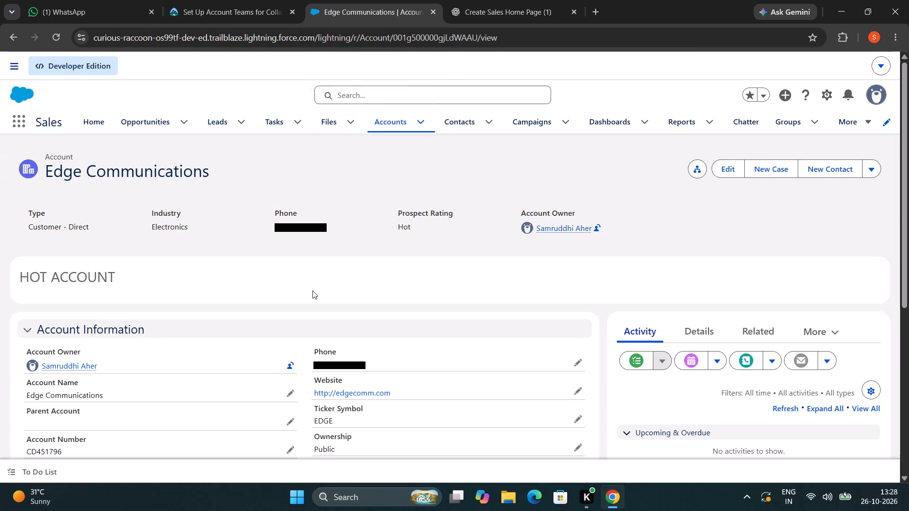
{"action": "scroll", "coordinate": [312, 291], "scroll_direction": "down", "scroll_amount": 1}
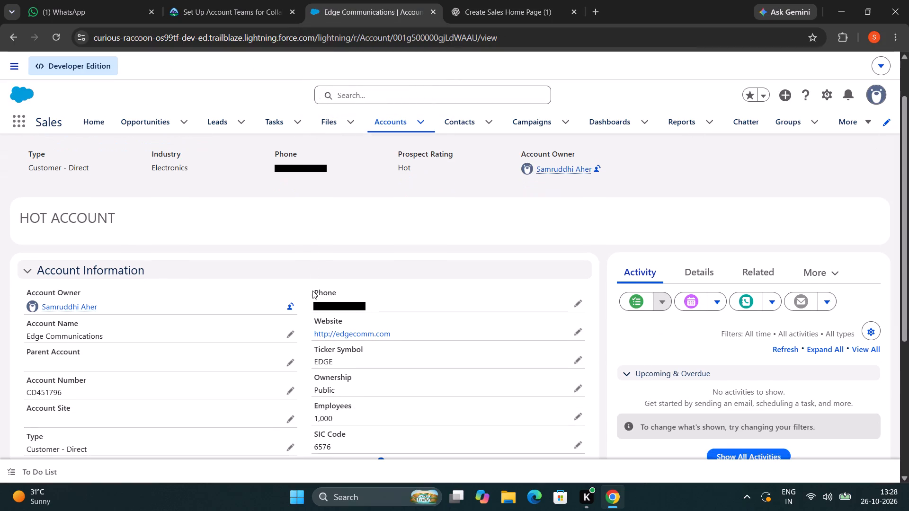
{"action": "scroll", "coordinate": [312, 291], "scroll_direction": "down", "scroll_amount": 2}
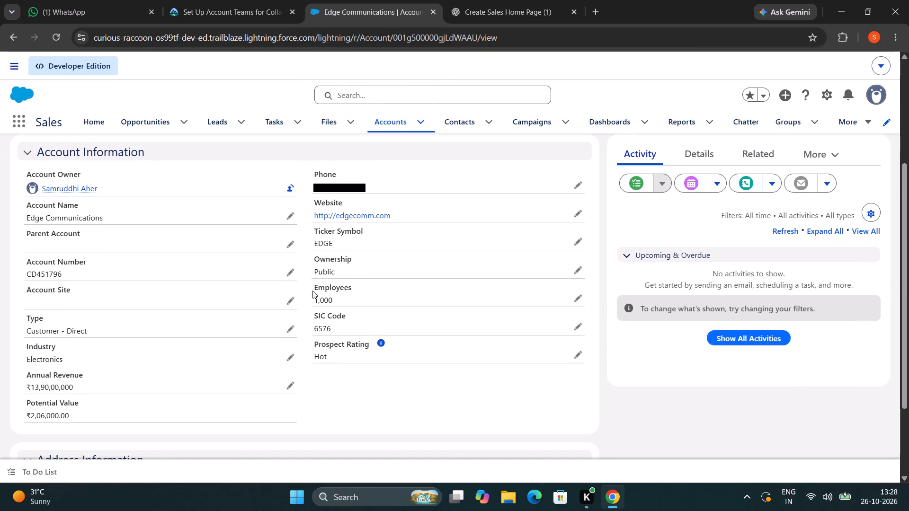
{"action": "scroll", "coordinate": [312, 291], "scroll_direction": "down", "scroll_amount": 2}
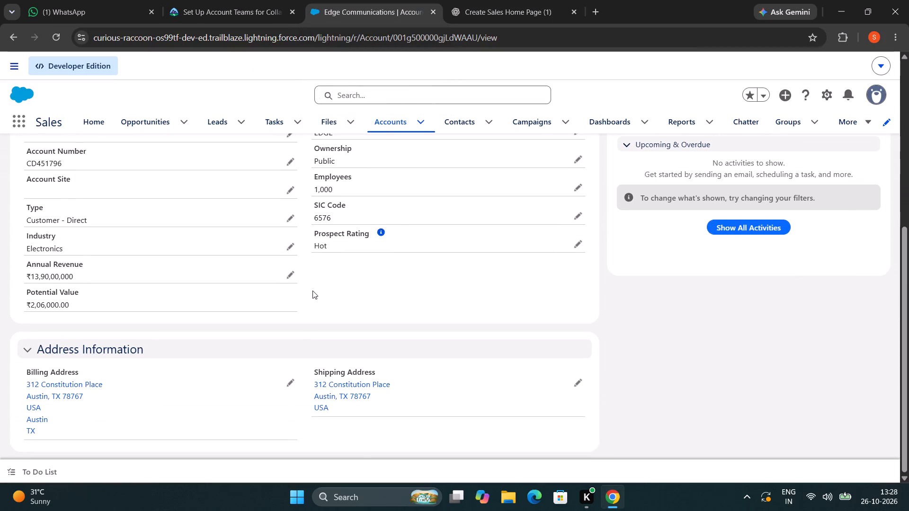
{"action": "scroll", "coordinate": [312, 291], "scroll_direction": "down", "scroll_amount": 2}
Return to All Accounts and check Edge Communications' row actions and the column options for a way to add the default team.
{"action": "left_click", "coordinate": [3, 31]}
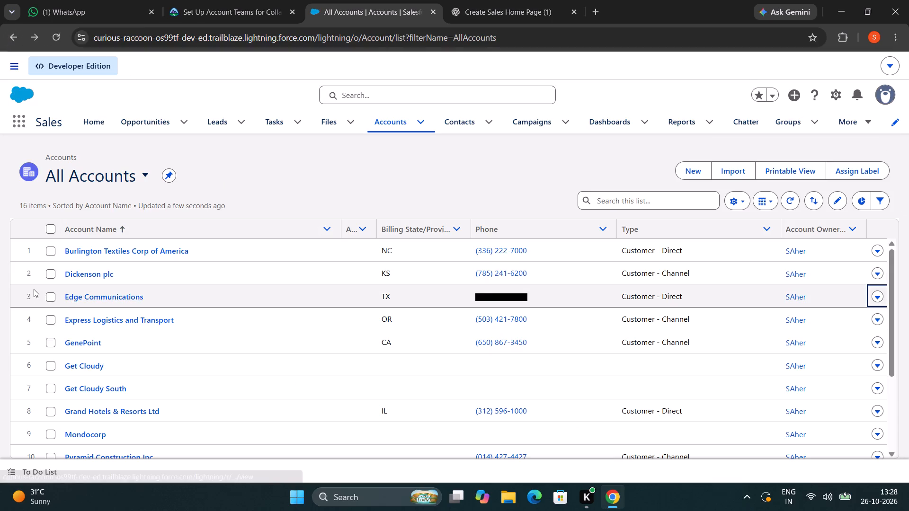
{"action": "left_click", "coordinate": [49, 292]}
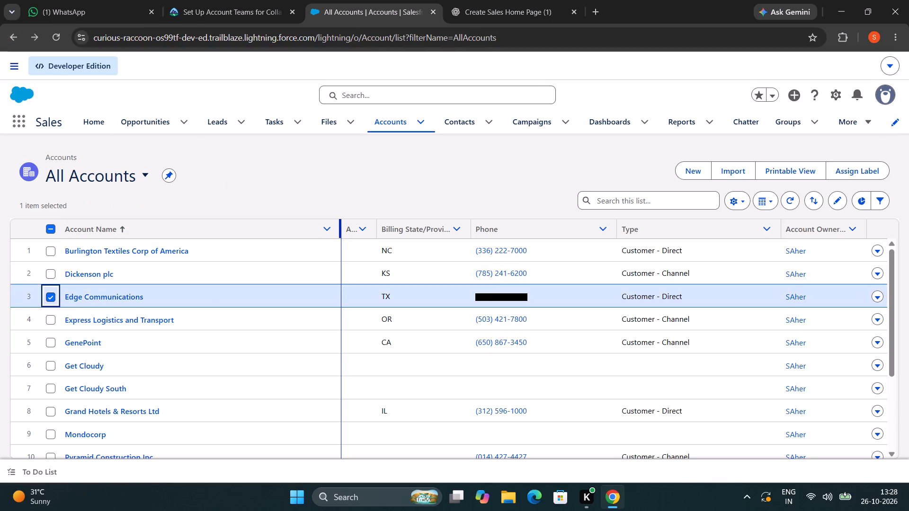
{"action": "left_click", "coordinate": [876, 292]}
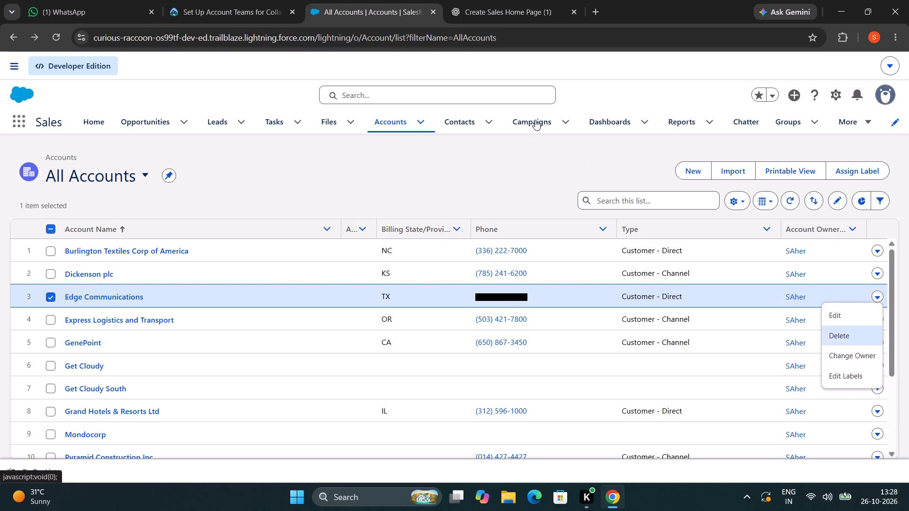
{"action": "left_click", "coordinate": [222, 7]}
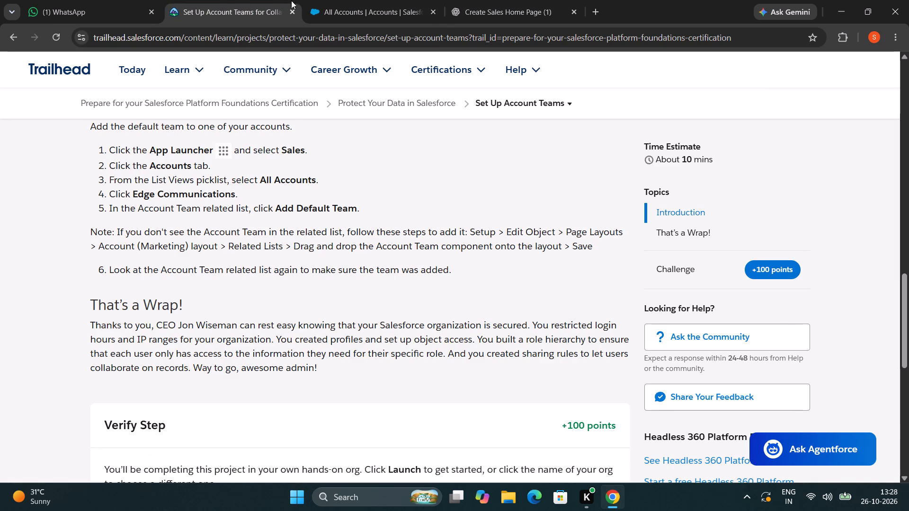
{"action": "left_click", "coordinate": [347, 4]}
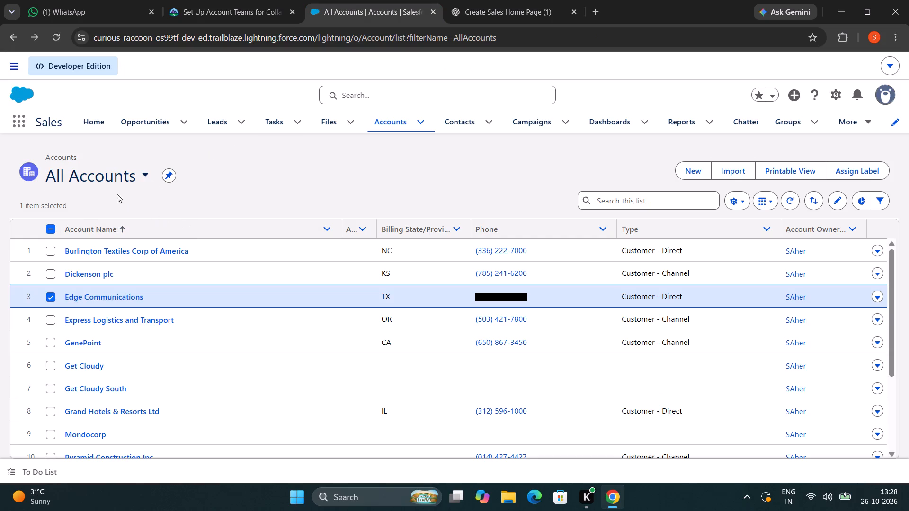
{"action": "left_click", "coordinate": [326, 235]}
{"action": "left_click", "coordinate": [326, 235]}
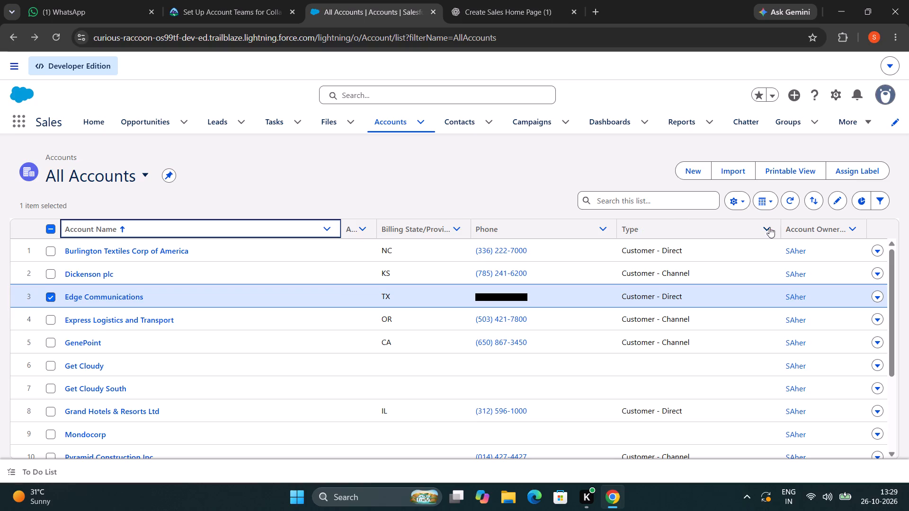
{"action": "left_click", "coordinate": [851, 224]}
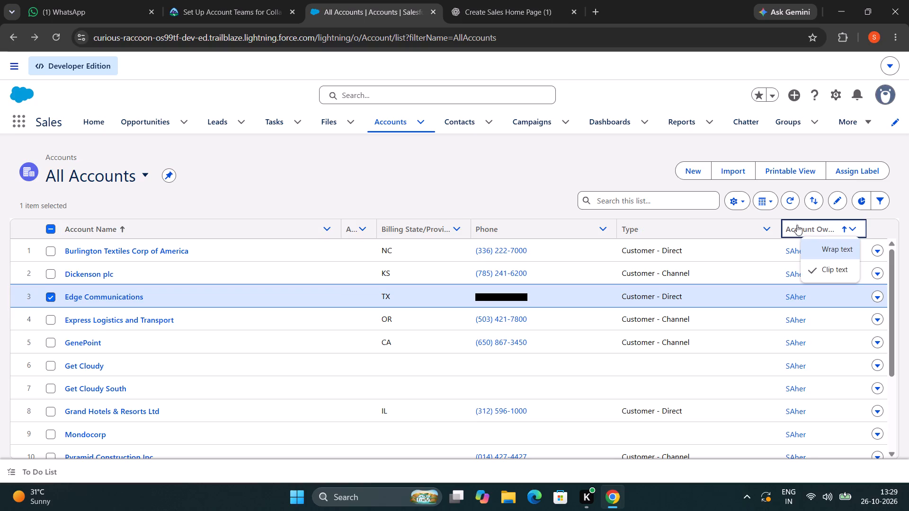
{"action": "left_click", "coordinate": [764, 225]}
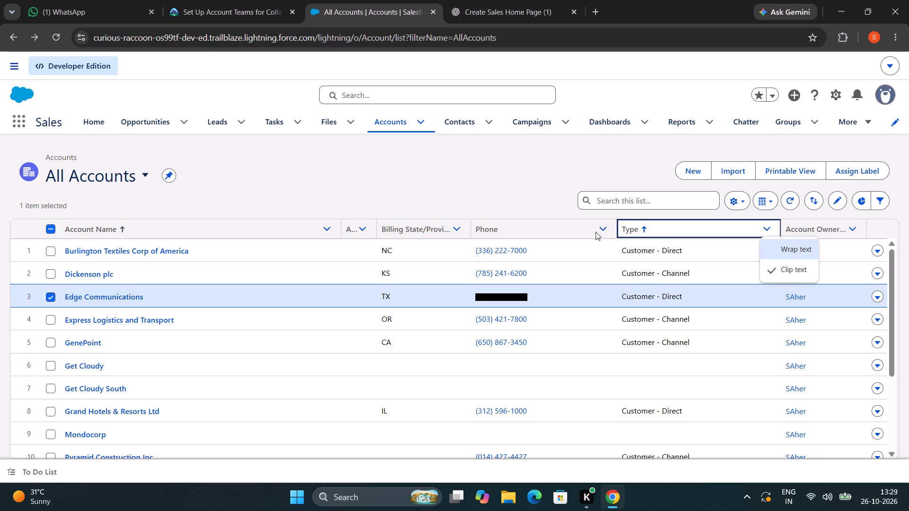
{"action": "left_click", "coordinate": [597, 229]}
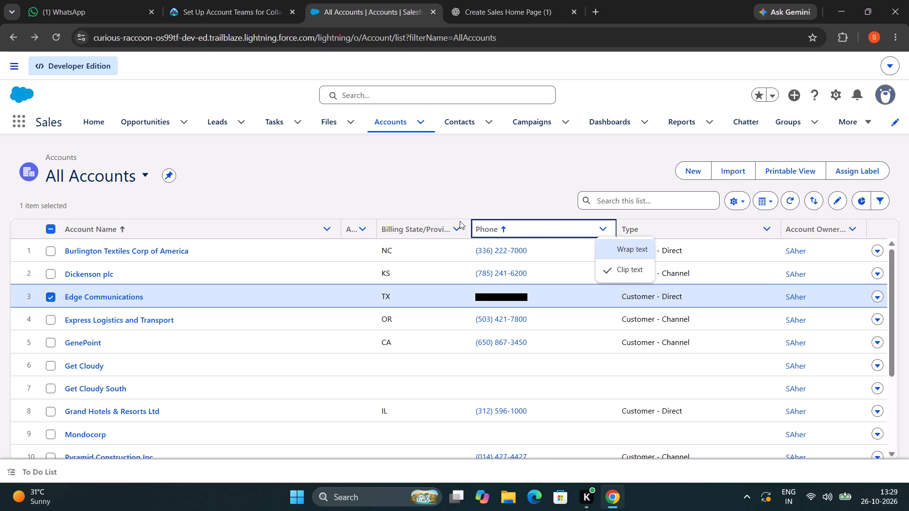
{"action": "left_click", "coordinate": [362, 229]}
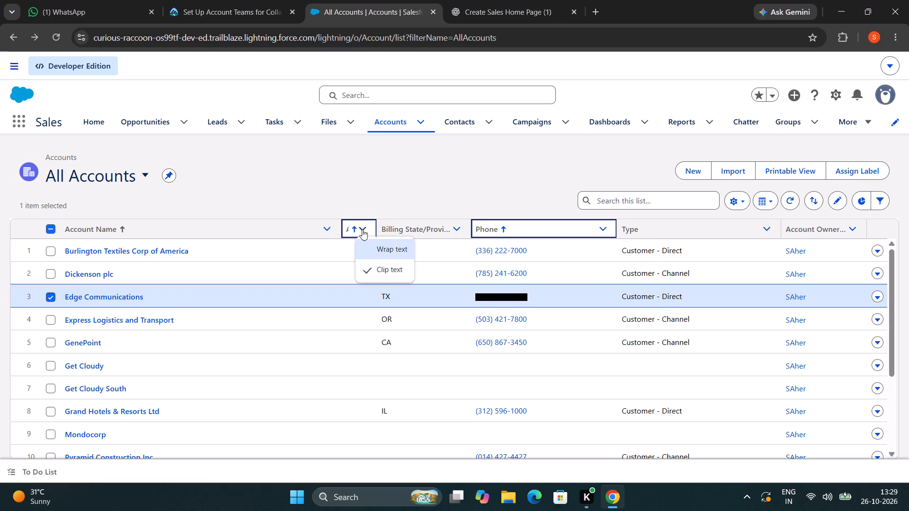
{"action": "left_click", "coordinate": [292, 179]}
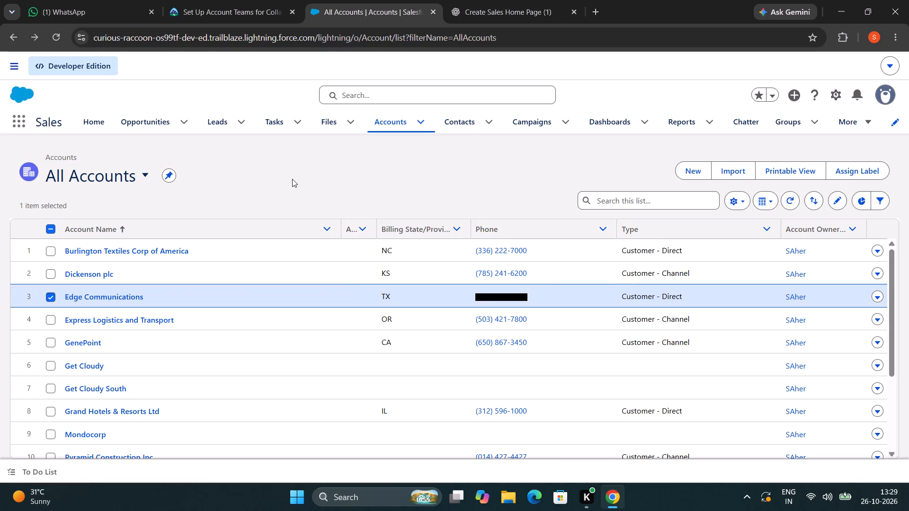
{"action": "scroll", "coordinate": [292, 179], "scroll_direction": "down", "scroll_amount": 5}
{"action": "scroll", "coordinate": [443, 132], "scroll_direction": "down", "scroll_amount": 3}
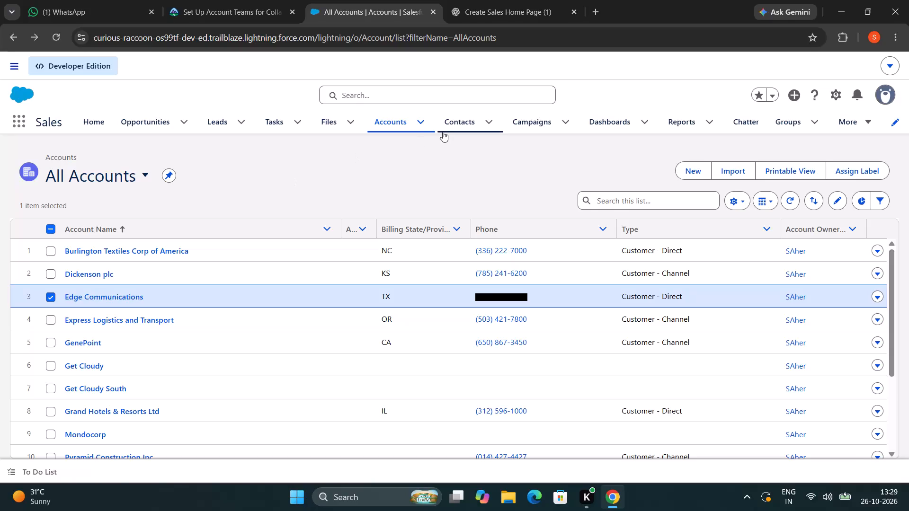
Reopen the Edge Communications account from All Accounts and look through the record for the Account Team related list.
{"action": "left_click_drag", "start_coordinate": [107, 287], "coordinate": [105, 302]}
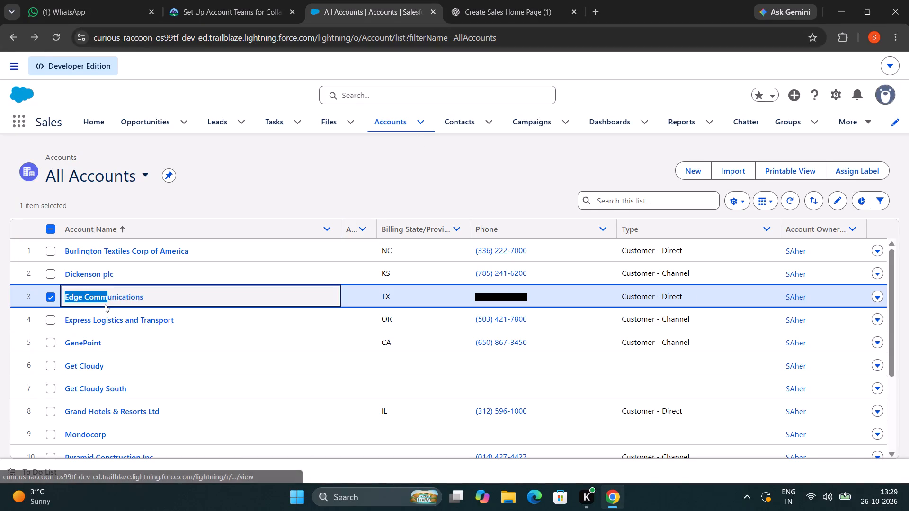
{"action": "left_click", "coordinate": [113, 297]}
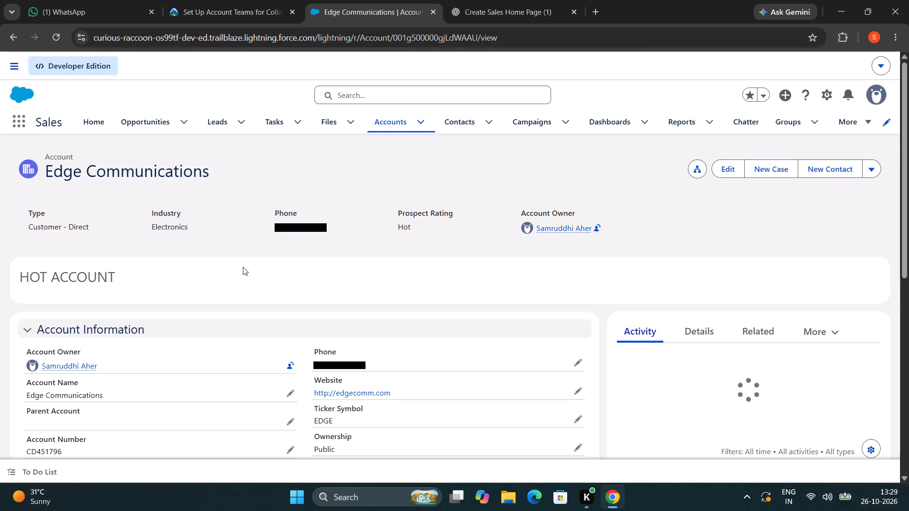
{"action": "scroll", "coordinate": [243, 267], "scroll_direction": "down", "scroll_amount": 3}
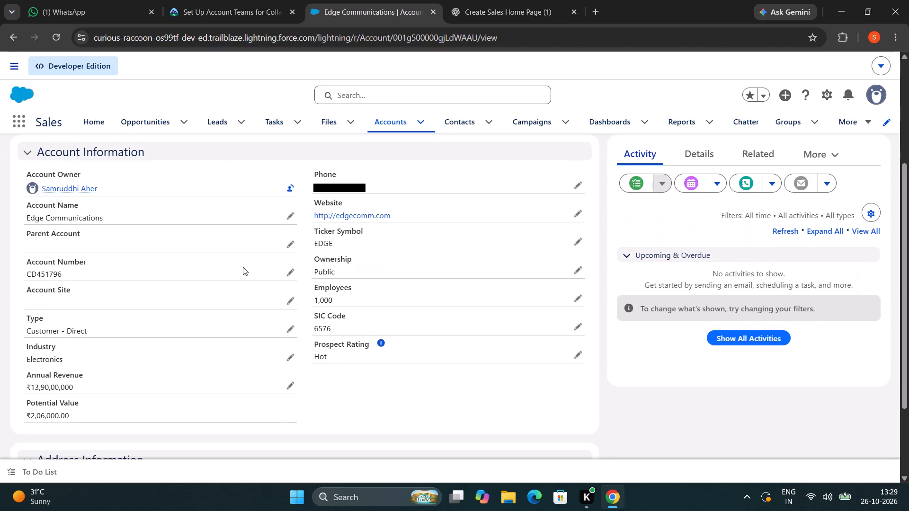
{"action": "scroll", "coordinate": [243, 267], "scroll_direction": "down", "scroll_amount": 2}
{"action": "scroll", "coordinate": [243, 267], "scroll_direction": "up", "scroll_amount": 4}
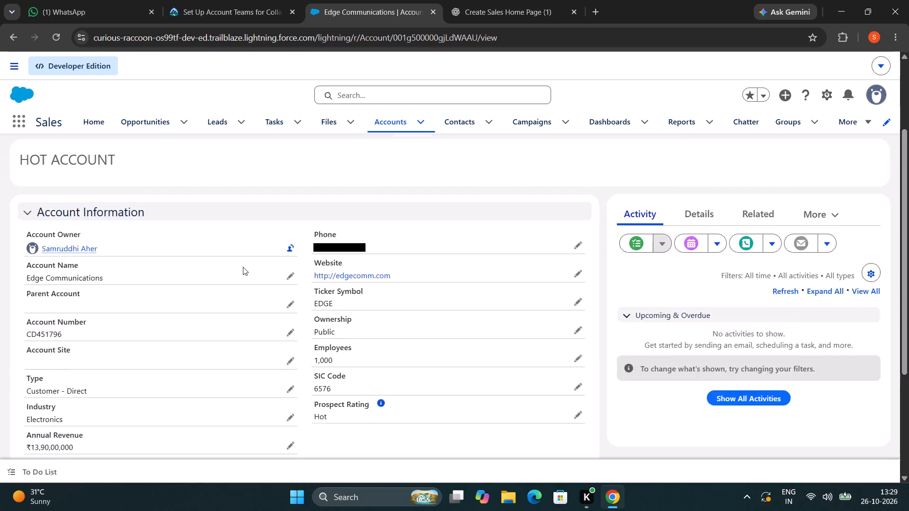
{"action": "scroll", "coordinate": [243, 267], "scroll_direction": "up", "scroll_amount": 2}
Following Trailhead's note on adding the missing related list, open the Account object's Page Layouts from the Edge Communications record.
{"action": "left_click", "coordinate": [257, 1]}
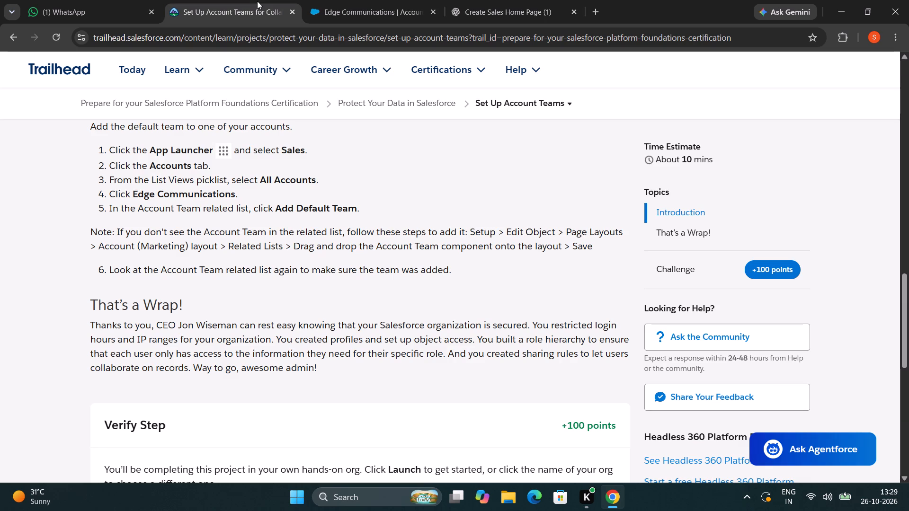
{"action": "left_click", "coordinate": [330, 0]}
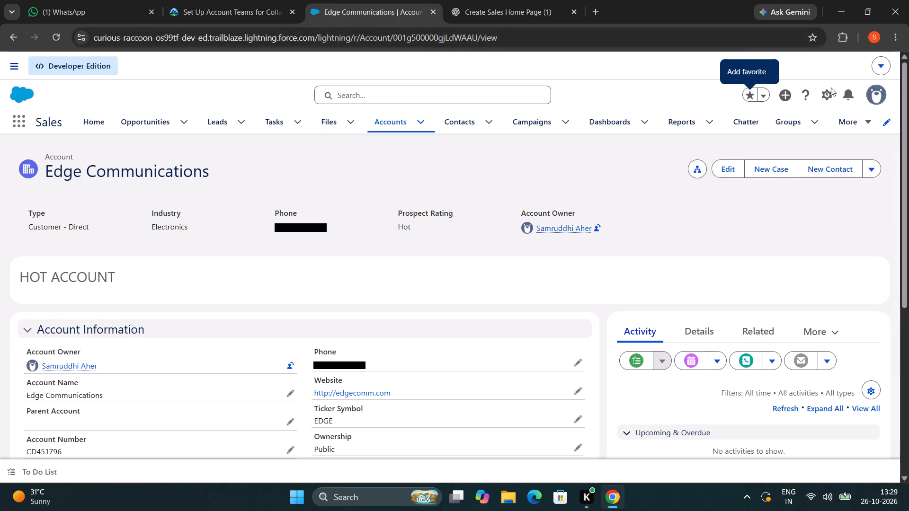
{"action": "left_click", "coordinate": [831, 90]}
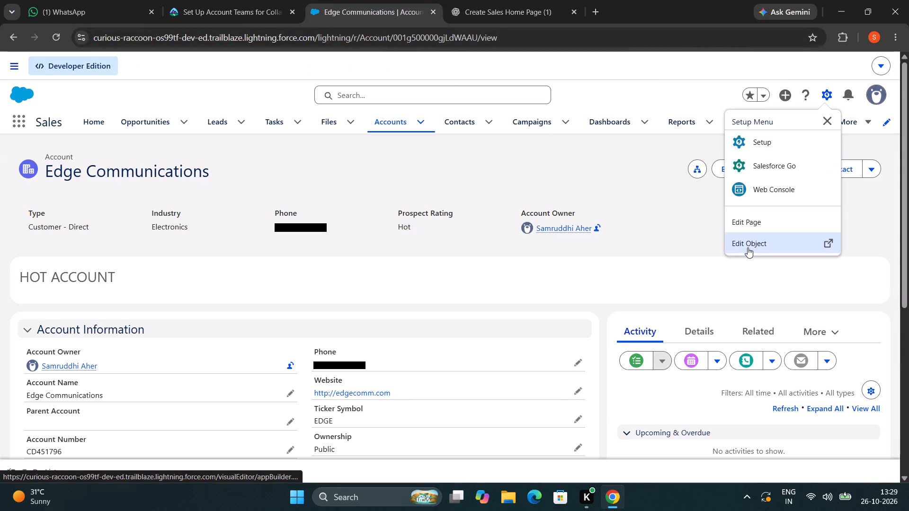
{"action": "left_click", "coordinate": [747, 244]}
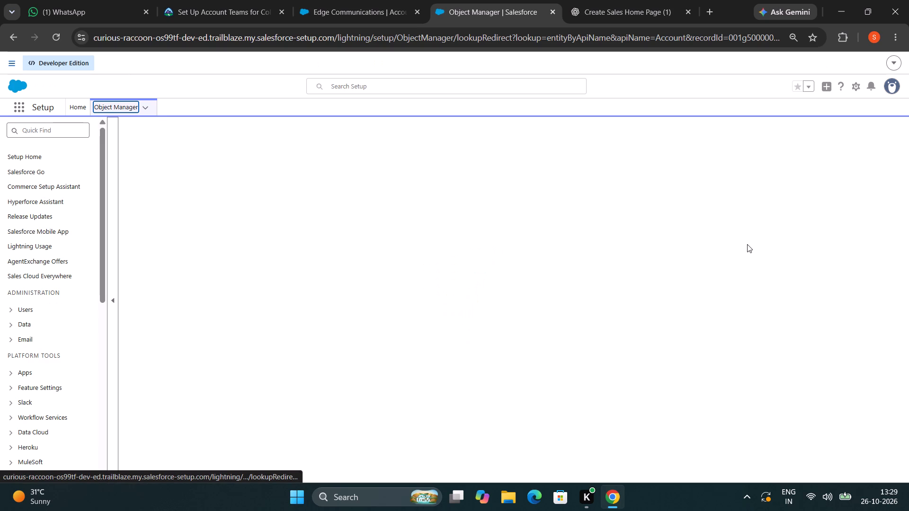
{"action": "left_click", "coordinate": [236, 3]}
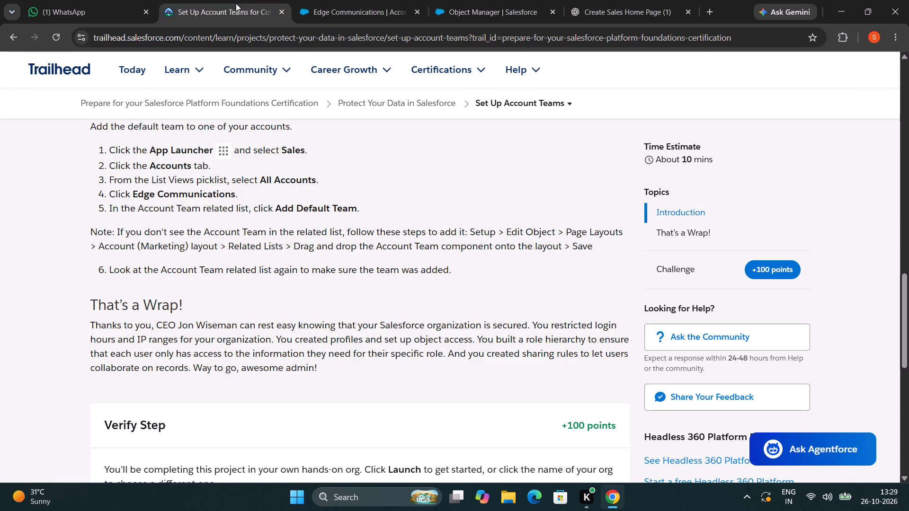
{"action": "left_click", "coordinate": [472, 10]}
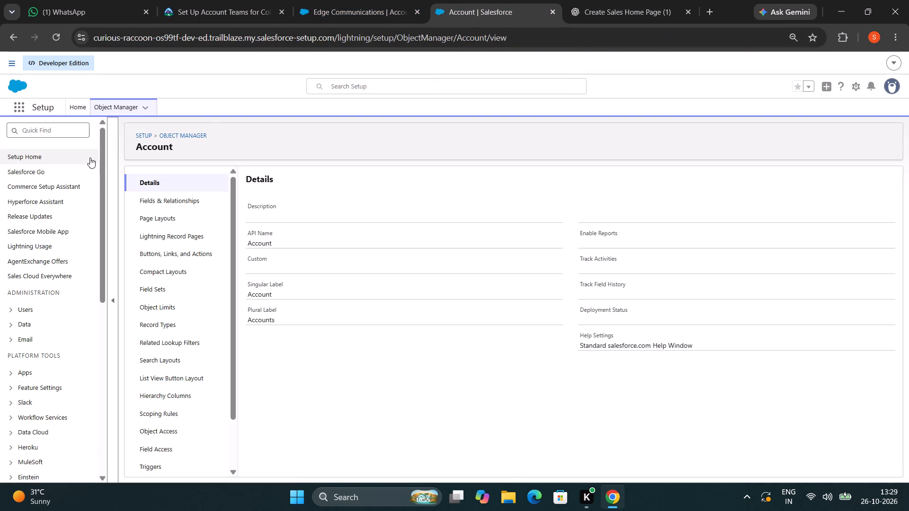
{"action": "left_click", "coordinate": [152, 220]}
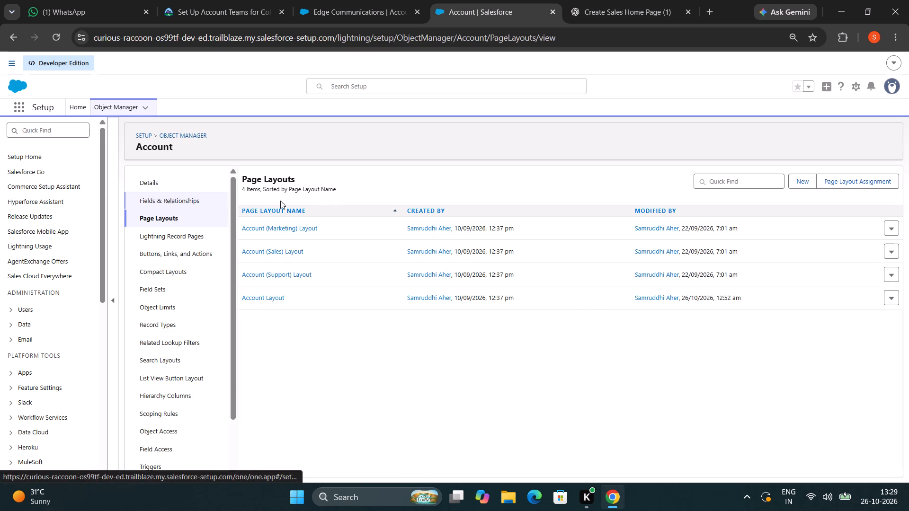
Open the Account (Marketing) Layout for editing and display its available Related Lists, checking each stage against Trailhead's note.
{"action": "left_click", "coordinate": [240, 10]}
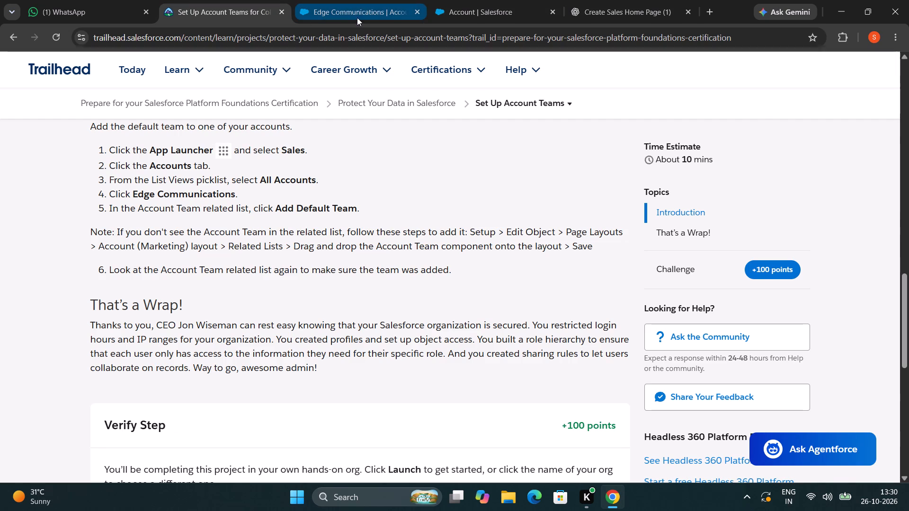
{"action": "left_click", "coordinate": [480, 9]}
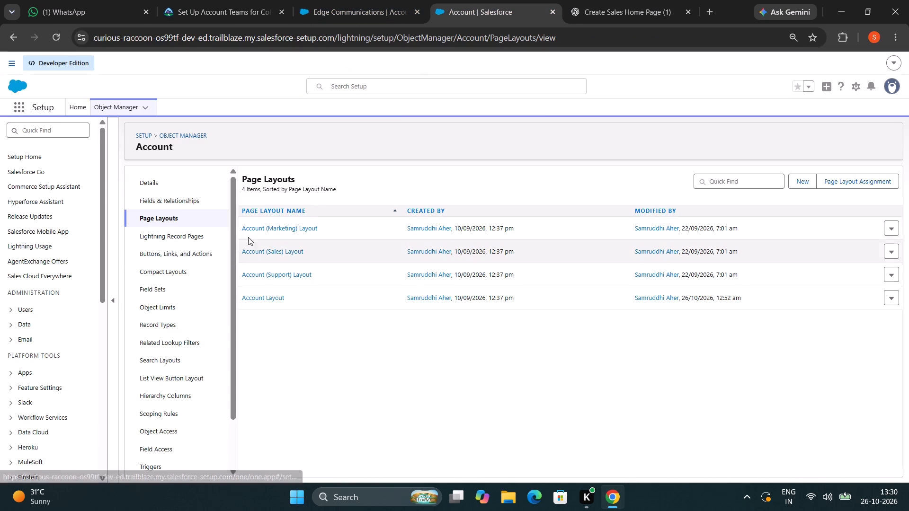
{"action": "left_click", "coordinate": [279, 226]}
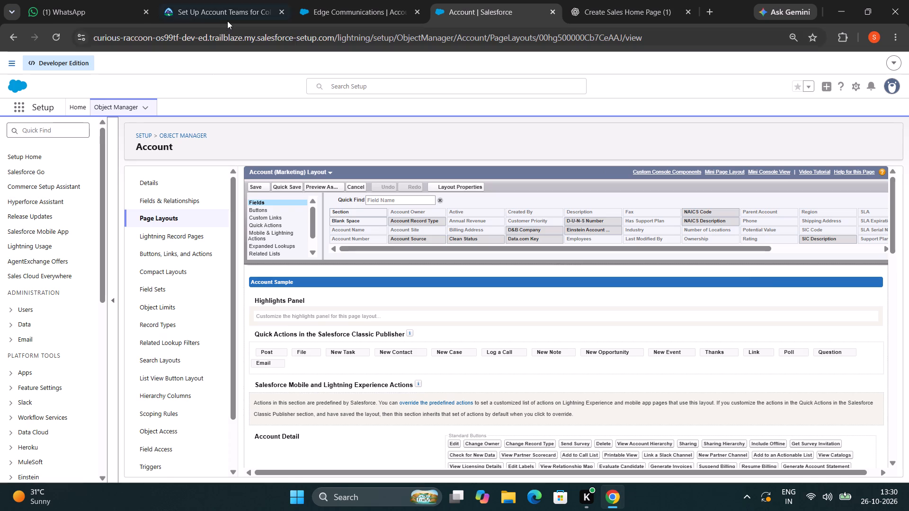
{"action": "left_click", "coordinate": [230, 13]}
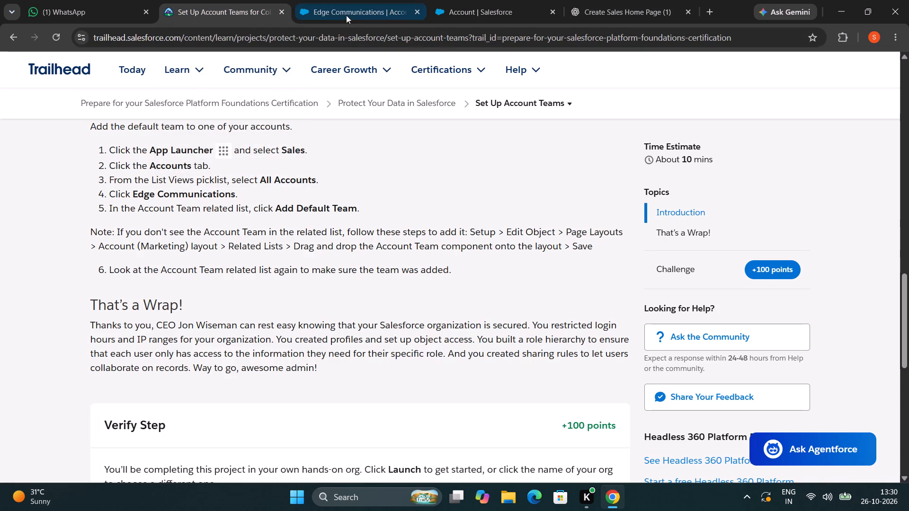
{"action": "left_click", "coordinate": [464, 7]}
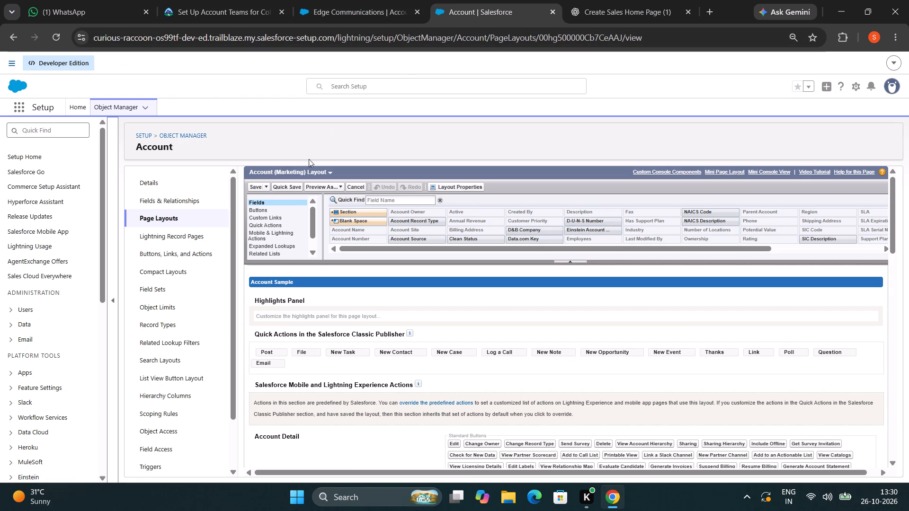
{"action": "left_click", "coordinate": [275, 251]}
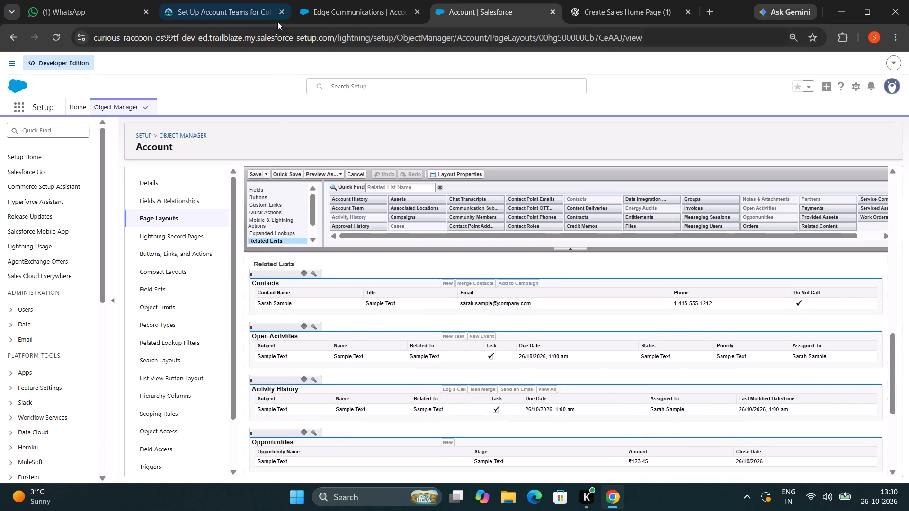
{"action": "left_click", "coordinate": [231, 13]}
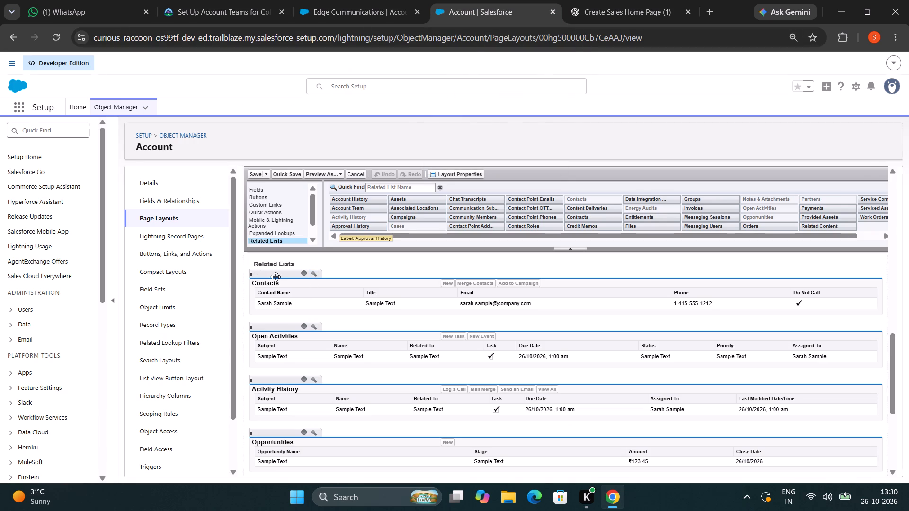
{"action": "left_click", "coordinate": [238, 8]}
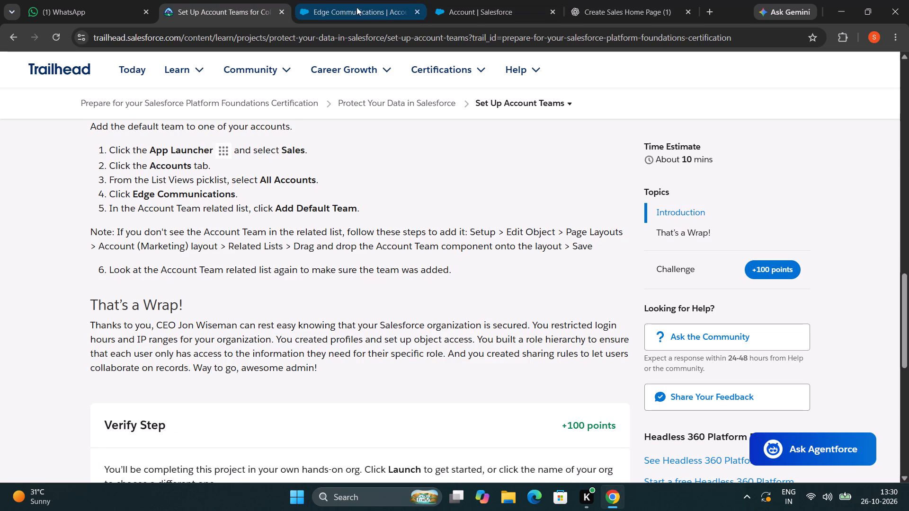
{"action": "left_click", "coordinate": [481, 6]}
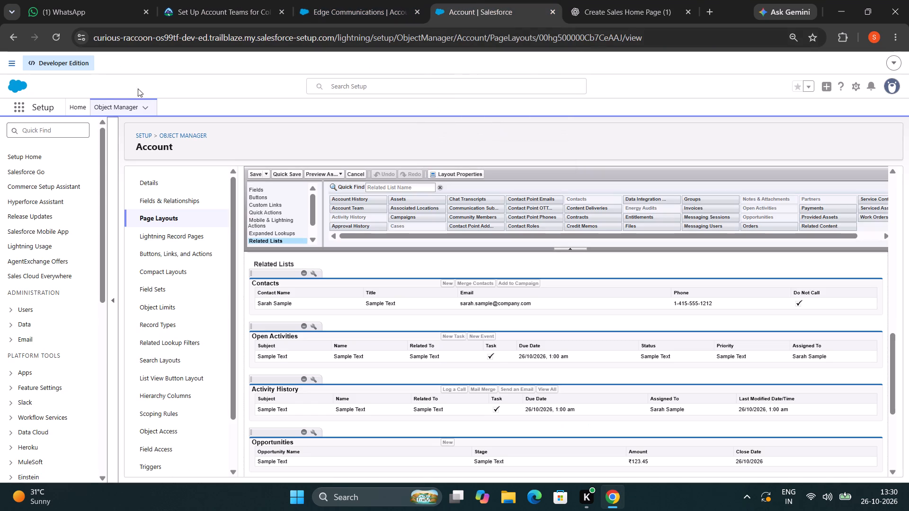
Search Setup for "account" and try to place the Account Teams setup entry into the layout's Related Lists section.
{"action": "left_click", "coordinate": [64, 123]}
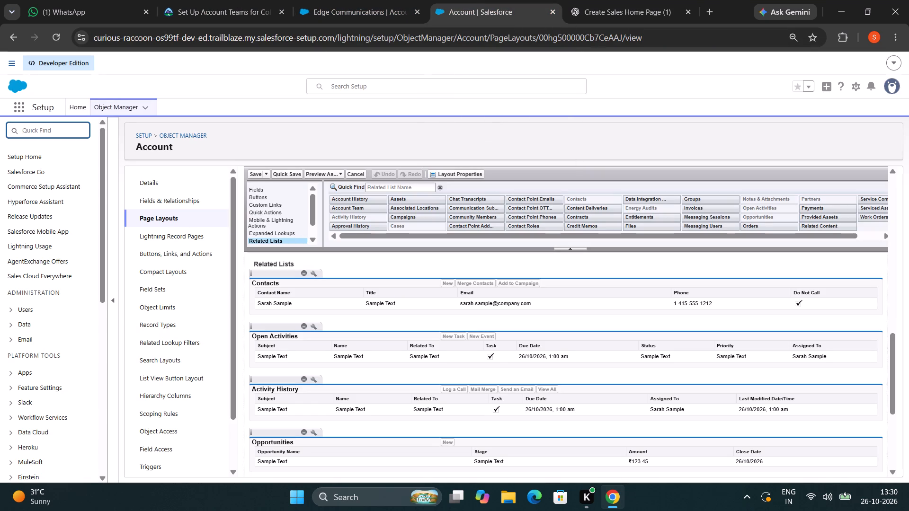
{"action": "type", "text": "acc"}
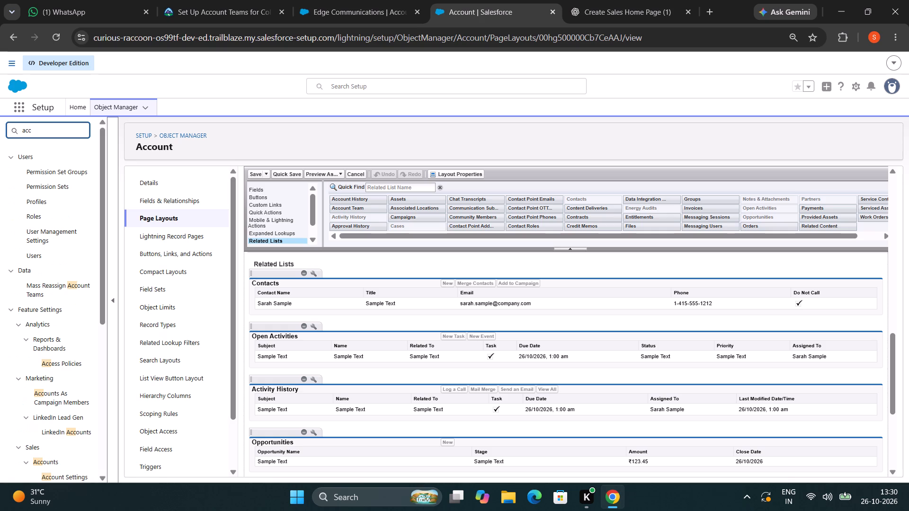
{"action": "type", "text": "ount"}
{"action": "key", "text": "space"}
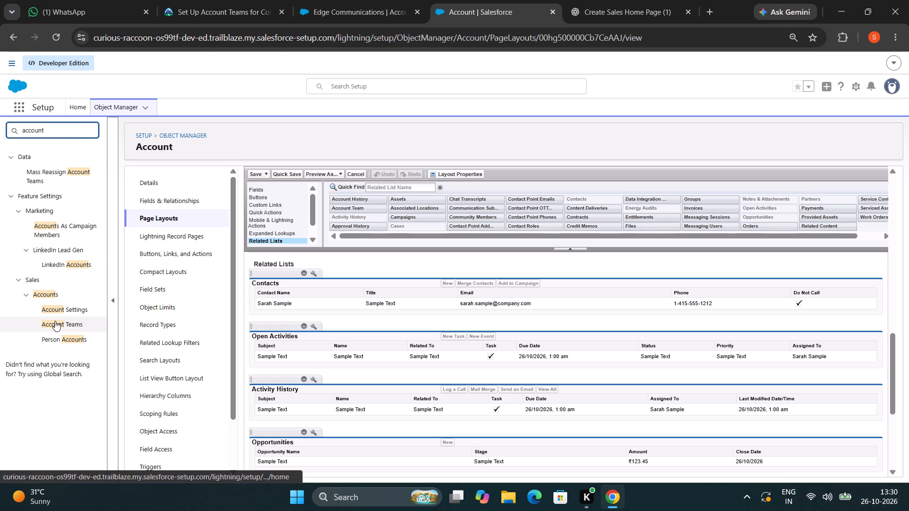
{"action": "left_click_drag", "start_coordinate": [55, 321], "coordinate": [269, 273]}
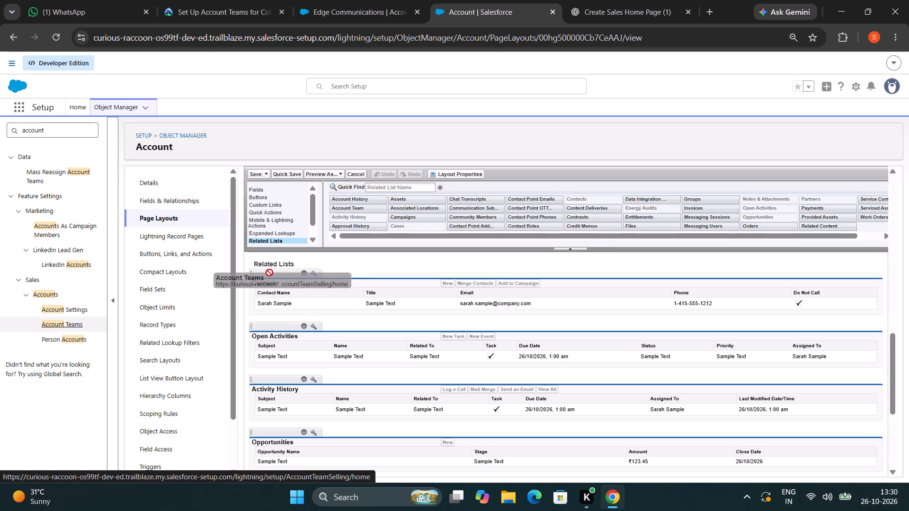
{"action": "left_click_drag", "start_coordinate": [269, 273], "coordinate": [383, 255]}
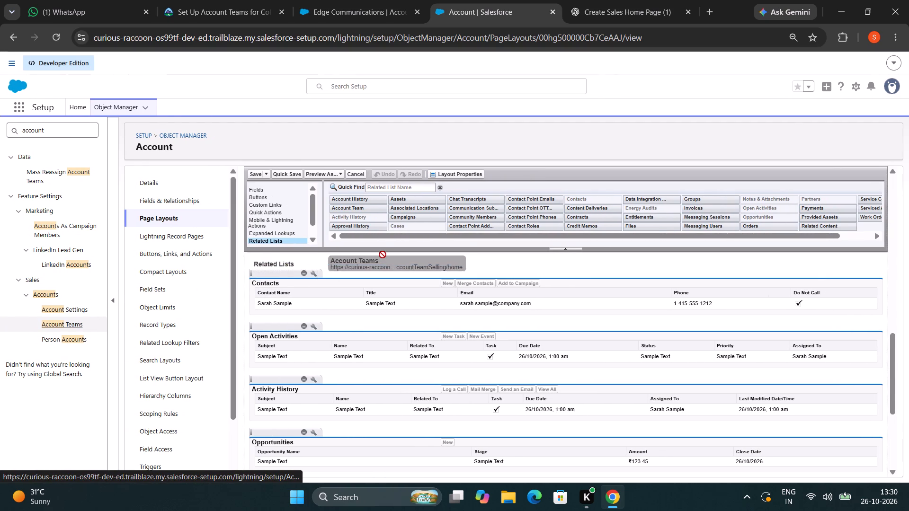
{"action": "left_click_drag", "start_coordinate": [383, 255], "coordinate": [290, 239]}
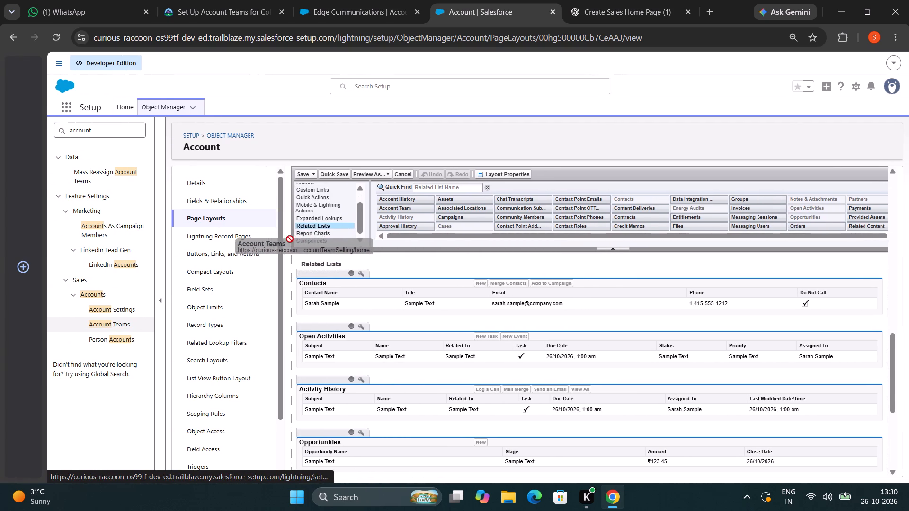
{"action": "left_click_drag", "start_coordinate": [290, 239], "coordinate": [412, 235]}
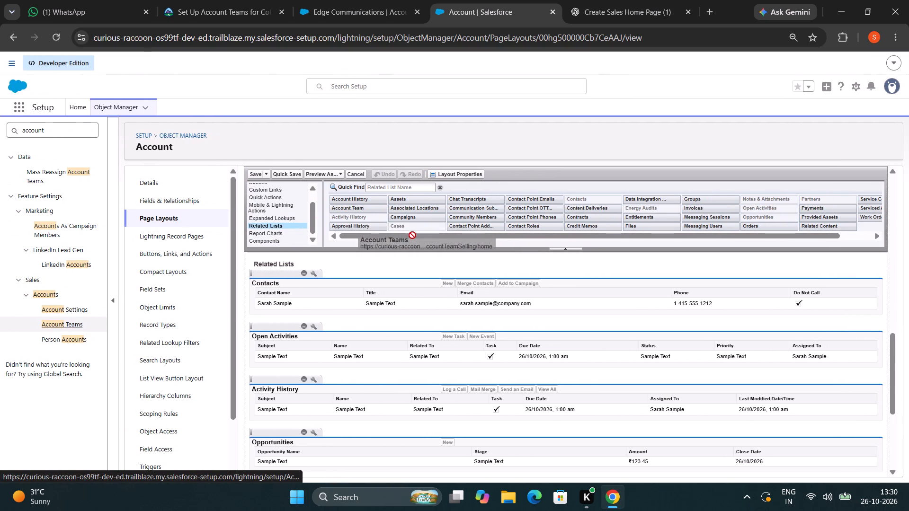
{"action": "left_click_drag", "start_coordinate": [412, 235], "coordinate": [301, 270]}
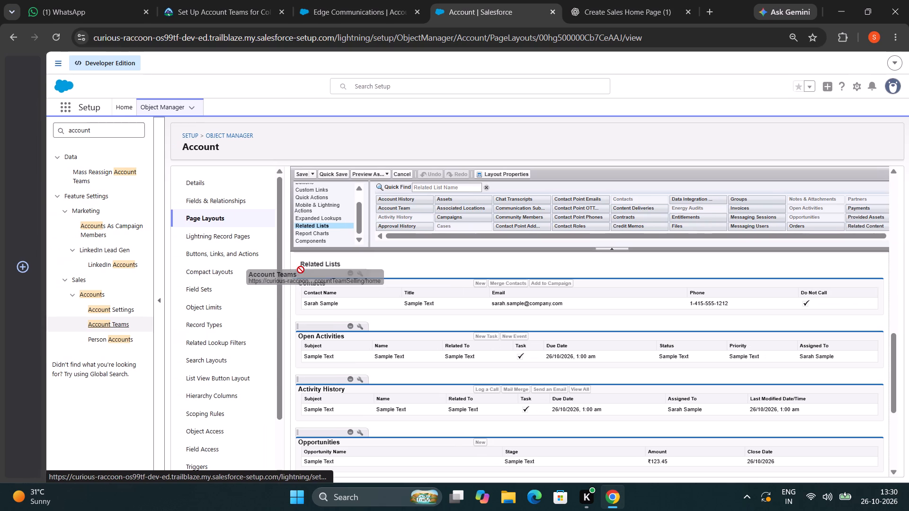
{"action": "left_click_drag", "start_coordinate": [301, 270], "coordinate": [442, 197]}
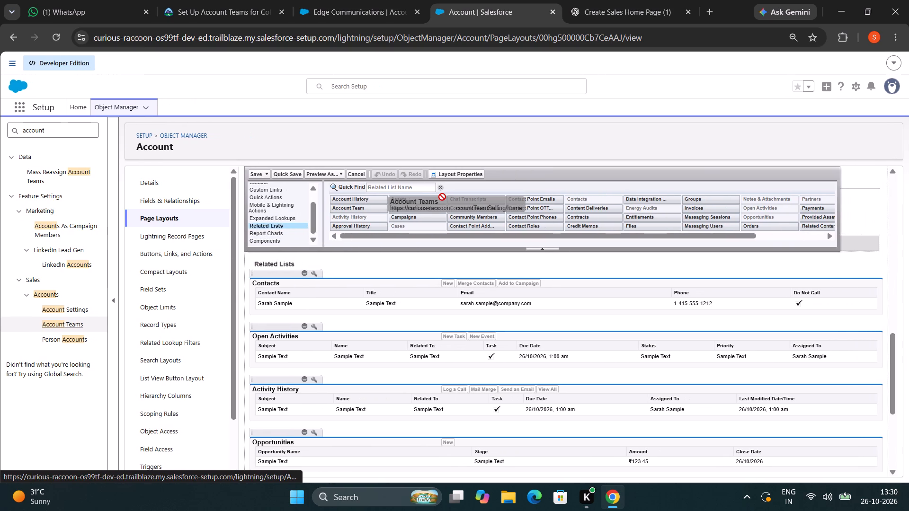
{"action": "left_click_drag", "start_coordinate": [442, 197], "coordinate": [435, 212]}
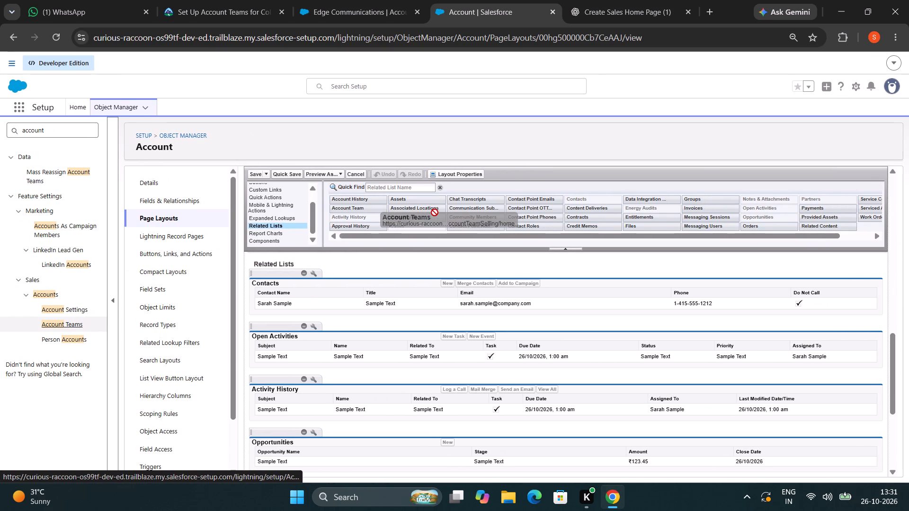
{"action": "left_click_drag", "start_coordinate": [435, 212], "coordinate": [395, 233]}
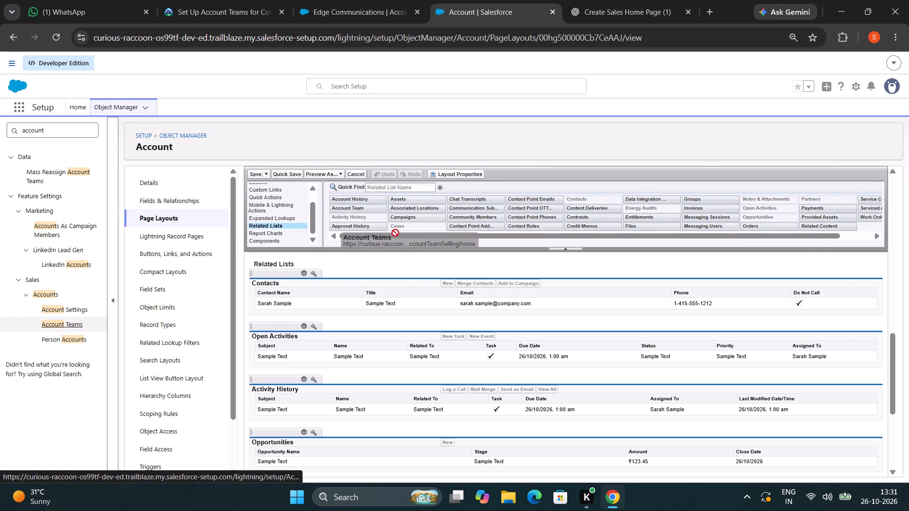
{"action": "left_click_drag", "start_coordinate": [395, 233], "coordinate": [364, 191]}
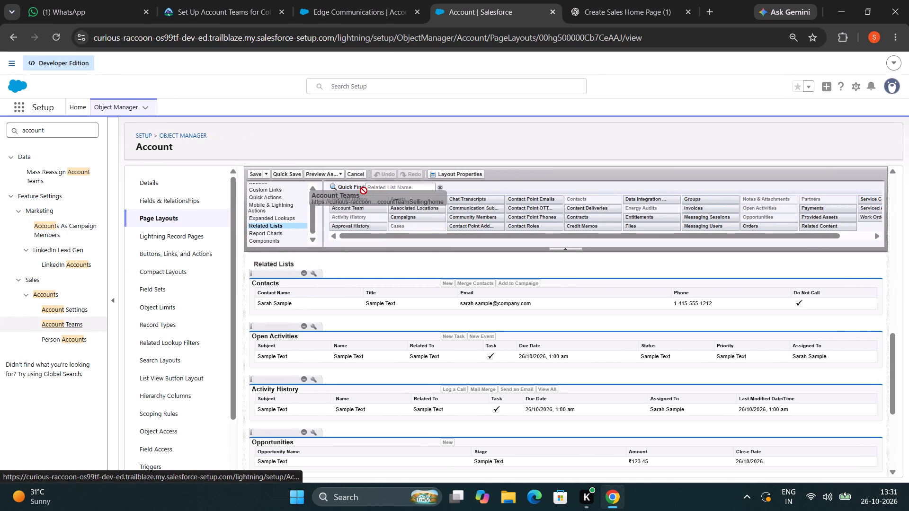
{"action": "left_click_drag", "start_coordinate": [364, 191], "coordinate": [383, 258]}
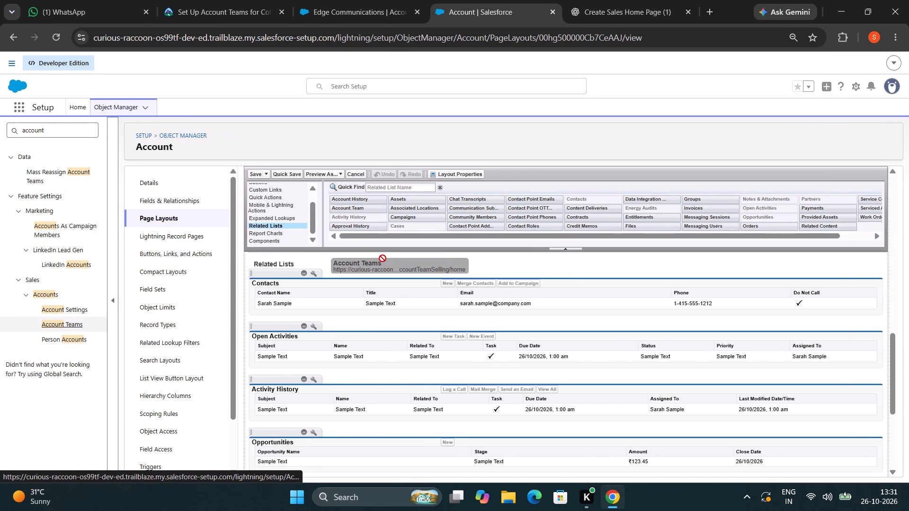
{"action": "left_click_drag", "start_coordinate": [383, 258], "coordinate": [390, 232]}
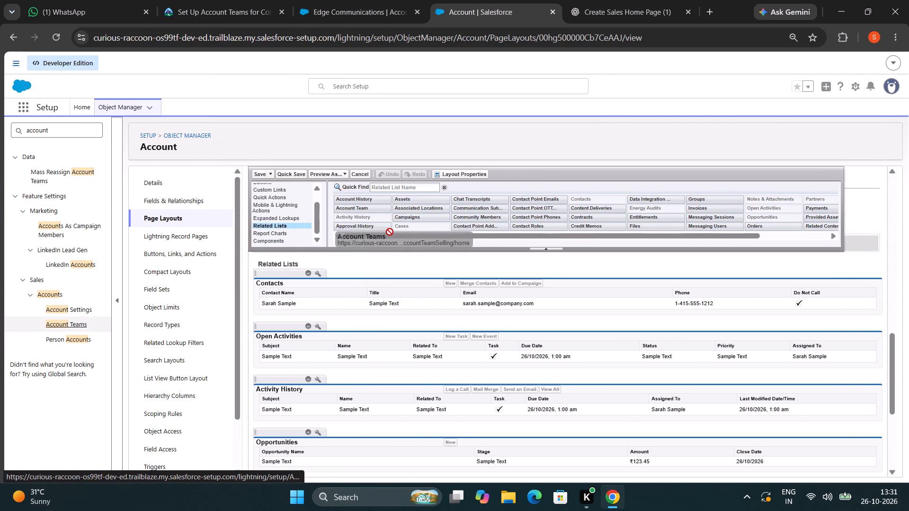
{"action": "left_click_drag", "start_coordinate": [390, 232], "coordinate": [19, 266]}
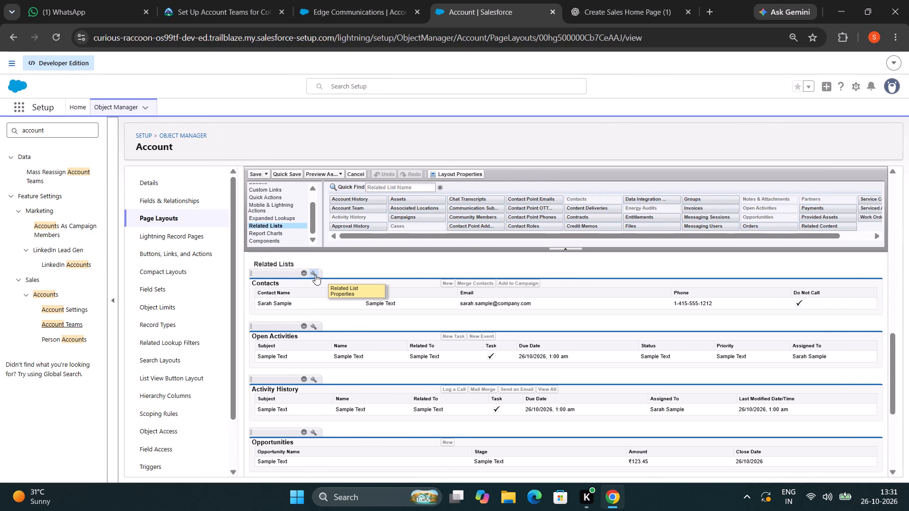
Open the Contacts related list's properties in the layout, look through its available column fields, and close them without changes.
{"action": "left_click", "coordinate": [315, 274]}
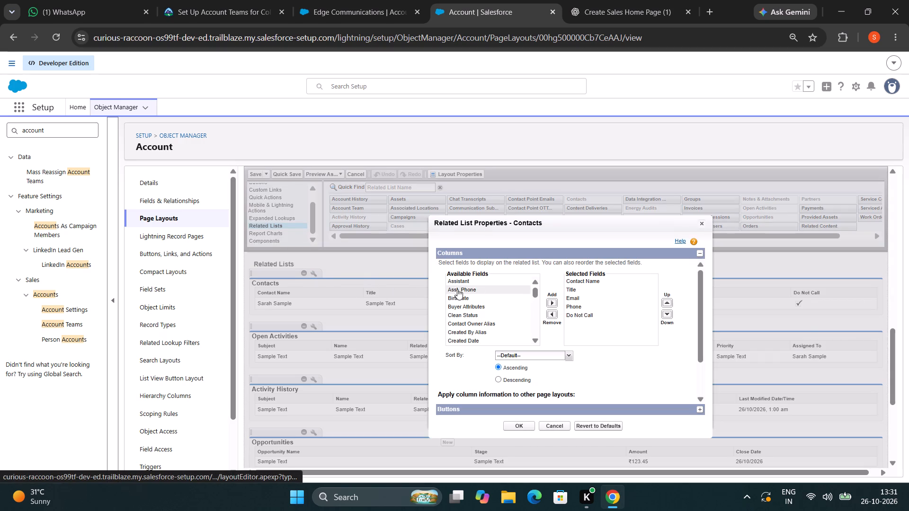
{"action": "scroll", "coordinate": [489, 291], "scroll_direction": "down", "scroll_amount": 2}
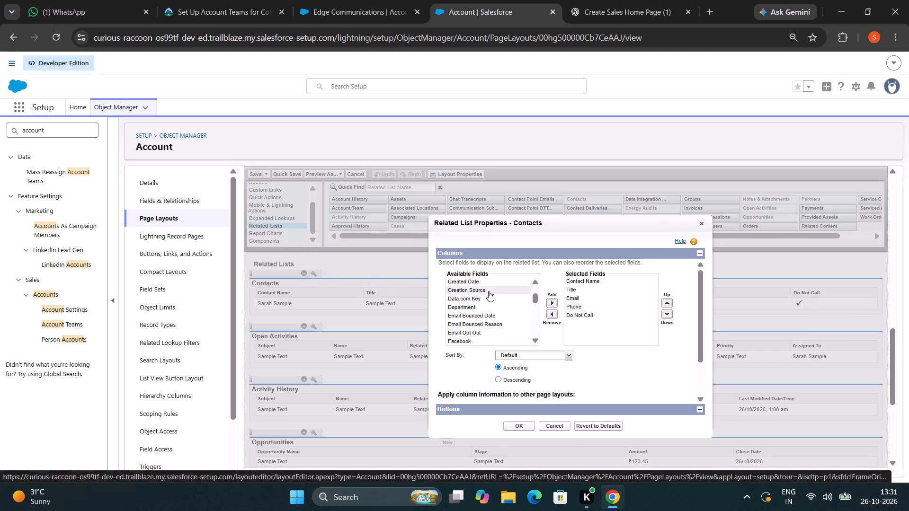
{"action": "scroll", "coordinate": [489, 291], "scroll_direction": "down", "scroll_amount": 9}
{"action": "scroll", "coordinate": [489, 291], "scroll_direction": "up", "scroll_amount": 2}
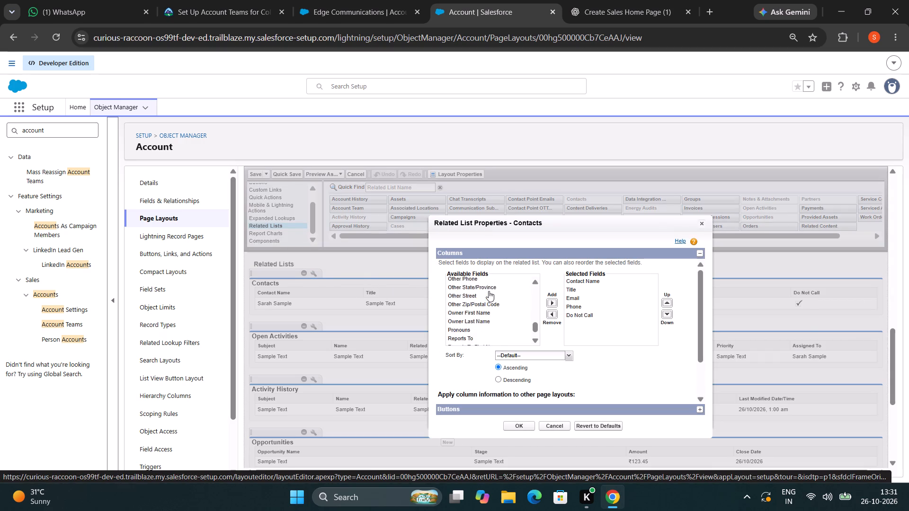
{"action": "scroll", "coordinate": [489, 291], "scroll_direction": "up", "scroll_amount": 1}
{"action": "scroll", "coordinate": [489, 291], "scroll_direction": "down", "scroll_amount": 6}
{"action": "scroll", "coordinate": [489, 291], "scroll_direction": "up", "scroll_amount": 1}
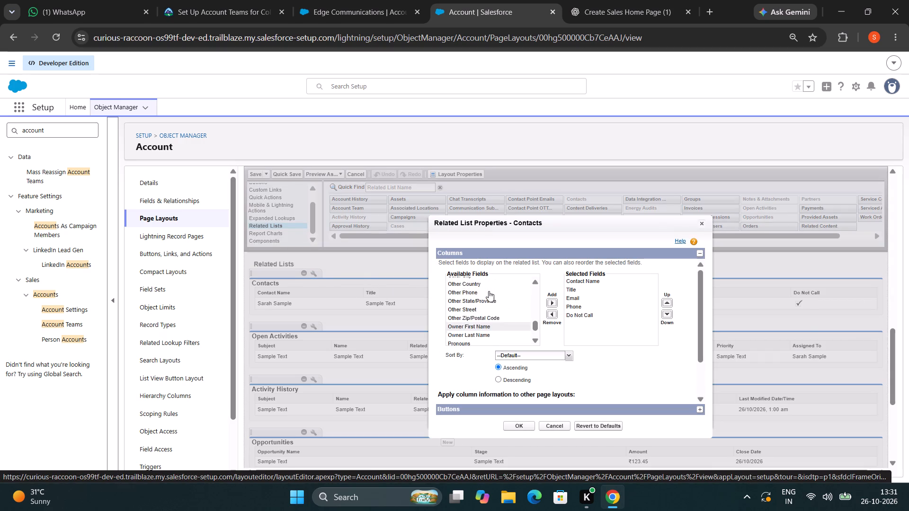
{"action": "scroll", "coordinate": [489, 291], "scroll_direction": "up", "scroll_amount": 2}
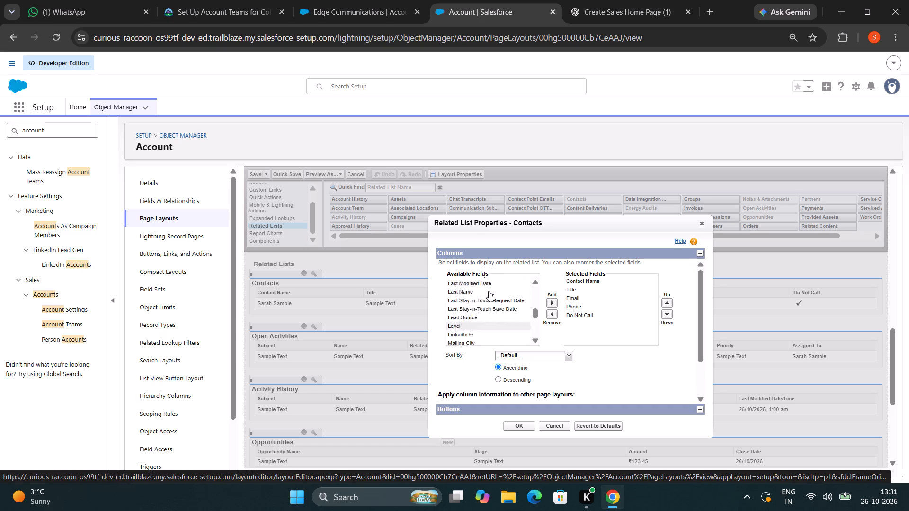
{"action": "scroll", "coordinate": [489, 291], "scroll_direction": "up", "scroll_amount": 4}
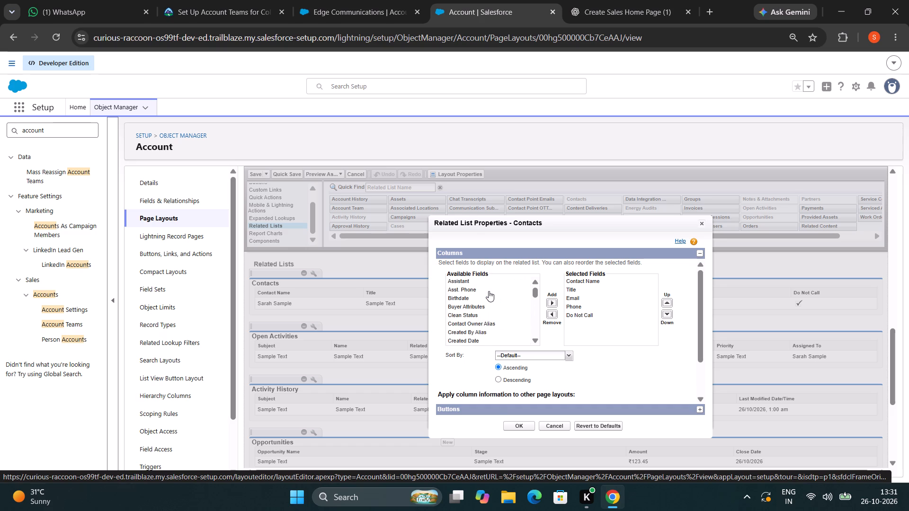
{"action": "scroll", "coordinate": [489, 291], "scroll_direction": "up", "scroll_amount": 1}
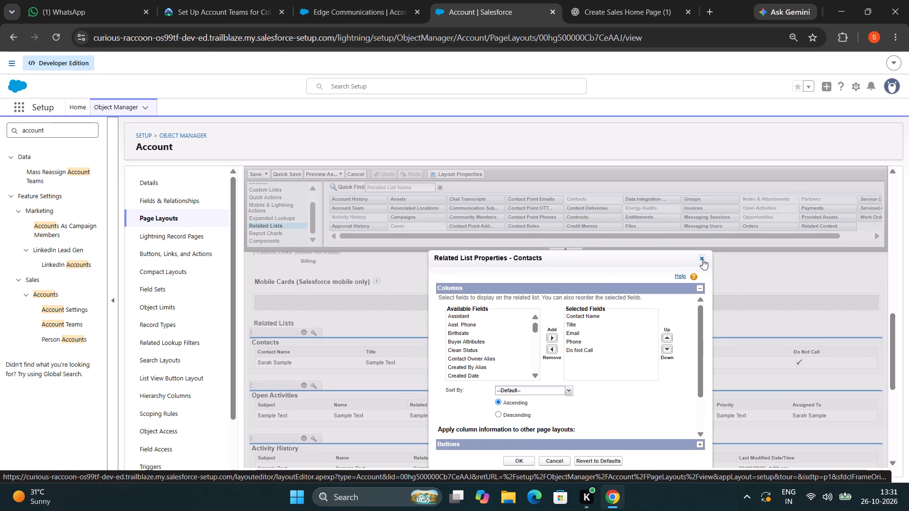
{"action": "left_click", "coordinate": [701, 259]}
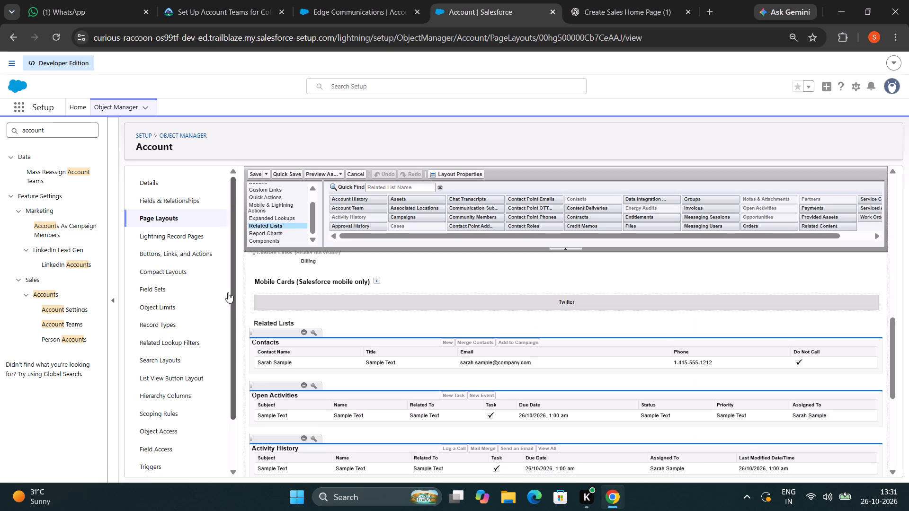
View the Account Teams setup page and return to the Account (Marketing) Layout editor.
{"action": "left_click", "coordinate": [63, 324]}
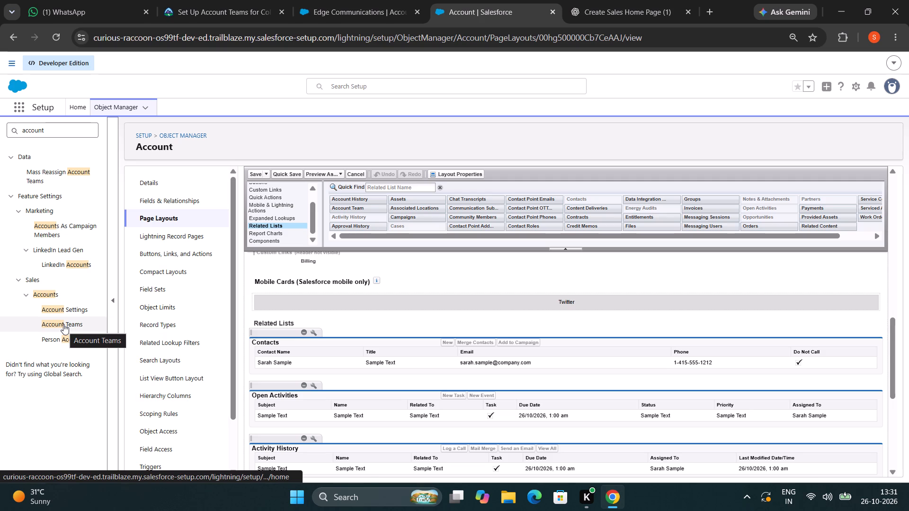
{"action": "left_click", "coordinate": [274, 225]}
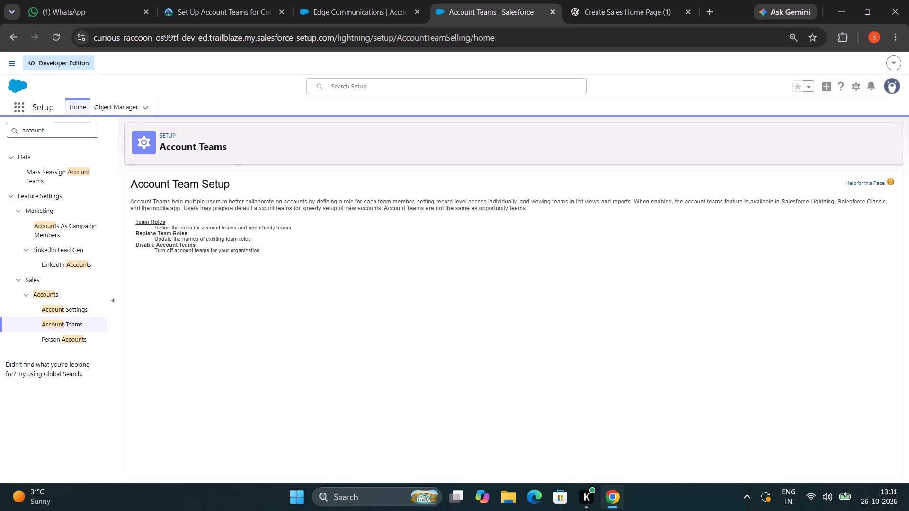
{"action": "left_click", "coordinate": [6, 27]}
{"action": "left_click", "coordinate": [12, 41]}
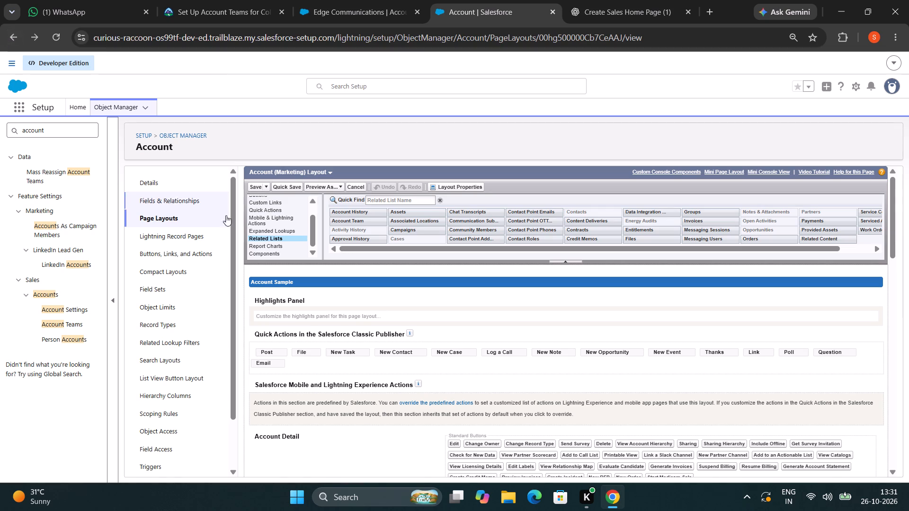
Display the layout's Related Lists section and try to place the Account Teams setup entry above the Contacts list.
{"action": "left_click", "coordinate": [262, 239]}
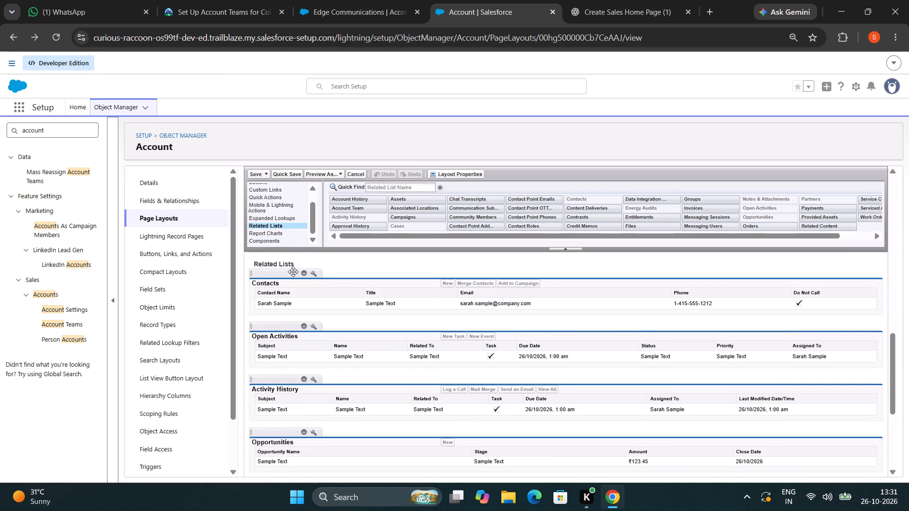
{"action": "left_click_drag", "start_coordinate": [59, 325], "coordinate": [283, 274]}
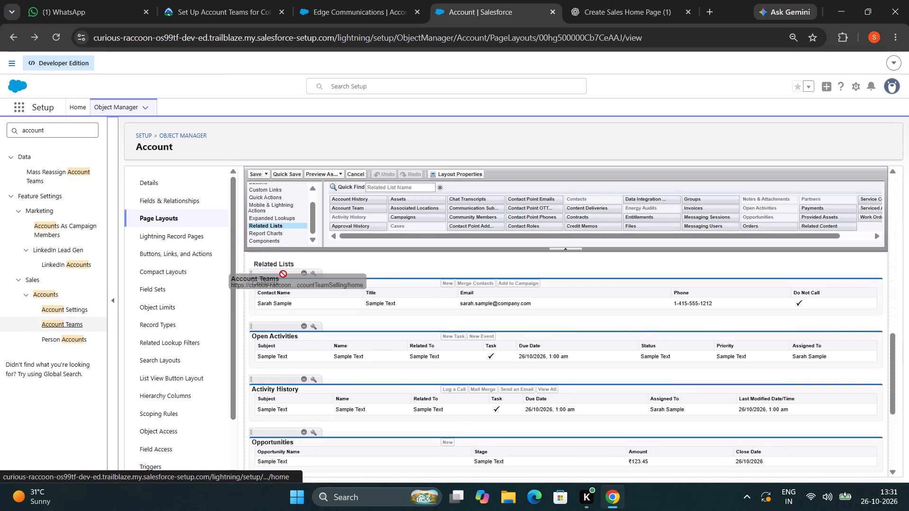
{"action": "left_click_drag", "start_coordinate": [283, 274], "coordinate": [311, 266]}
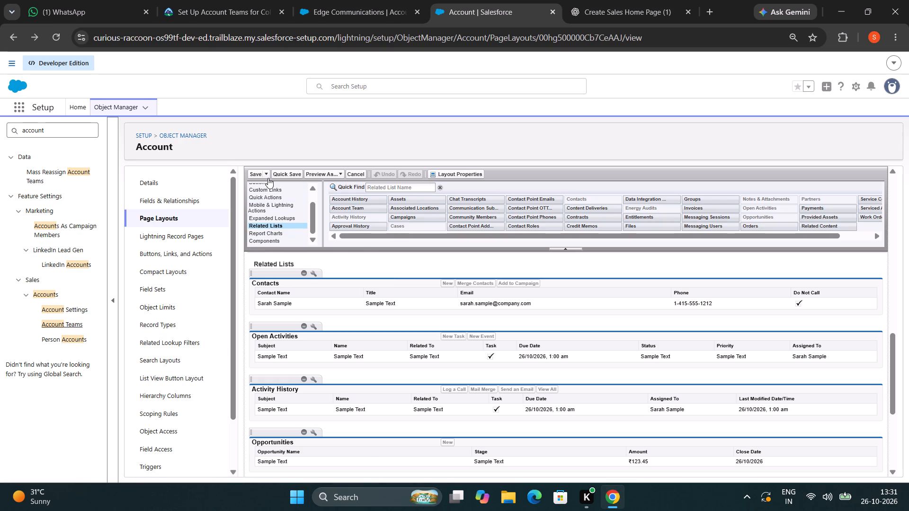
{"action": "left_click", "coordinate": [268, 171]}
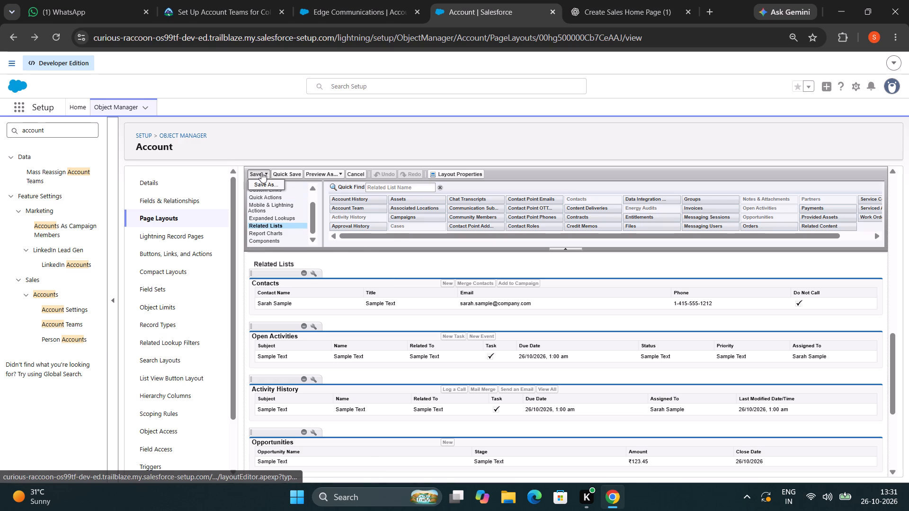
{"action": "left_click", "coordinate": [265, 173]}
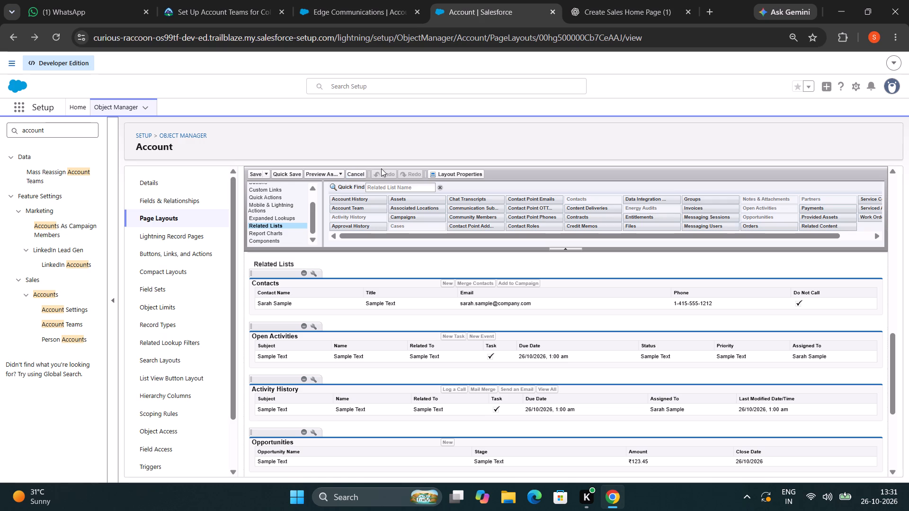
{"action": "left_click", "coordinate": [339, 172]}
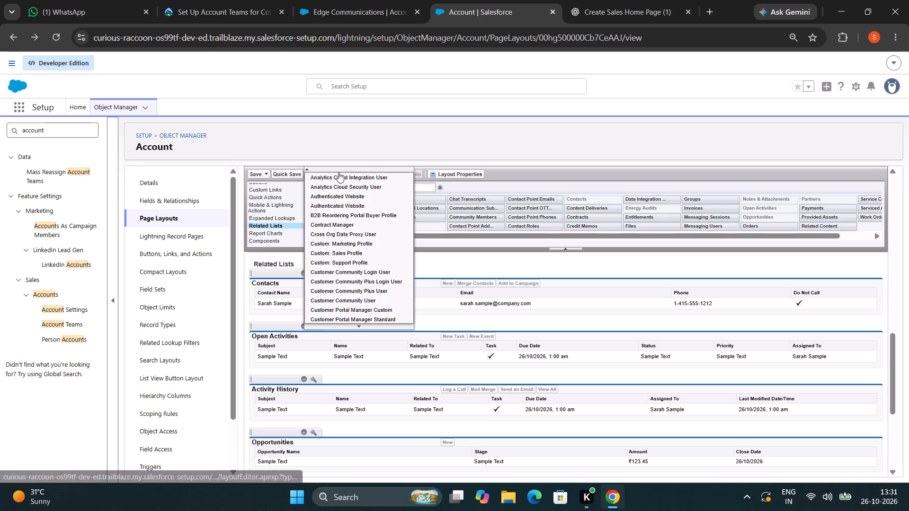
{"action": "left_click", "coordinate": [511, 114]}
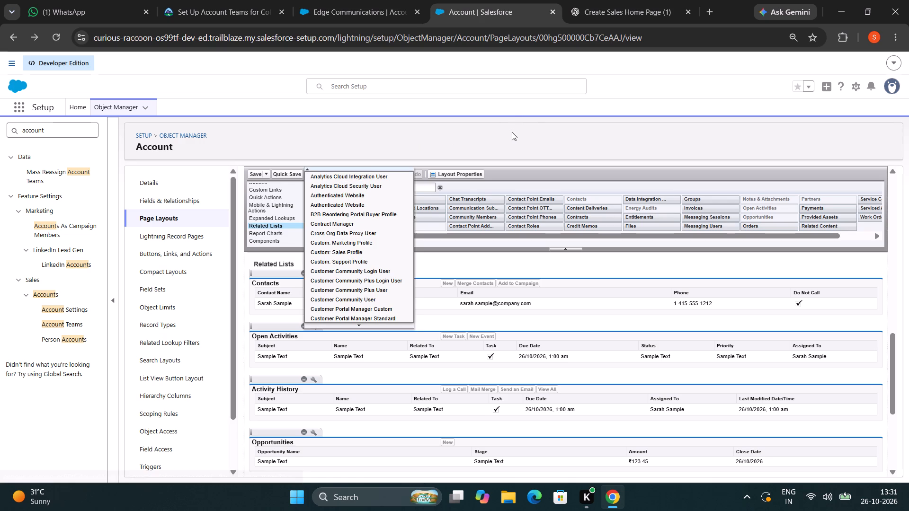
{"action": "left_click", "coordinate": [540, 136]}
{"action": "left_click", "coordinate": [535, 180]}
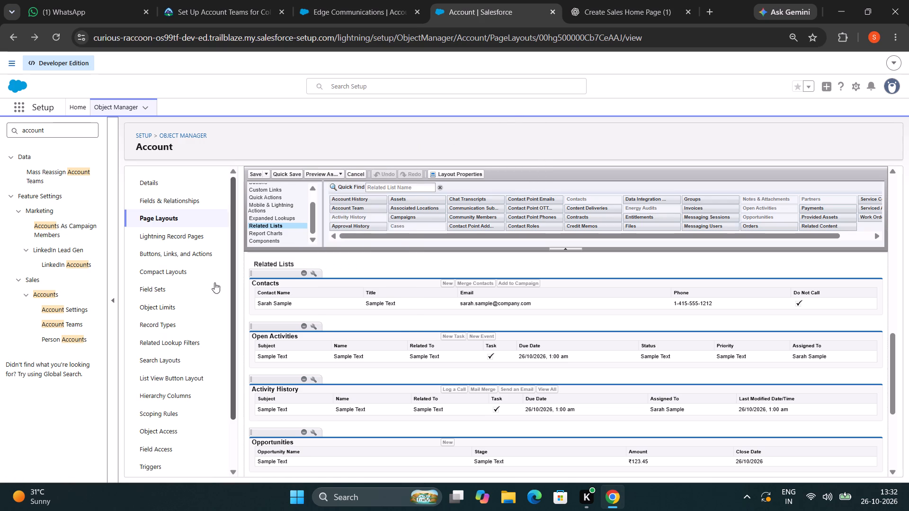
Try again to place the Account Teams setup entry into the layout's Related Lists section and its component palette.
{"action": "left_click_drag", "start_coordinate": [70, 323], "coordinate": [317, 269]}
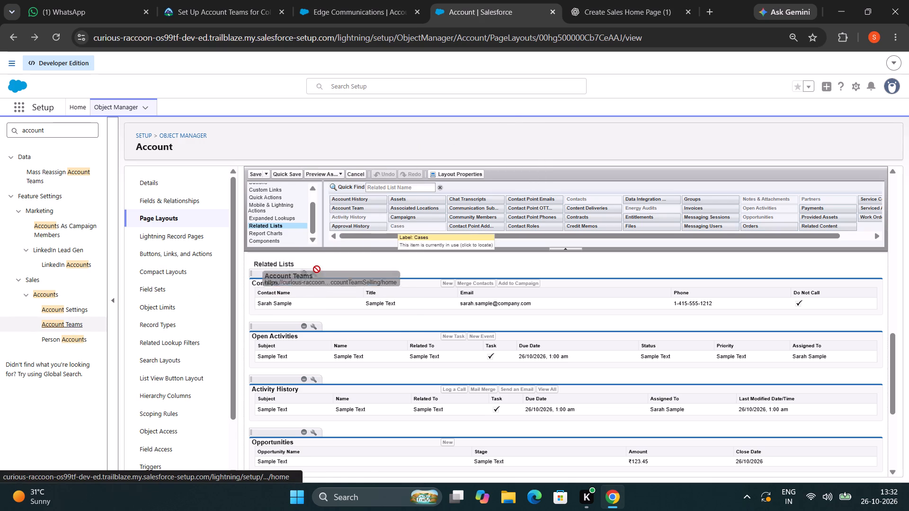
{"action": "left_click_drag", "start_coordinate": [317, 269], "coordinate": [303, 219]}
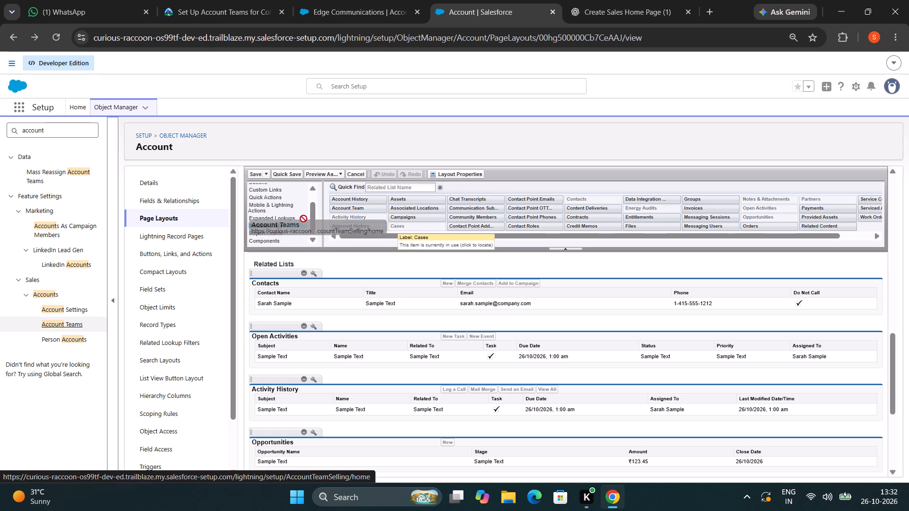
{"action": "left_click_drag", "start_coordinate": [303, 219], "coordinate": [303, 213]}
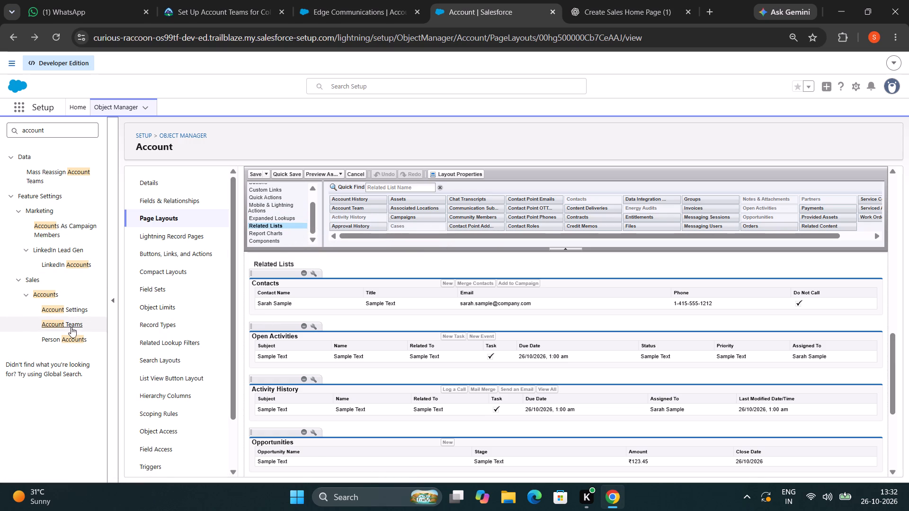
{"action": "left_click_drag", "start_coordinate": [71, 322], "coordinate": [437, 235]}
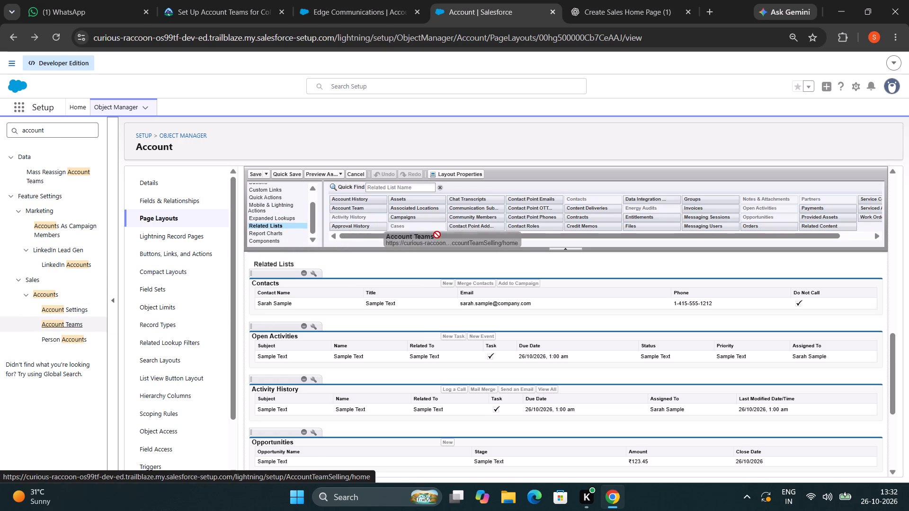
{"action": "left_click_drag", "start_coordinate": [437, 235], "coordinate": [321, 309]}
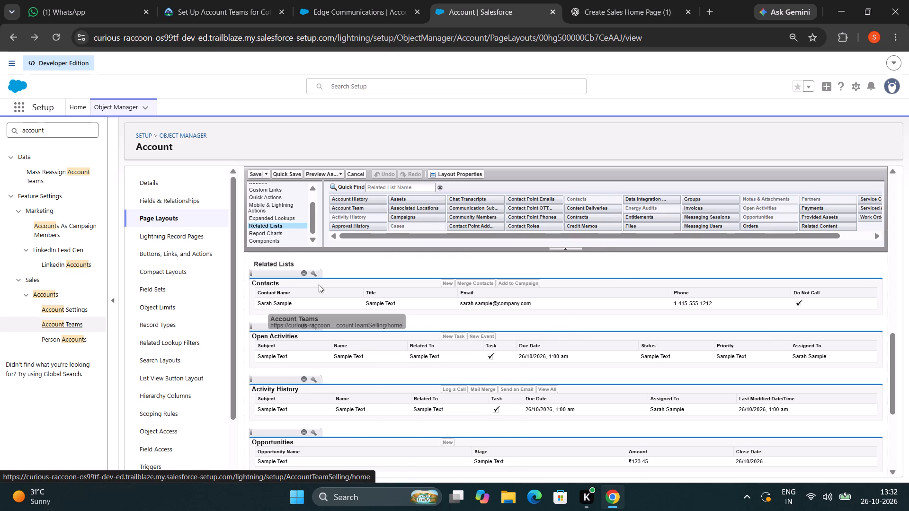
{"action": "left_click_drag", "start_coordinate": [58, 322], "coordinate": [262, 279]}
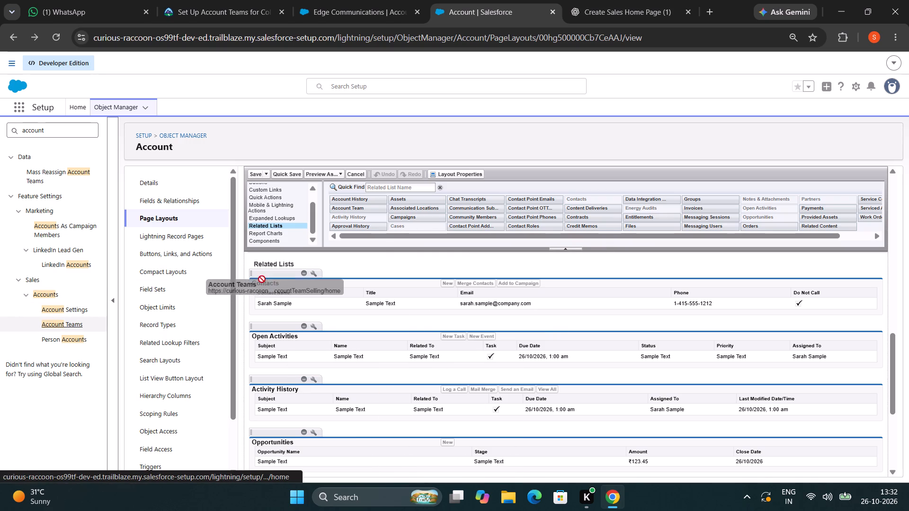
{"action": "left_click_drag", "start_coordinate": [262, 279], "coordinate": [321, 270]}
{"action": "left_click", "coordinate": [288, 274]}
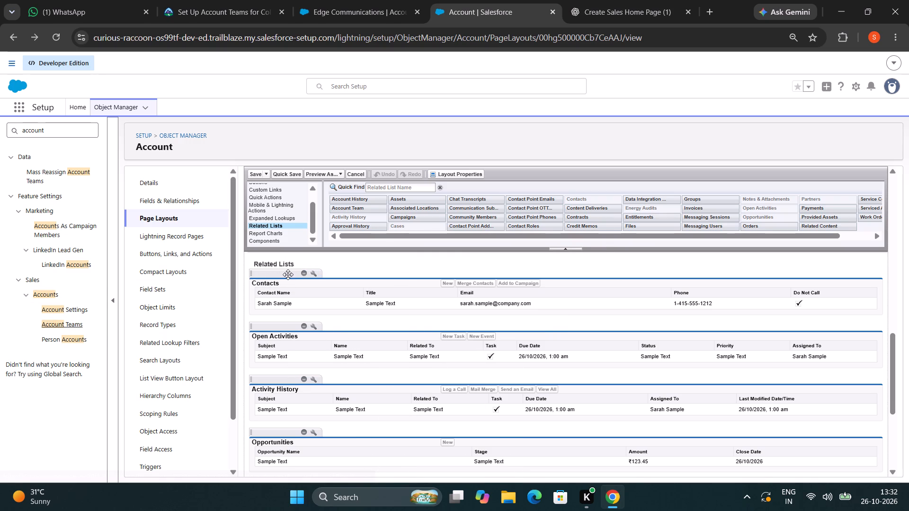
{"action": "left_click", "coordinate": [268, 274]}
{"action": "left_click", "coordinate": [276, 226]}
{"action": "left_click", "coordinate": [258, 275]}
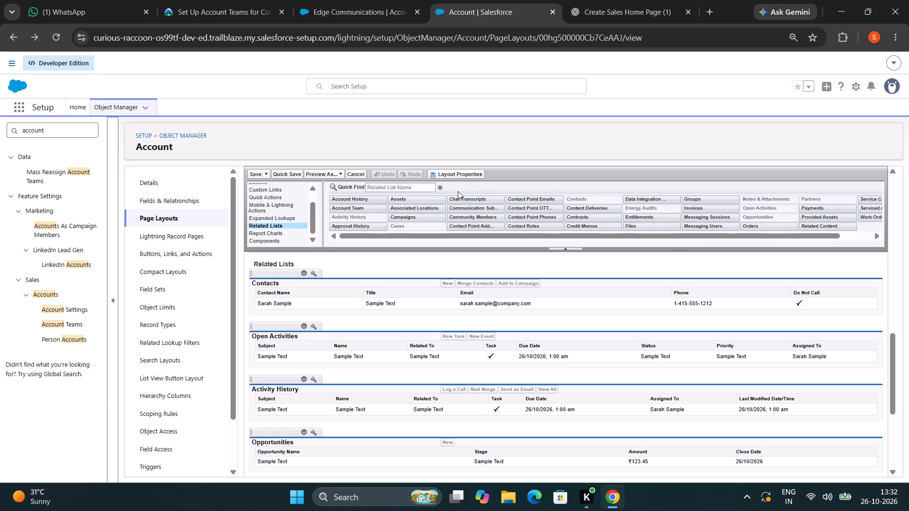
Recheck Trailhead's note on adding the Account Team component, and save the Account (Marketing) Layout.
{"action": "left_click", "coordinate": [413, 188]}
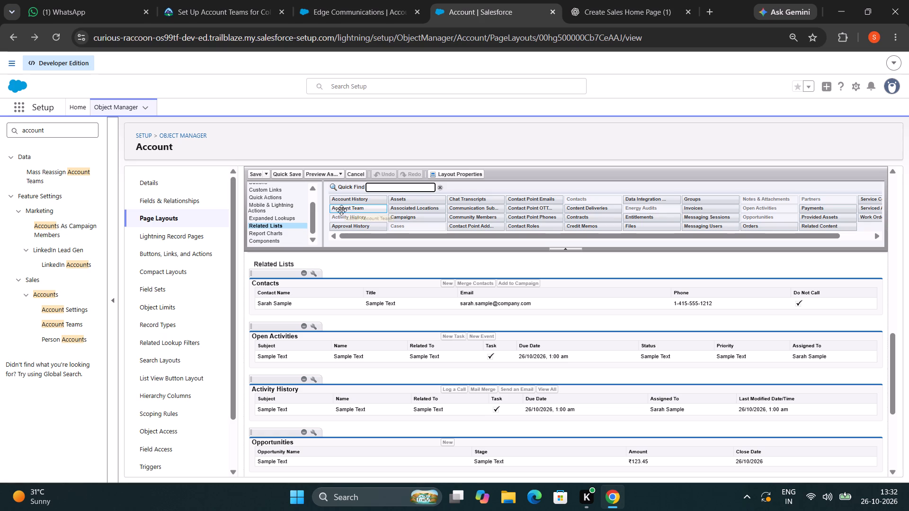
{"action": "left_click", "coordinate": [192, 5]}
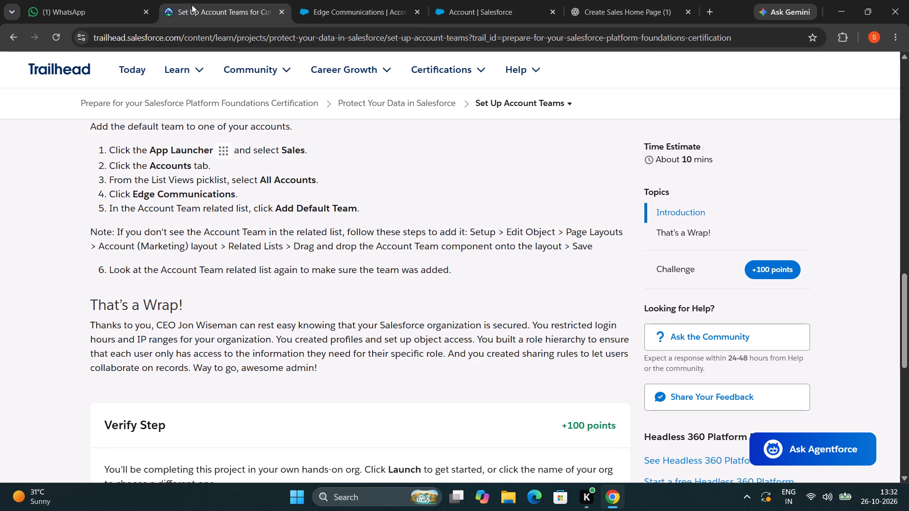
{"action": "left_click", "coordinate": [456, 5]}
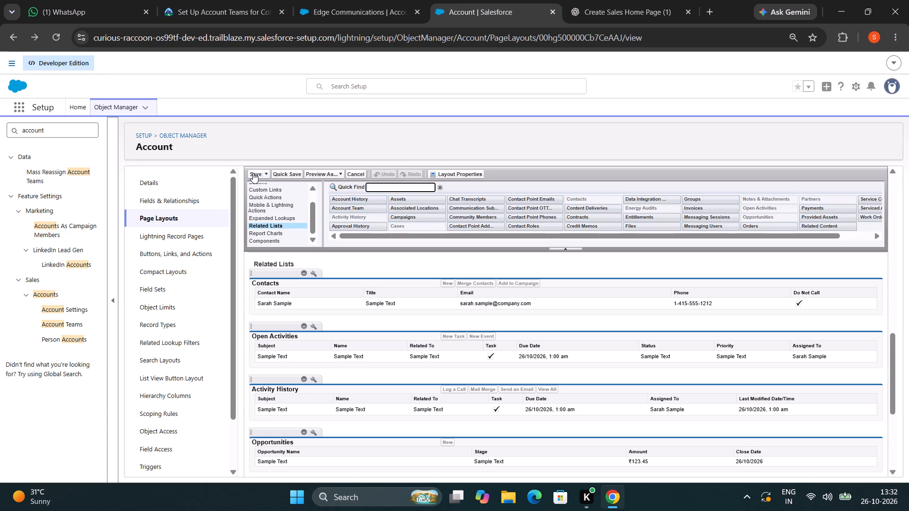
{"action": "left_click", "coordinate": [253, 173]}
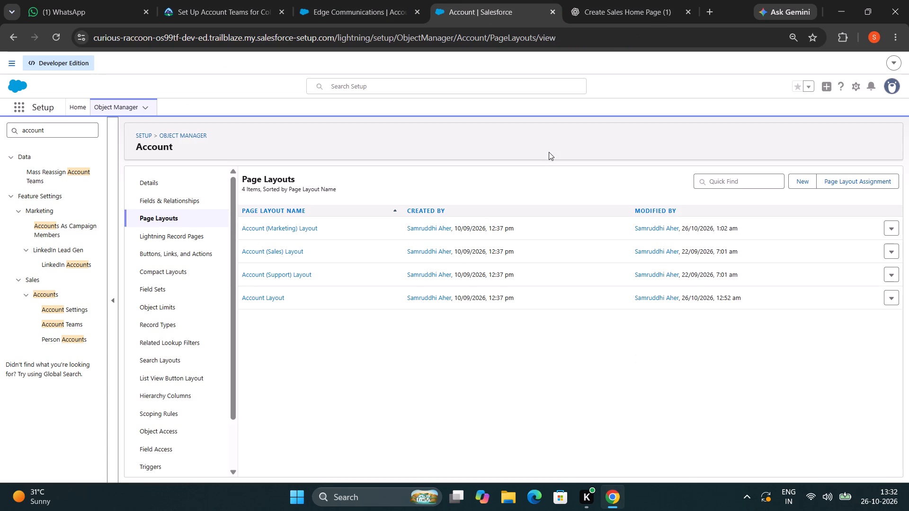
Reopen the Edge Communications record from the All Accounts list and look through its details for the Account Team list.
{"action": "left_click", "coordinate": [344, 4]}
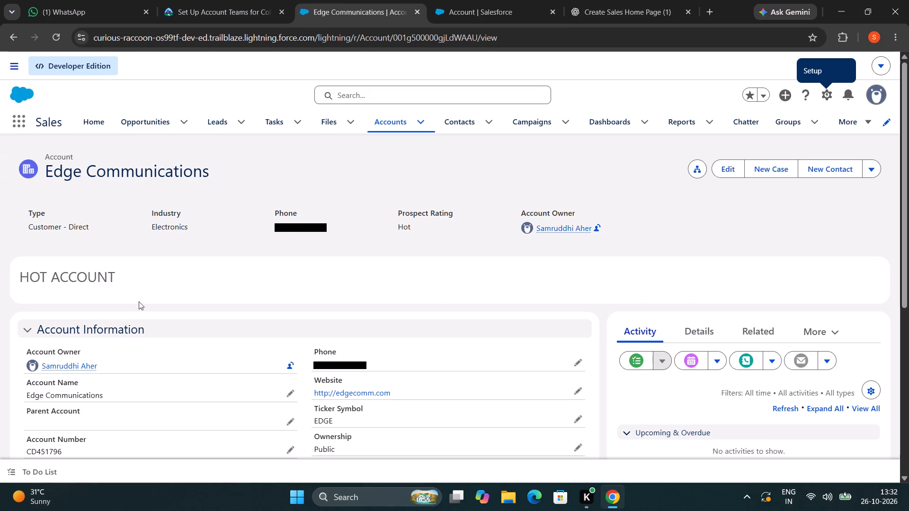
{"action": "left_click", "coordinate": [14, 35]}
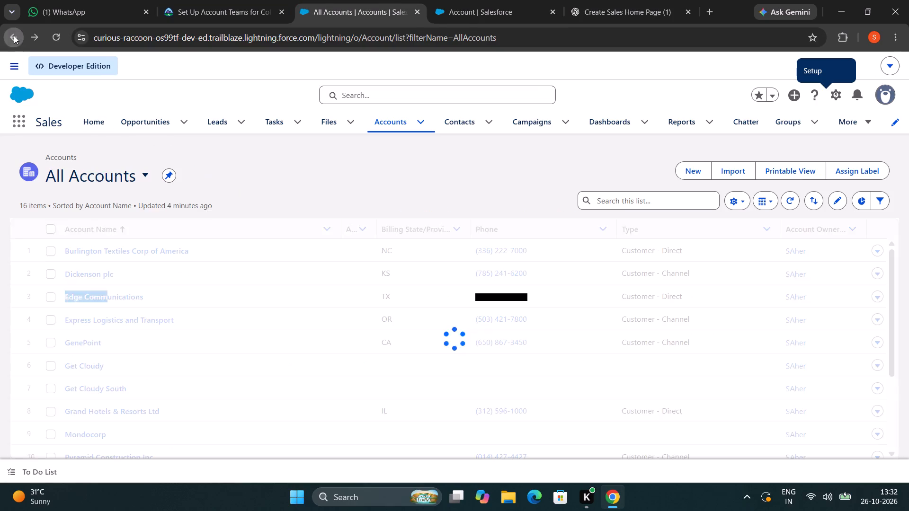
{"action": "left_click", "coordinate": [126, 295]}
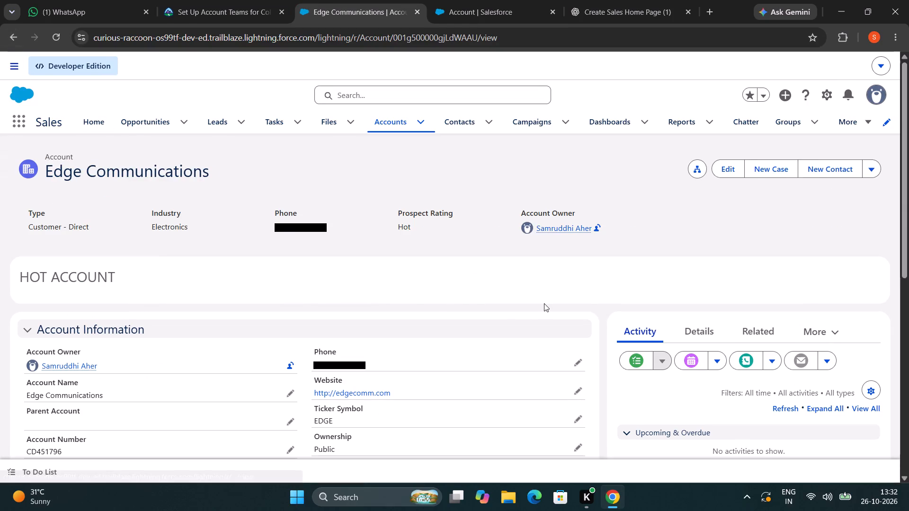
{"action": "scroll", "coordinate": [544, 303], "scroll_direction": "down", "scroll_amount": 7}
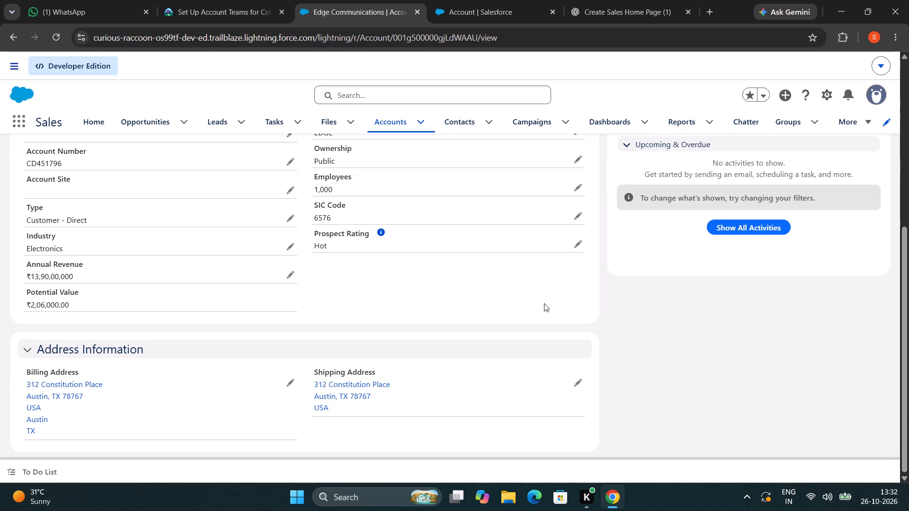
{"action": "scroll", "coordinate": [544, 303], "scroll_direction": "up", "scroll_amount": 8}
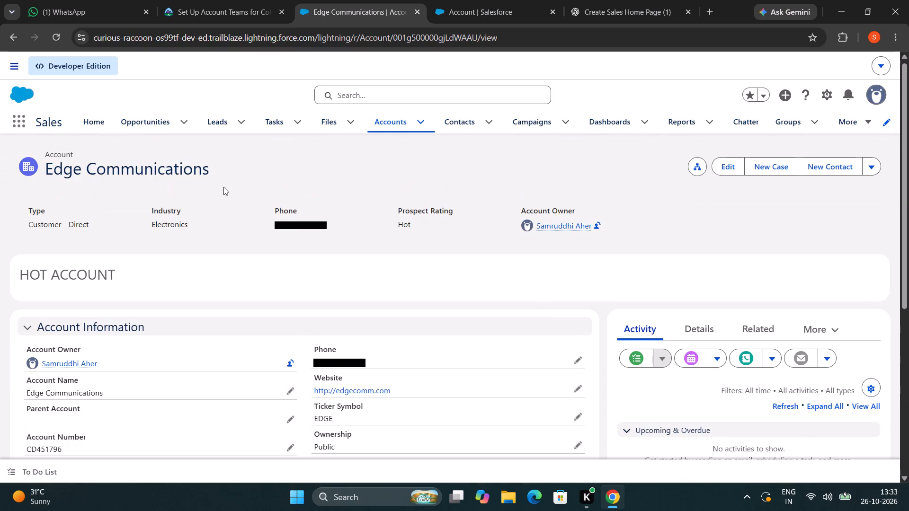
Check the row actions for Edge Communications in the All Accounts list, and reread Trailhead's instructions for adding the default team.
{"action": "left_click", "coordinate": [14, 31]}
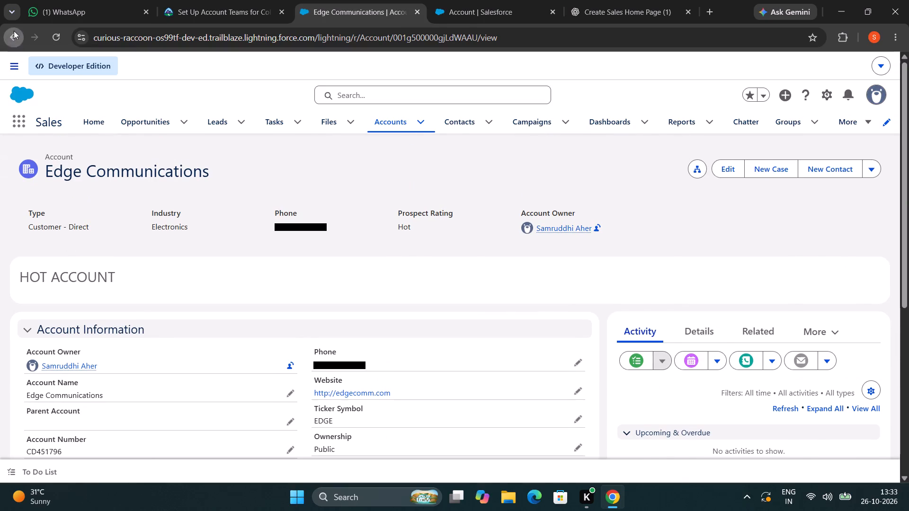
{"action": "left_click", "coordinate": [48, 296]}
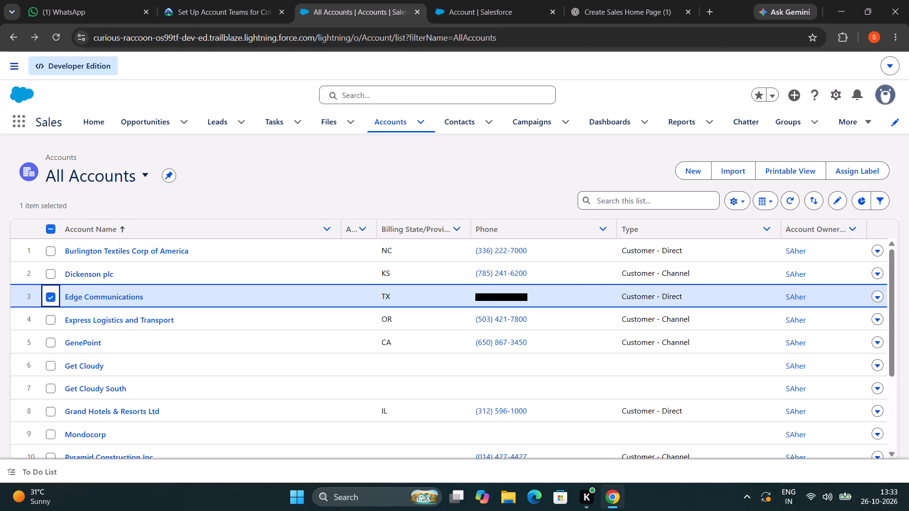
{"action": "left_click", "coordinate": [876, 295]}
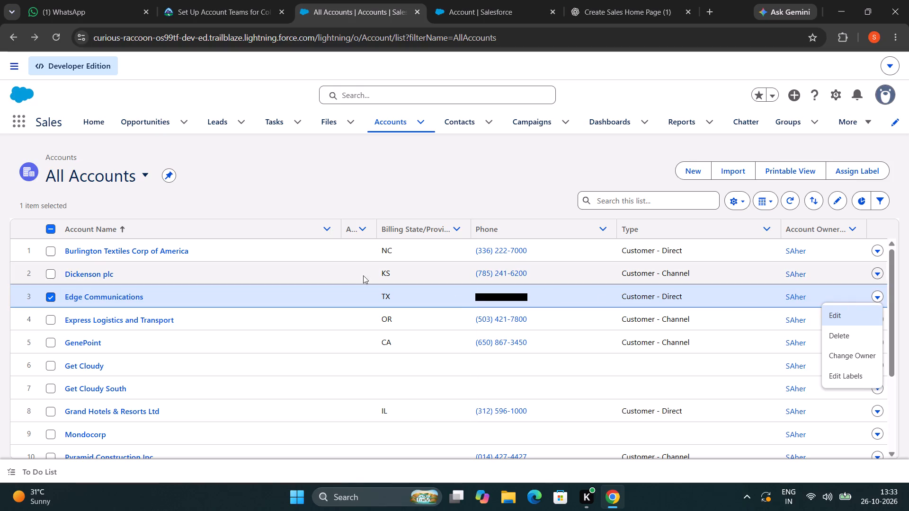
{"action": "left_click", "coordinate": [246, 7]}
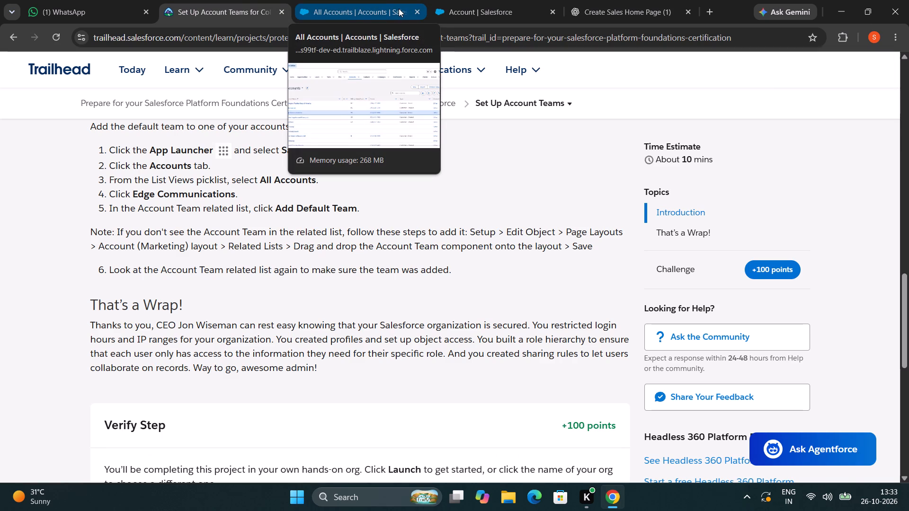
Open the Edge Communications record's related lists and look through them for the Account Team list.
{"action": "left_click", "coordinate": [357, 10]}
{"action": "left_click", "coordinate": [109, 296]}
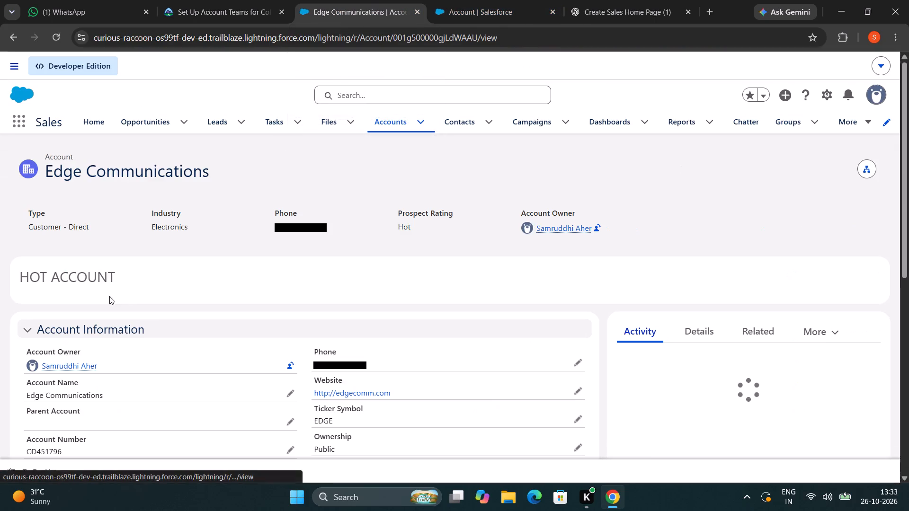
{"action": "left_click", "coordinate": [751, 326]}
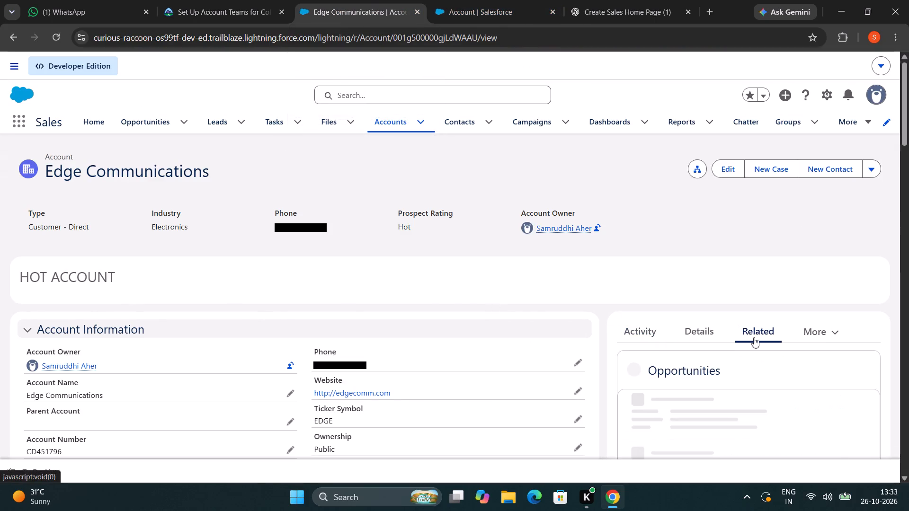
{"action": "scroll", "coordinate": [746, 391], "scroll_direction": "down", "scroll_amount": 4}
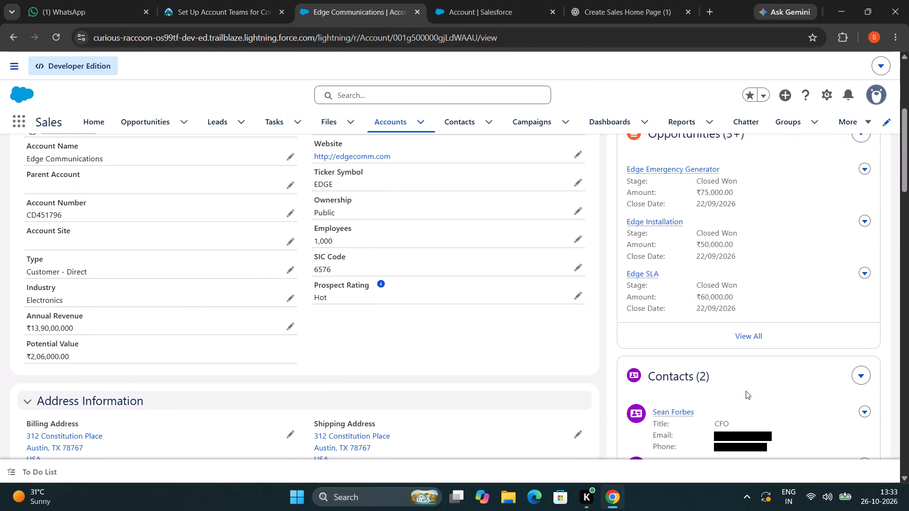
{"action": "scroll", "coordinate": [746, 391], "scroll_direction": "down", "scroll_amount": 6}
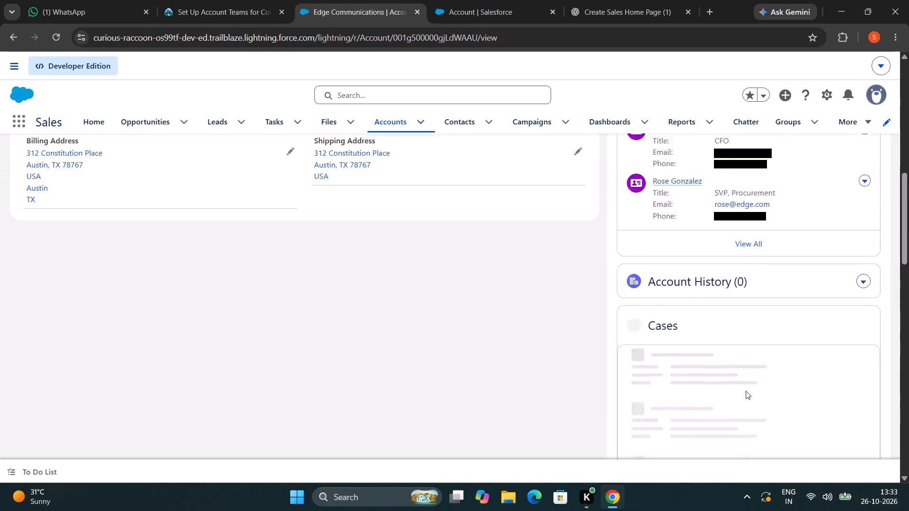
{"action": "scroll", "coordinate": [746, 391], "scroll_direction": "down", "scroll_amount": 6}
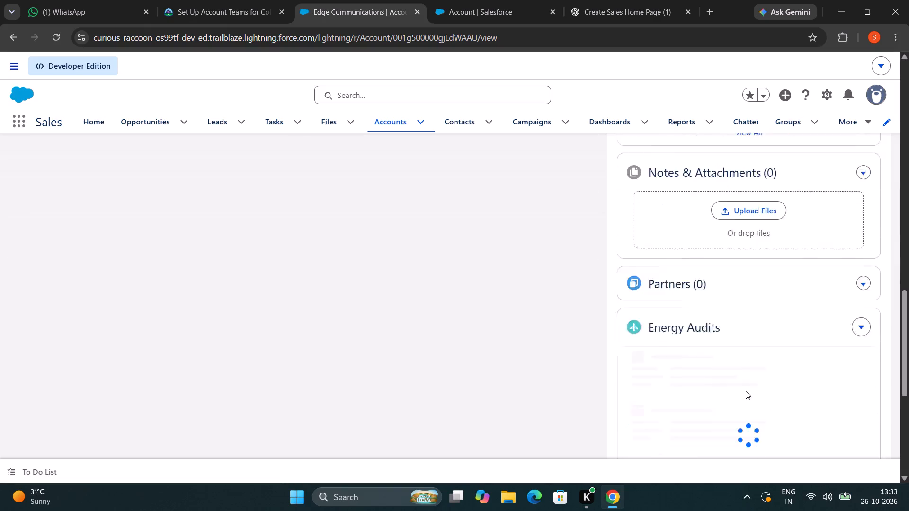
{"action": "scroll", "coordinate": [746, 391], "scroll_direction": "down", "scroll_amount": 1}
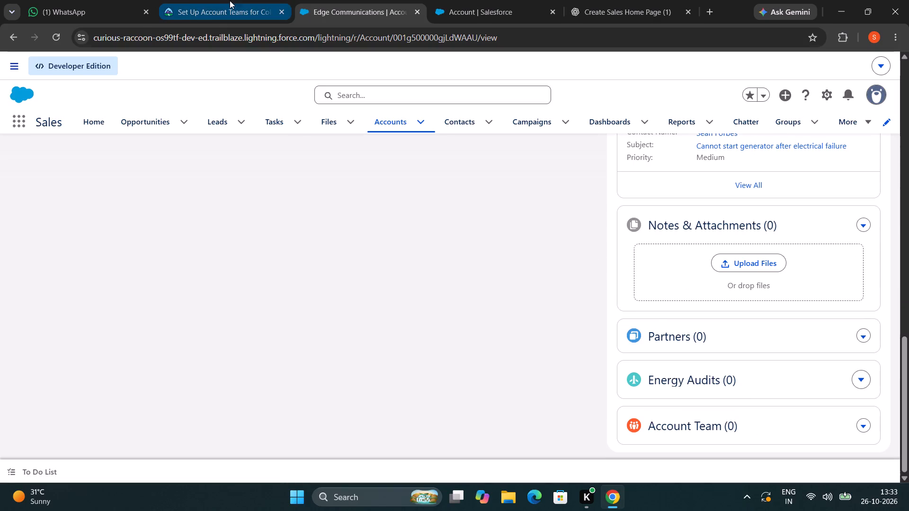
Recheck Trailhead's instructions and add the default team in the Account Team related list of Edge Communications.
{"action": "left_click", "coordinate": [203, 8]}
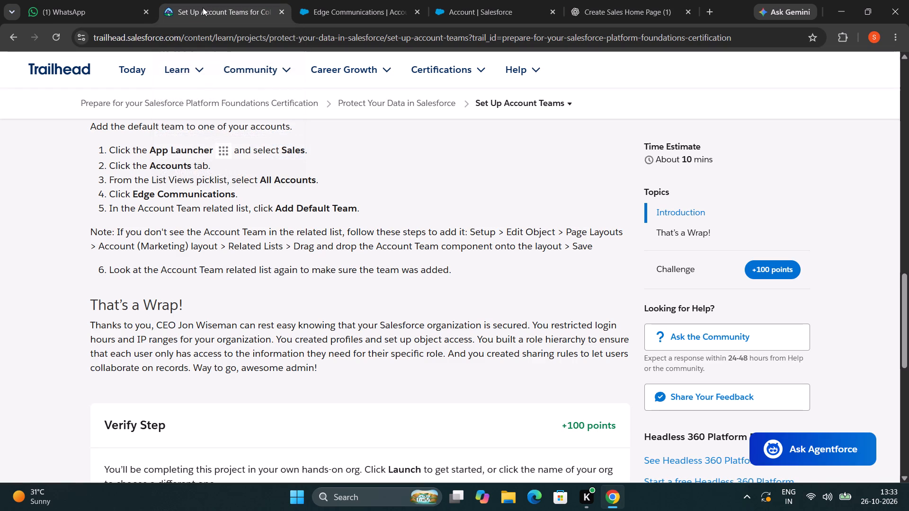
{"action": "left_click", "coordinate": [488, 5]}
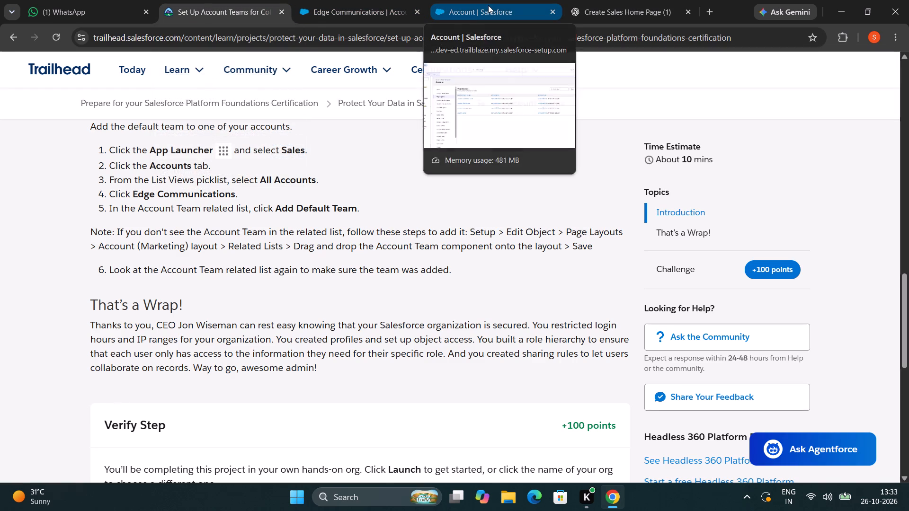
{"action": "left_click", "coordinate": [343, 2]}
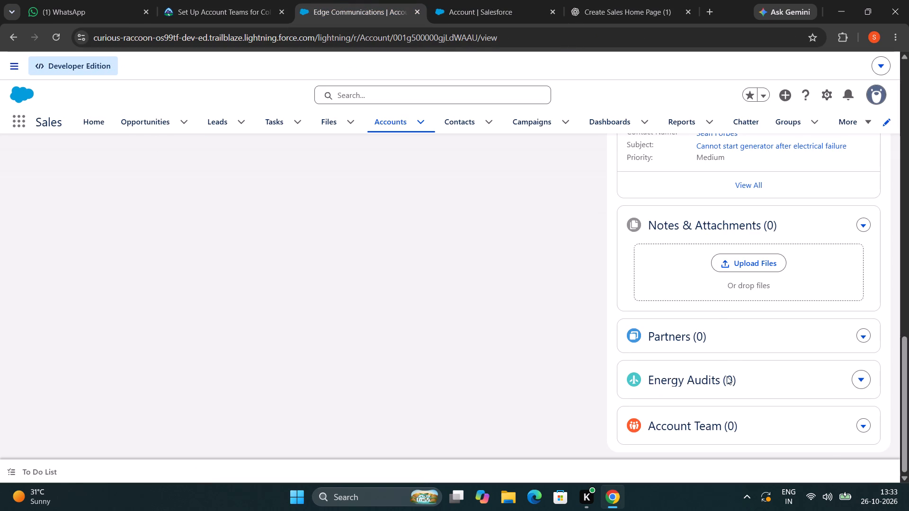
{"action": "left_click", "coordinate": [870, 424]}
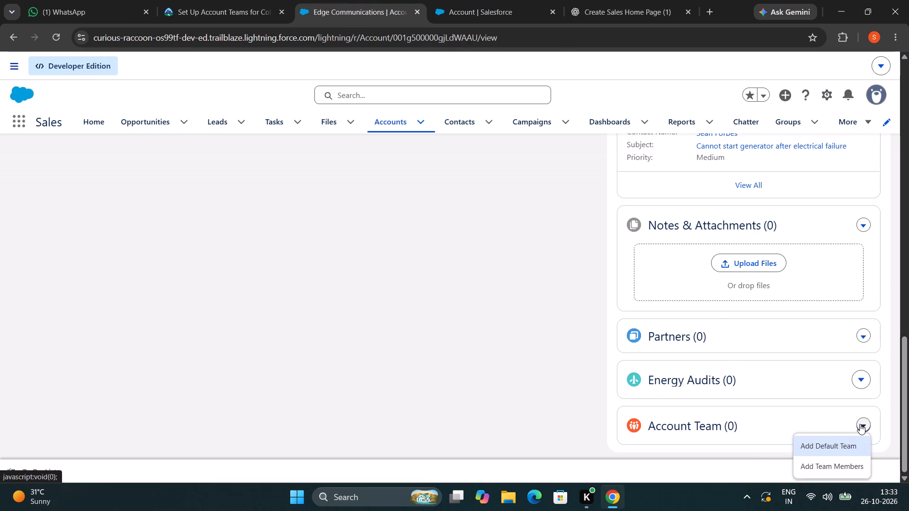
{"action": "left_click", "coordinate": [845, 445]}
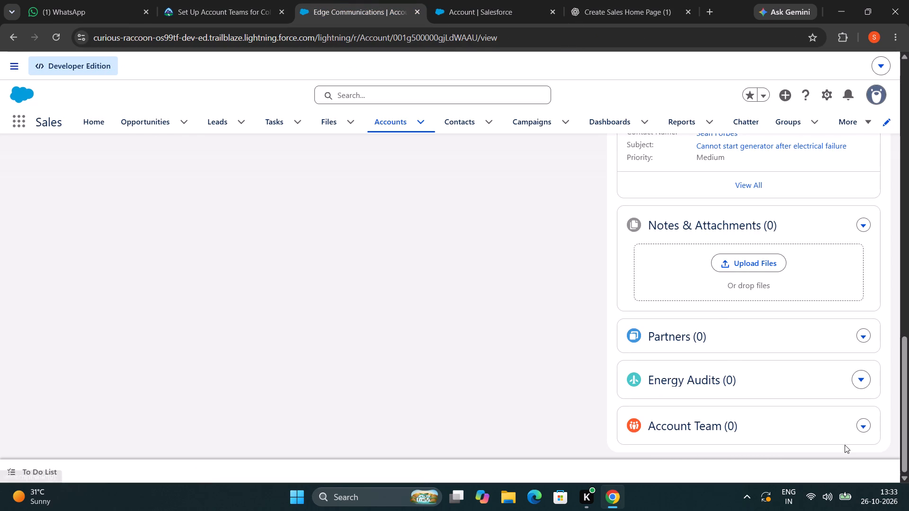
{"action": "scroll", "coordinate": [785, 396], "scroll_direction": "down", "scroll_amount": 2}
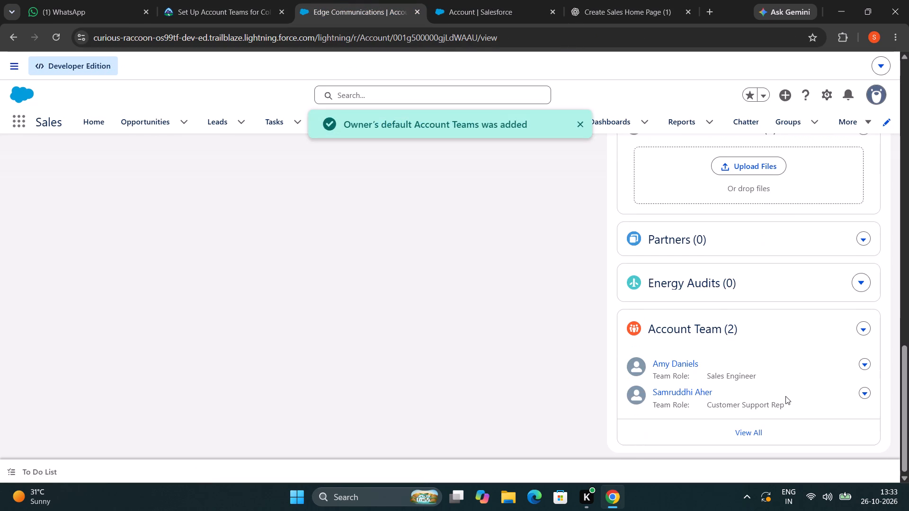
{"action": "scroll", "coordinate": [506, 317], "scroll_direction": "up", "scroll_amount": 5}
Verify the Set Up Account Teams step on Trailhead and return to the Prepare for your Salesforce Platform Foundations Certification trail.
{"action": "left_click", "coordinate": [226, 5]}
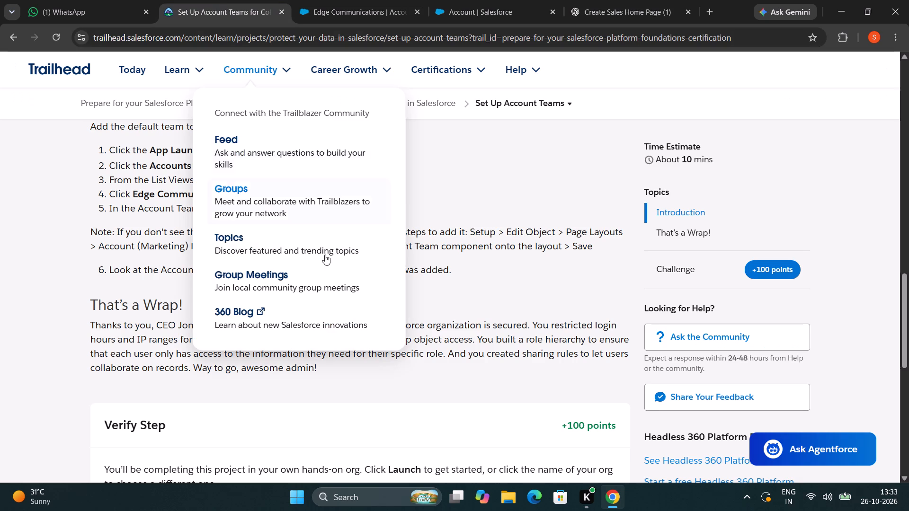
{"action": "scroll", "coordinate": [451, 297], "scroll_direction": "down", "scroll_amount": 2}
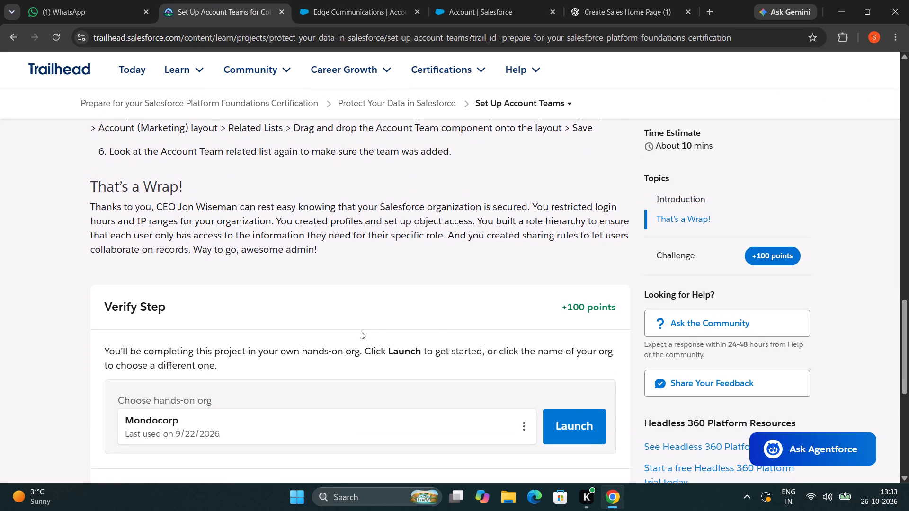
{"action": "scroll", "coordinate": [361, 331], "scroll_direction": "up", "scroll_amount": 2}
{"action": "scroll", "coordinate": [361, 331], "scroll_direction": "down", "scroll_amount": 5}
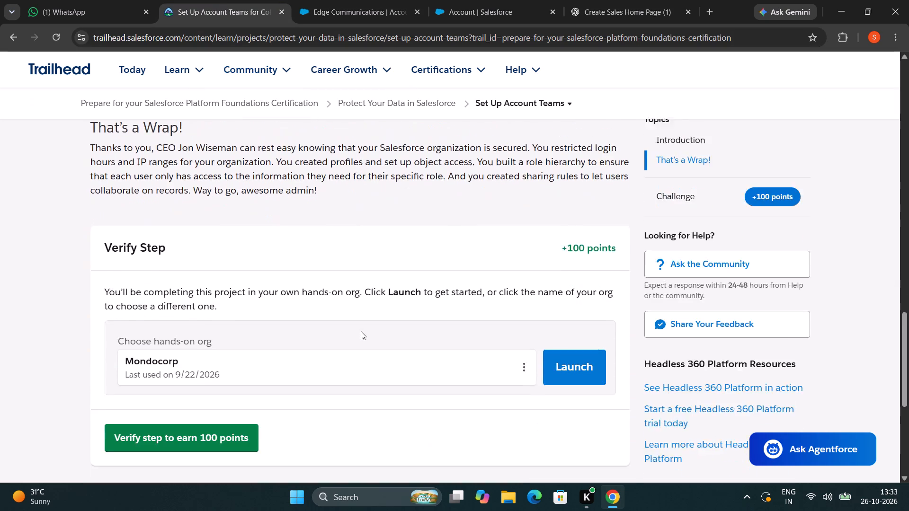
{"action": "scroll", "coordinate": [361, 331], "scroll_direction": "down", "scroll_amount": 1}
{"action": "left_click", "coordinate": [224, 255]}
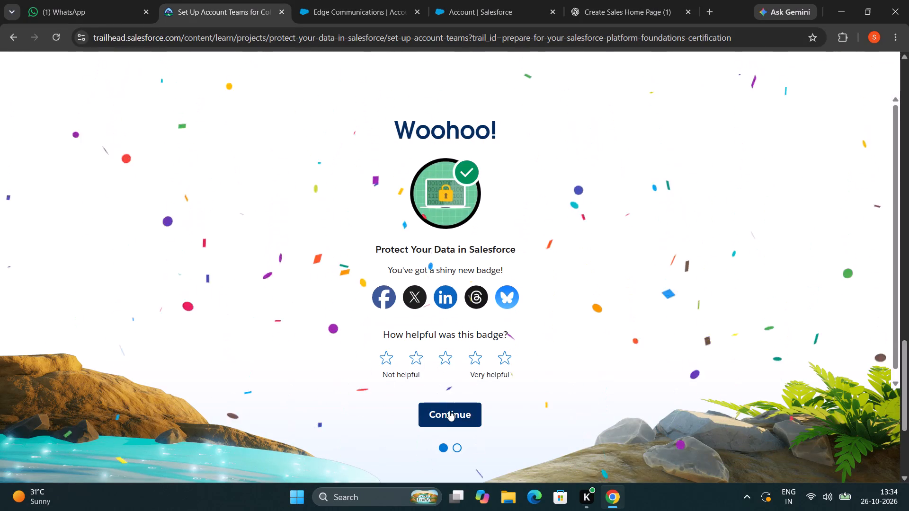
{"action": "left_click", "coordinate": [460, 416]}
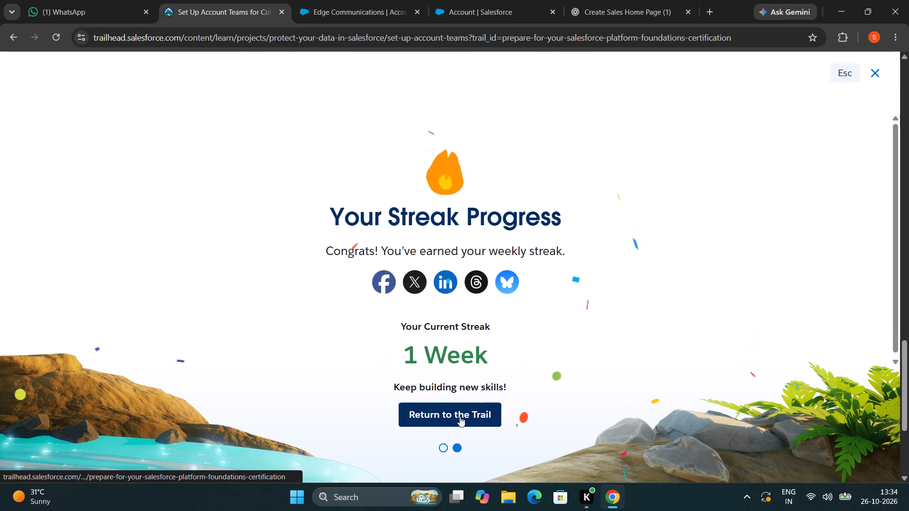
{"action": "left_click", "coordinate": [459, 417]}
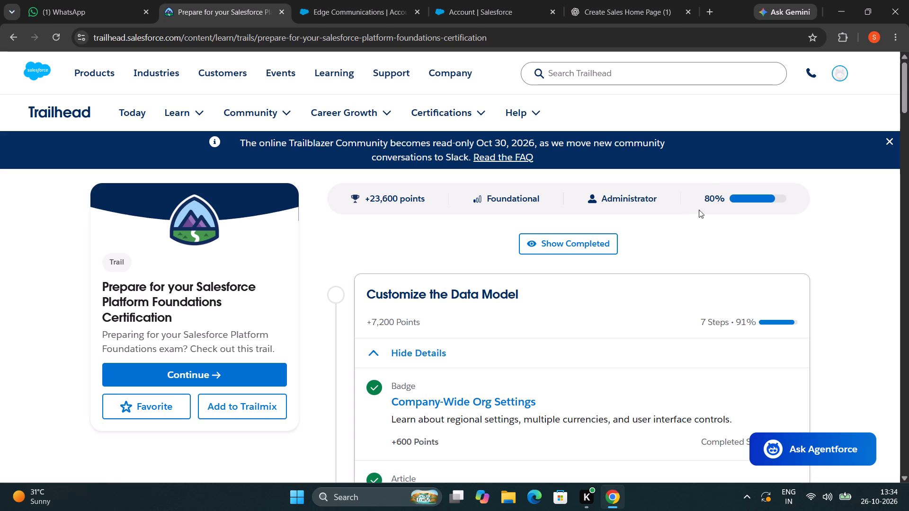
Look through the certification trail's sections to examine which badges are still incomplete.
{"action": "scroll", "coordinate": [615, 296], "scroll_direction": "down", "scroll_amount": 13}
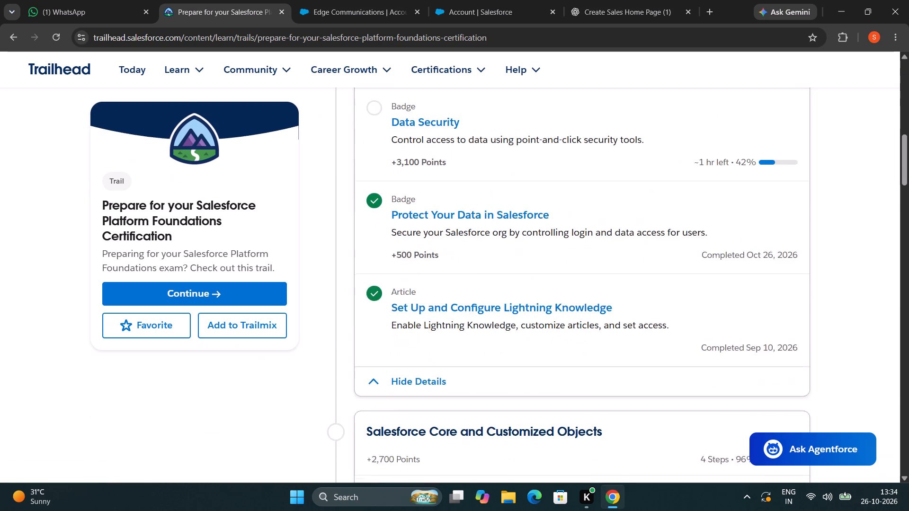
{"action": "scroll", "coordinate": [615, 296], "scroll_direction": "down", "scroll_amount": 12}
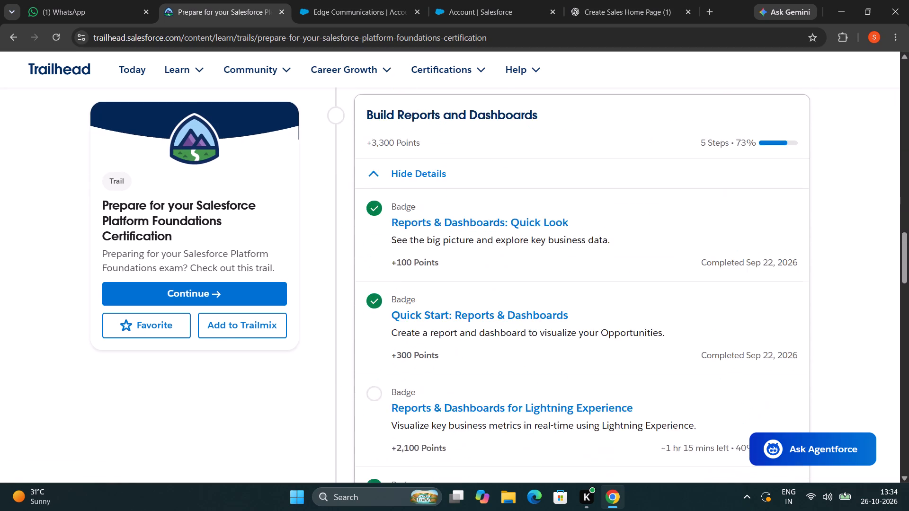
{"action": "scroll", "coordinate": [615, 296], "scroll_direction": "down", "scroll_amount": 4}
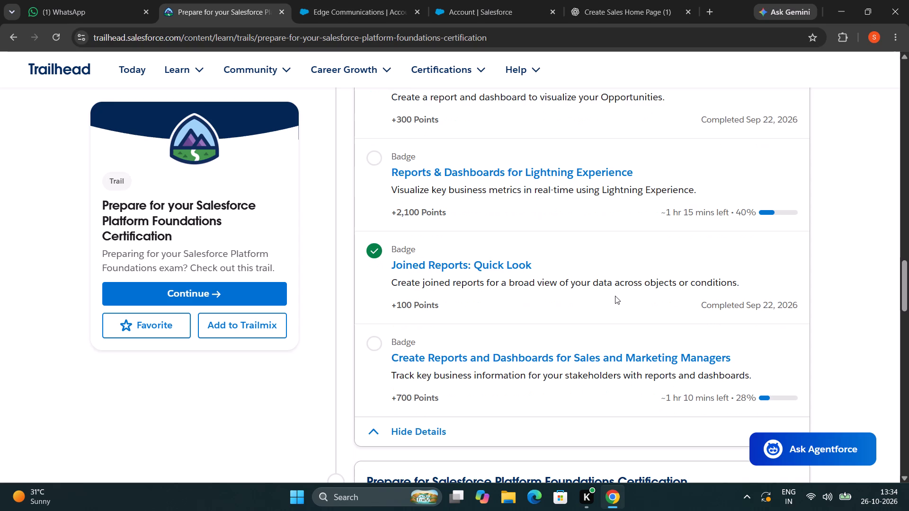
{"action": "scroll", "coordinate": [615, 296], "scroll_direction": "down", "scroll_amount": 6}
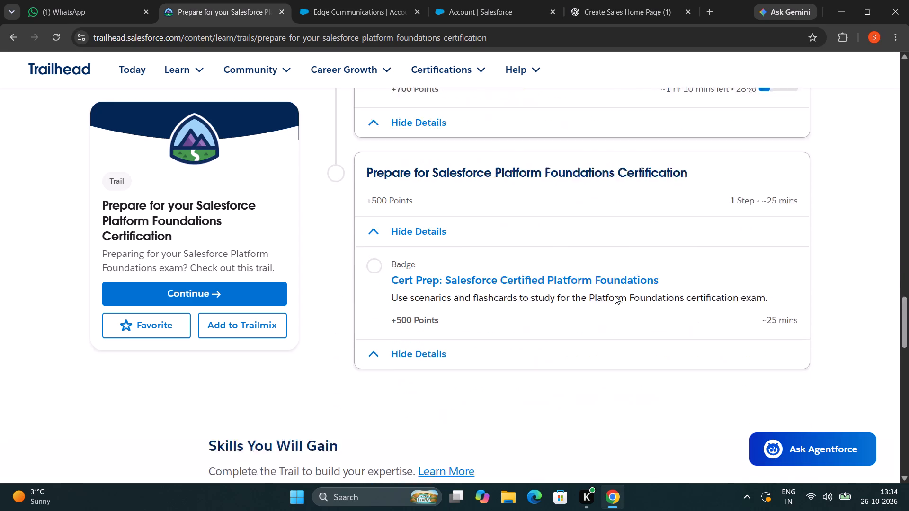
{"action": "scroll", "coordinate": [615, 296], "scroll_direction": "down", "scroll_amount": 1}
{"action": "scroll", "coordinate": [615, 296], "scroll_direction": "up", "scroll_amount": 10}
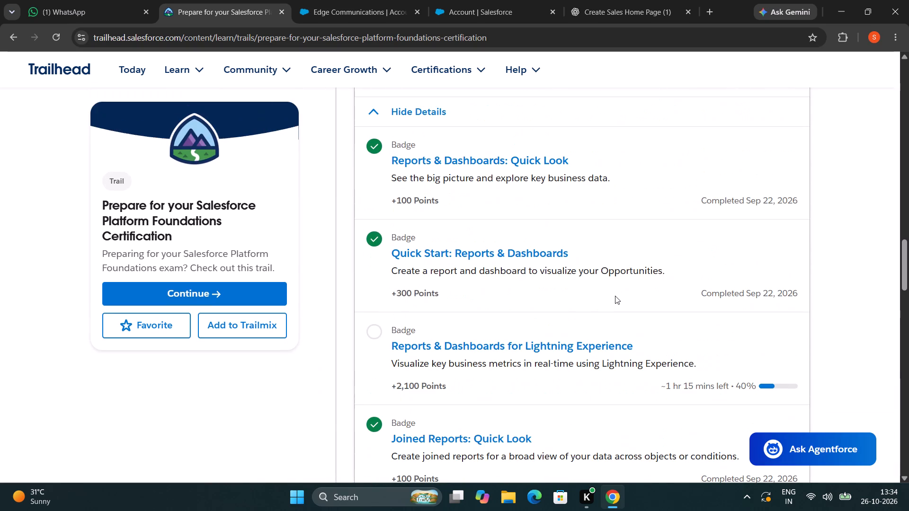
{"action": "scroll", "coordinate": [609, 328], "scroll_direction": "up", "scroll_amount": 3}
Open the Cert Prep: Salesforce Certified Platform Foundations badge from the trail and view its list of units.
{"action": "scroll", "coordinate": [609, 327], "scroll_direction": "down", "scroll_amount": 11}
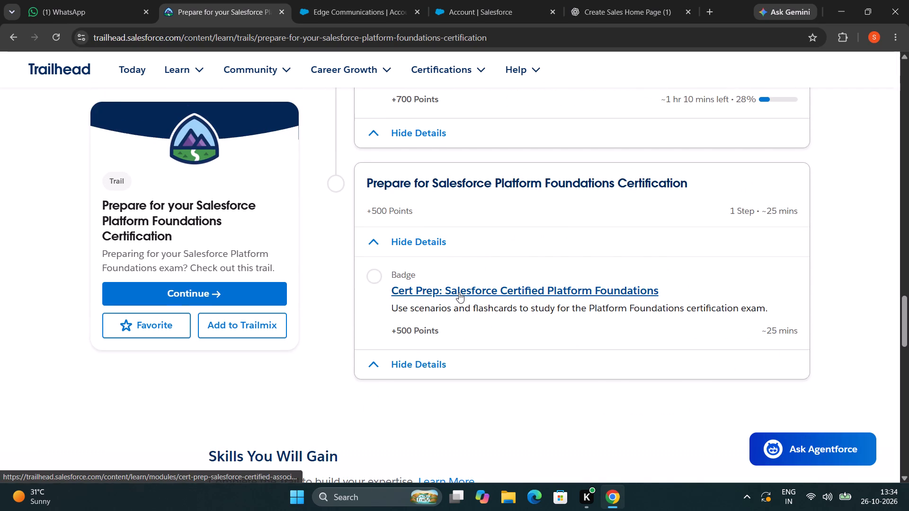
{"action": "left_click", "coordinate": [459, 292]}
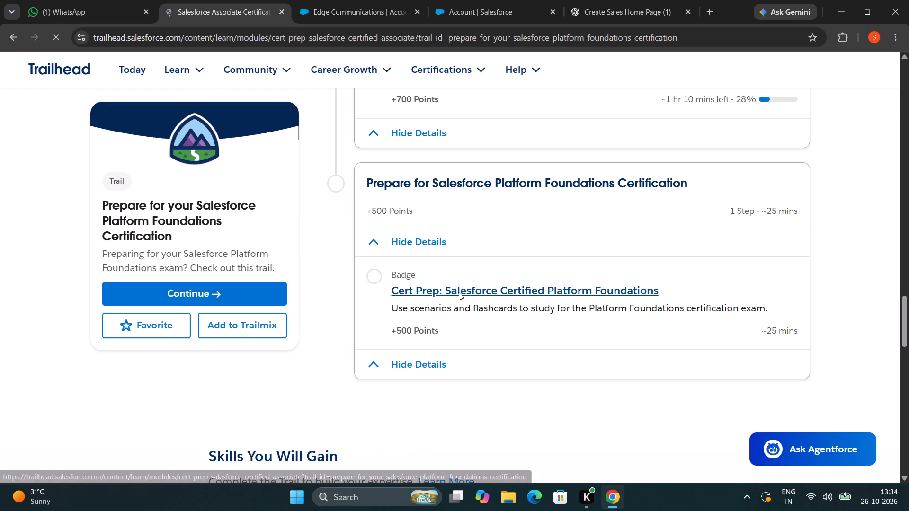
{"action": "scroll", "coordinate": [601, 308], "scroll_direction": "down", "scroll_amount": 1}
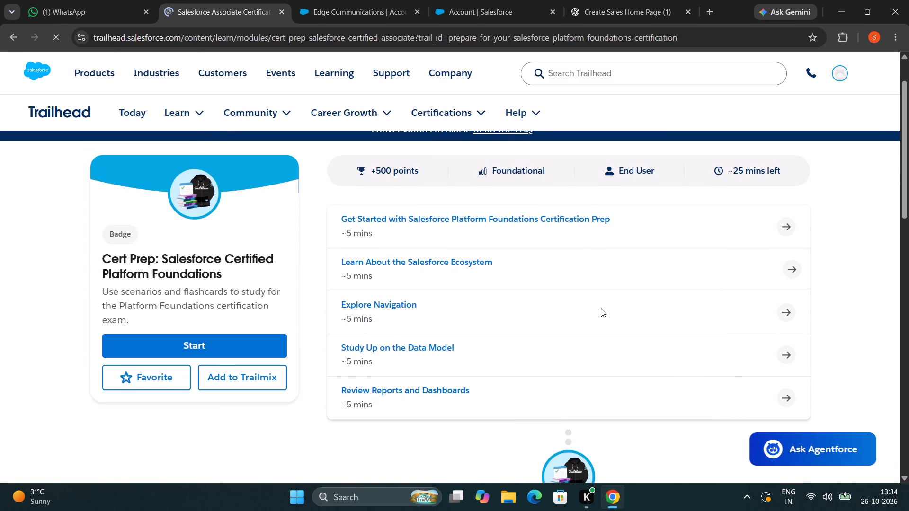
Open the Get Started with Salesforce Platform Foundations Certification Prep unit and go through it to the quiz at its end.
{"action": "left_click", "coordinate": [463, 217]}
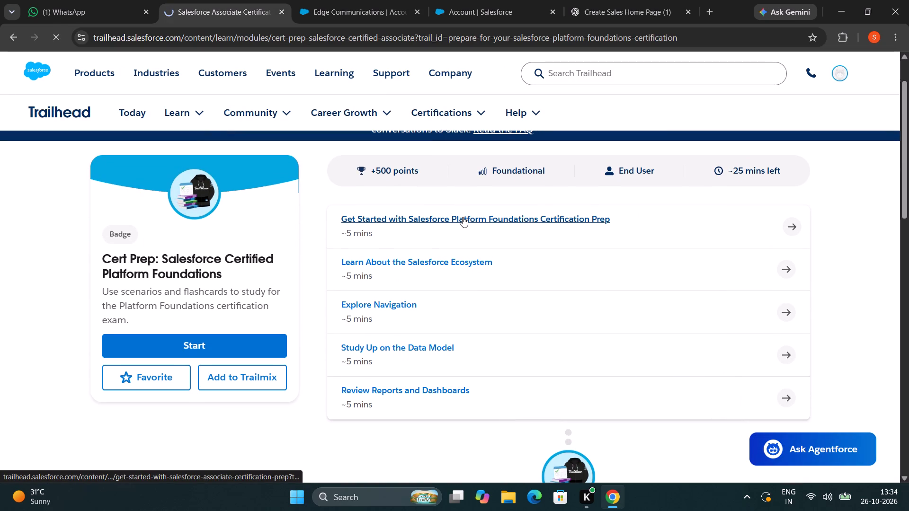
{"action": "scroll", "coordinate": [451, 255], "scroll_direction": "down", "scroll_amount": 4}
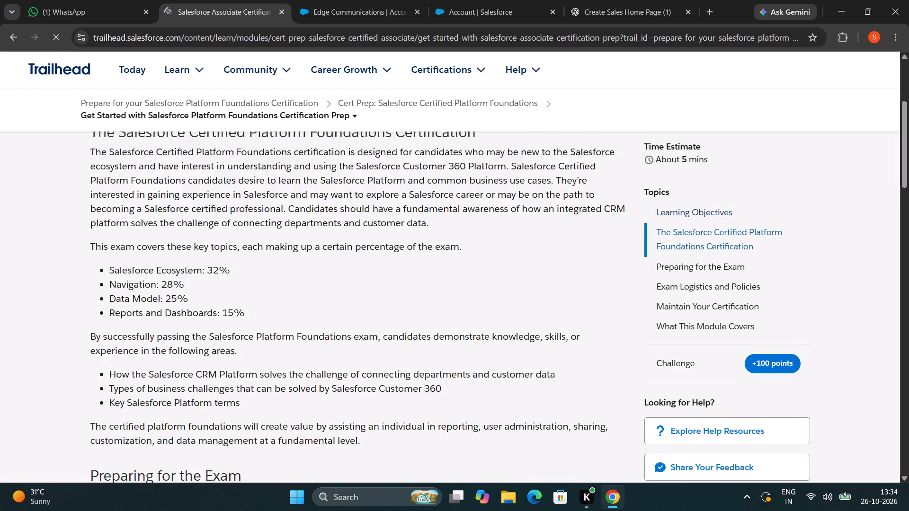
{"action": "scroll", "coordinate": [451, 255], "scroll_direction": "down", "scroll_amount": 18}
{"action": "scroll", "coordinate": [451, 255], "scroll_direction": "up", "scroll_amount": 2}
{"action": "scroll", "coordinate": [451, 255], "scroll_direction": "down", "scroll_amount": 3}
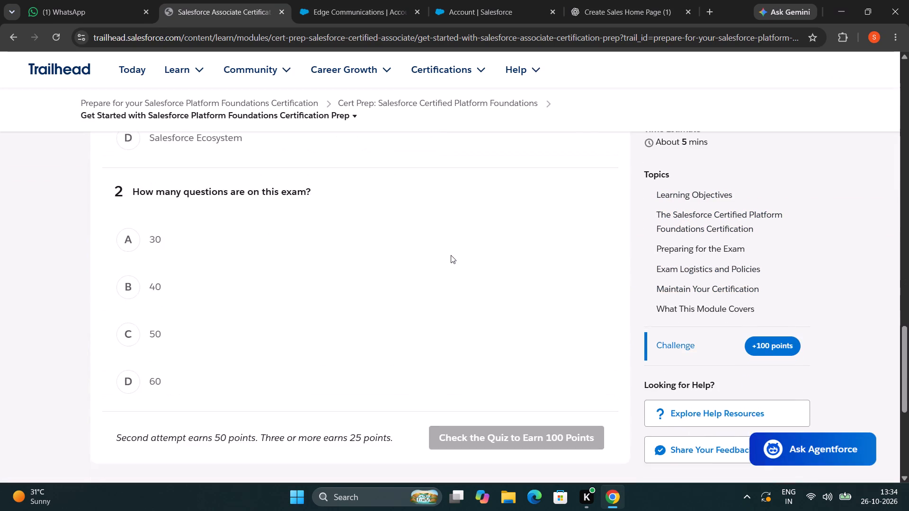
{"action": "scroll", "coordinate": [451, 255], "scroll_direction": "down", "scroll_amount": 4}
{"action": "scroll", "coordinate": [451, 255], "scroll_direction": "up", "scroll_amount": 10}
{"action": "scroll", "coordinate": [451, 255], "scroll_direction": "down", "scroll_amount": 3}
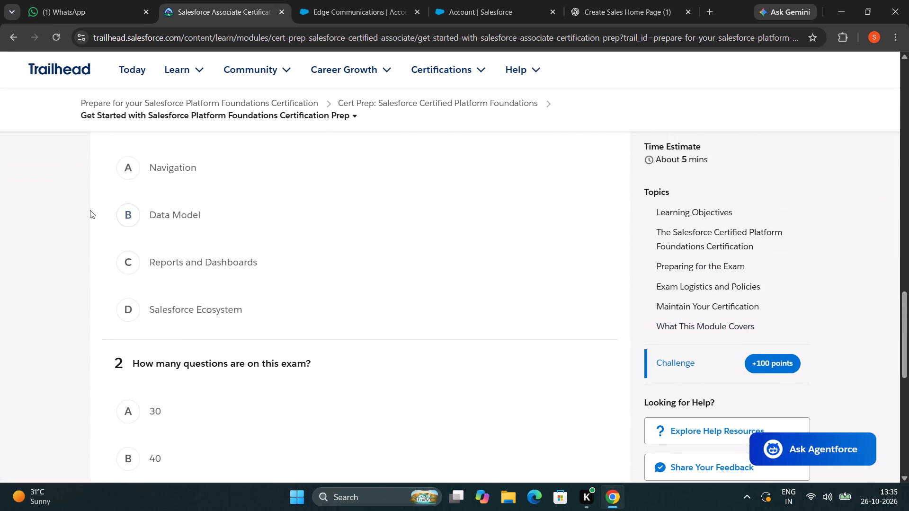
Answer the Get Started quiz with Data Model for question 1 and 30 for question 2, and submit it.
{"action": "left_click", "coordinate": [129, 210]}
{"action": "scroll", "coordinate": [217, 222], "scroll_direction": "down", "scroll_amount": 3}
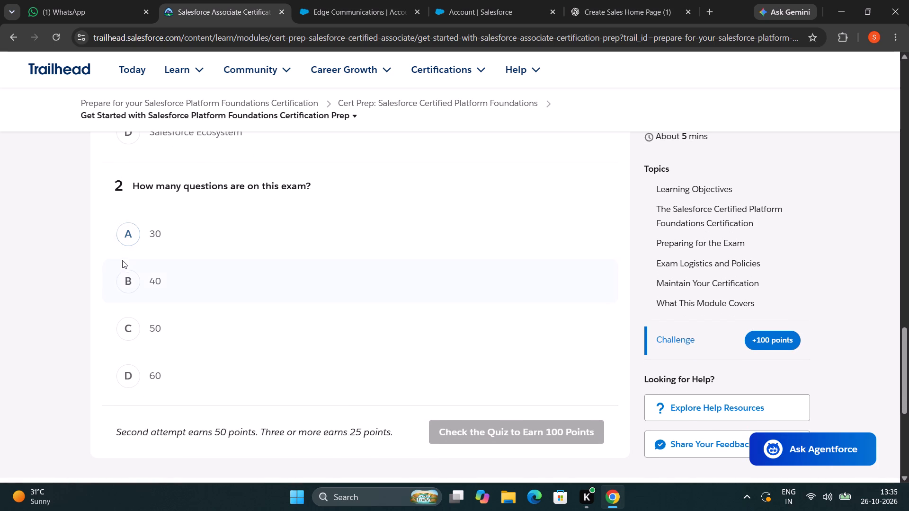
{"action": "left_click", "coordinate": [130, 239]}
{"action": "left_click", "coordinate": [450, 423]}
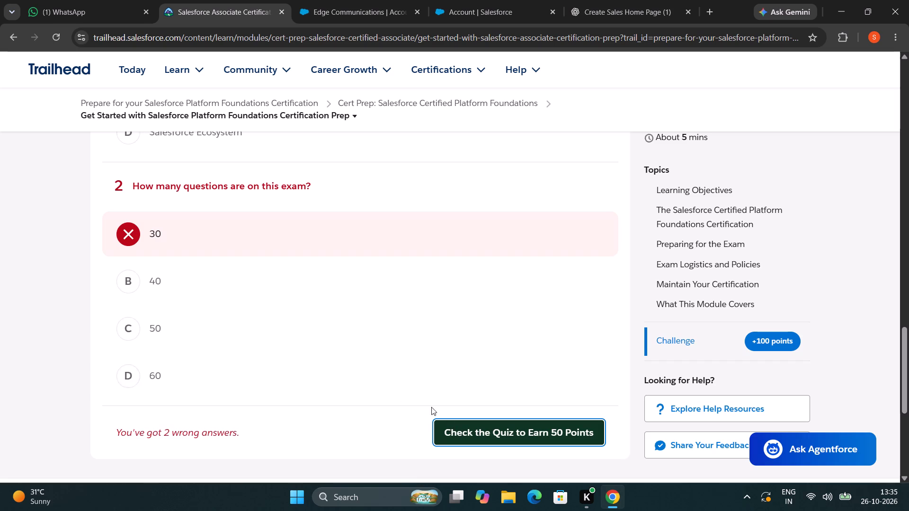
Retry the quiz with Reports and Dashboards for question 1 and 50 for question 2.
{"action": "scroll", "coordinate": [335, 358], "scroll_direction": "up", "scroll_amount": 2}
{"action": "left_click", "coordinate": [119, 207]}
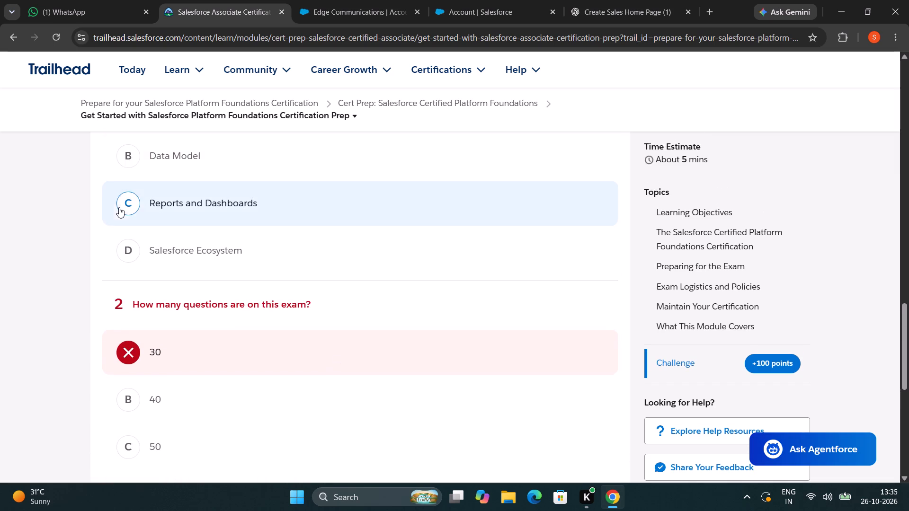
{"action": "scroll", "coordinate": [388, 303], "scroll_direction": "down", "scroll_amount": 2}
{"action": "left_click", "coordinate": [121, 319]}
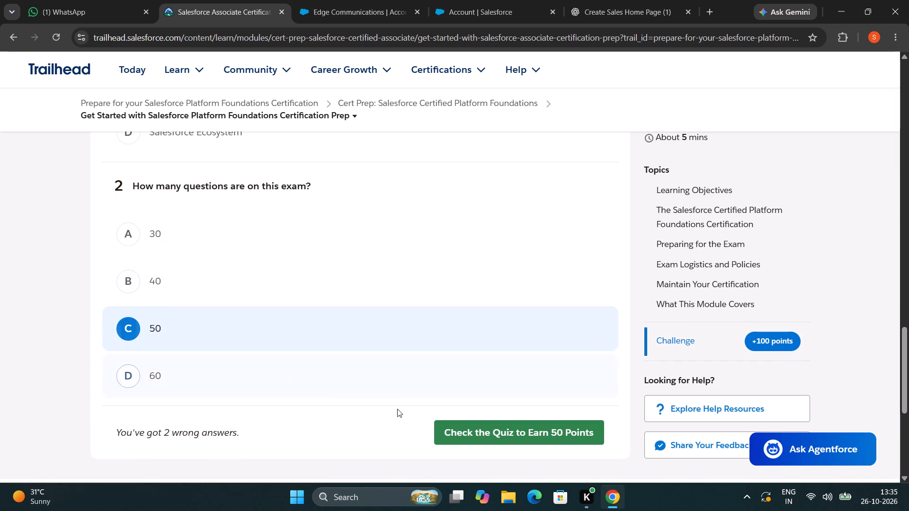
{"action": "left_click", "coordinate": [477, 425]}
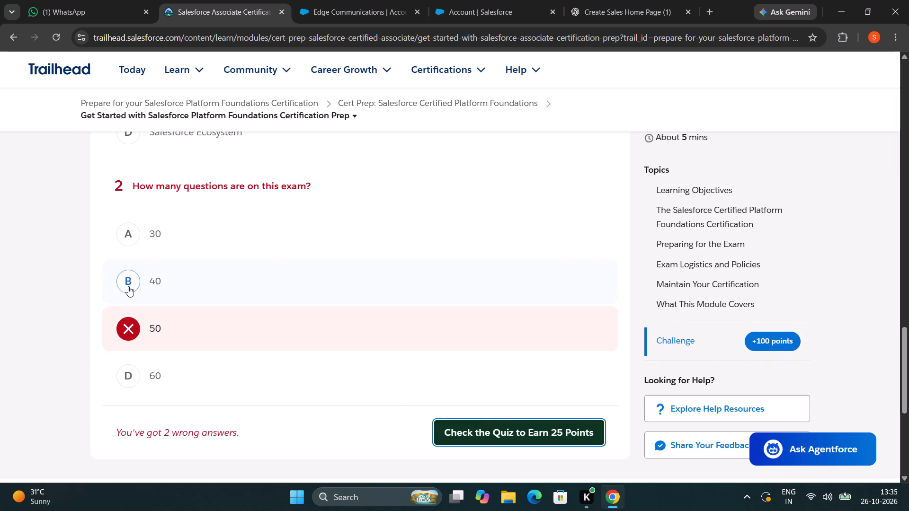
Change the answer on the number of exam questions to 40 and check the quiz again.
{"action": "left_click", "coordinate": [128, 286]}
{"action": "left_click", "coordinate": [491, 428]}
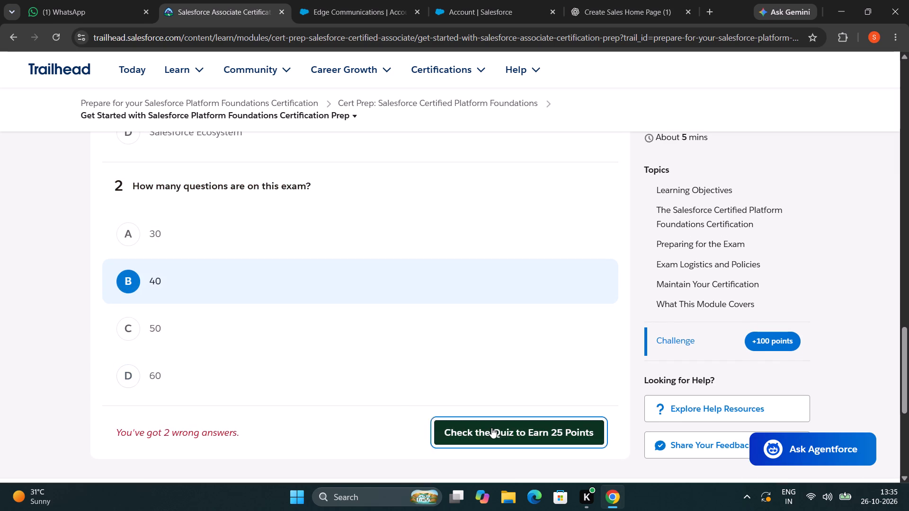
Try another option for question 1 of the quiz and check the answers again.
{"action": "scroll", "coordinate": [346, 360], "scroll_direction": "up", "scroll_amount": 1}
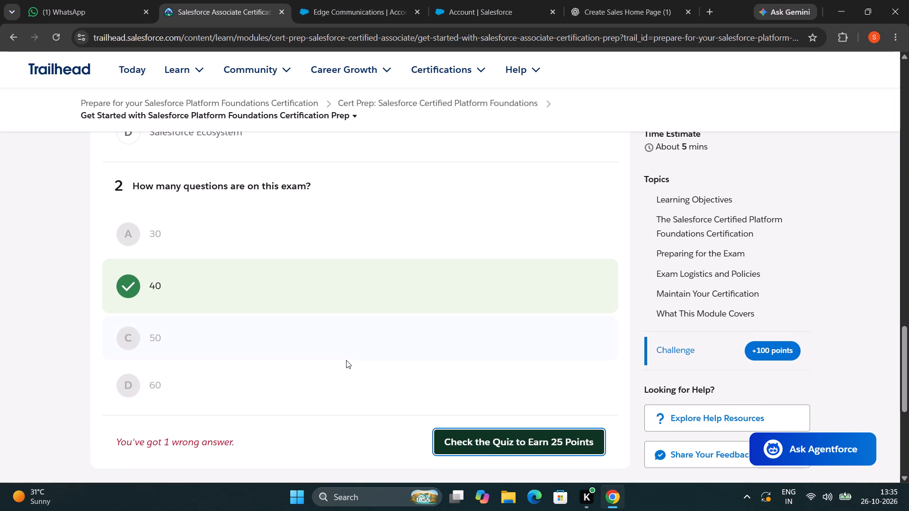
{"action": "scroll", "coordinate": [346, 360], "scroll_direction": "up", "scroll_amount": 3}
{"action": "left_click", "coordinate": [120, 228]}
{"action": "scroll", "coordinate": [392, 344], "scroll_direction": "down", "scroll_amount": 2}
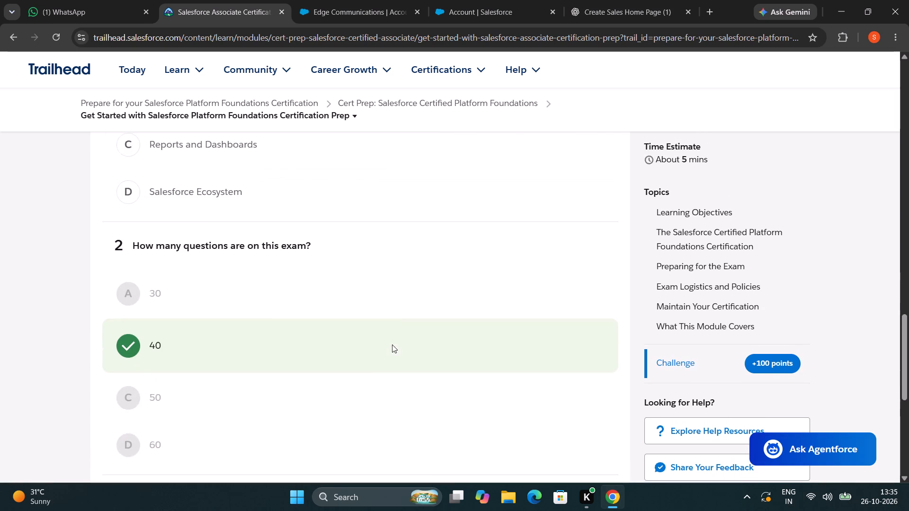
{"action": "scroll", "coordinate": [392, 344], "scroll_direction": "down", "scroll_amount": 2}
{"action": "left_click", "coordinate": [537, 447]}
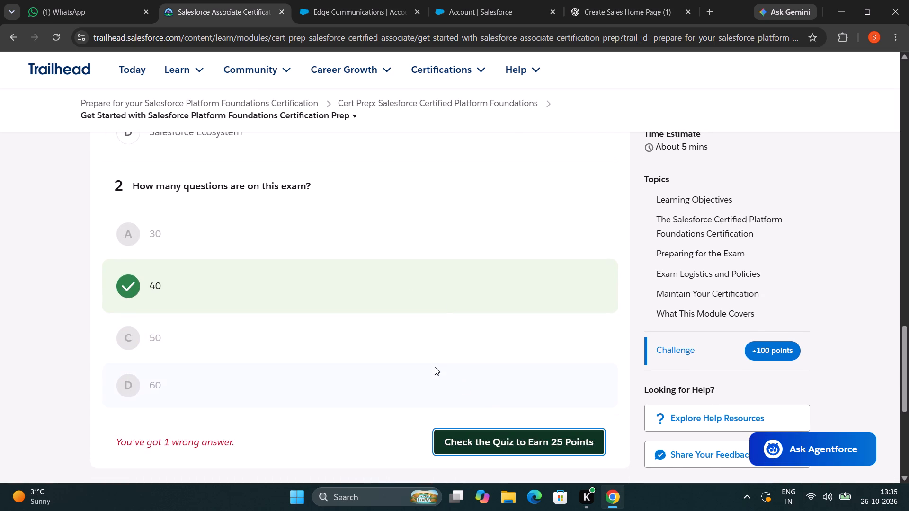
Set the question 1 answer to Salesforce Ecosystem and submit the Get Started quiz.
{"action": "scroll", "coordinate": [435, 367], "scroll_direction": "up", "scroll_amount": 2}
{"action": "left_click", "coordinate": [131, 248]}
{"action": "scroll", "coordinate": [618, 353], "scroll_direction": "down", "scroll_amount": 1}
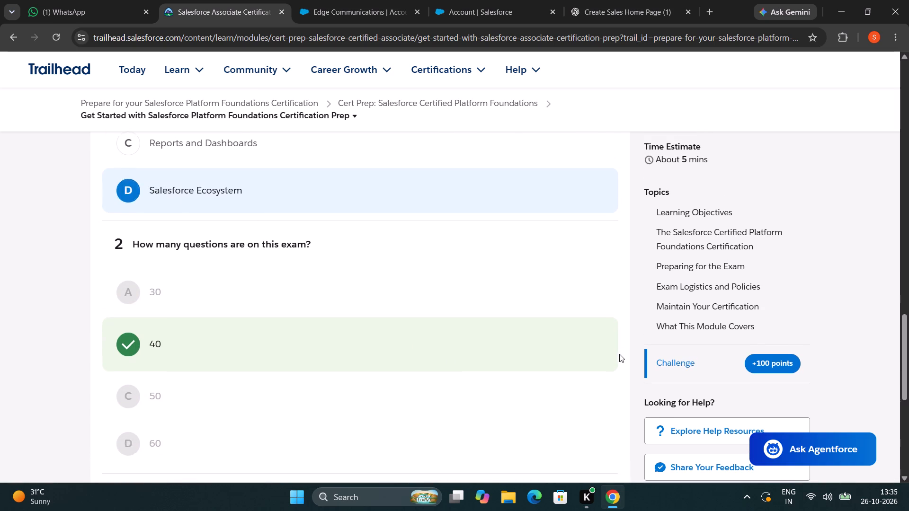
{"action": "scroll", "coordinate": [619, 354], "scroll_direction": "down", "scroll_amount": 2}
{"action": "left_click", "coordinate": [563, 388]}
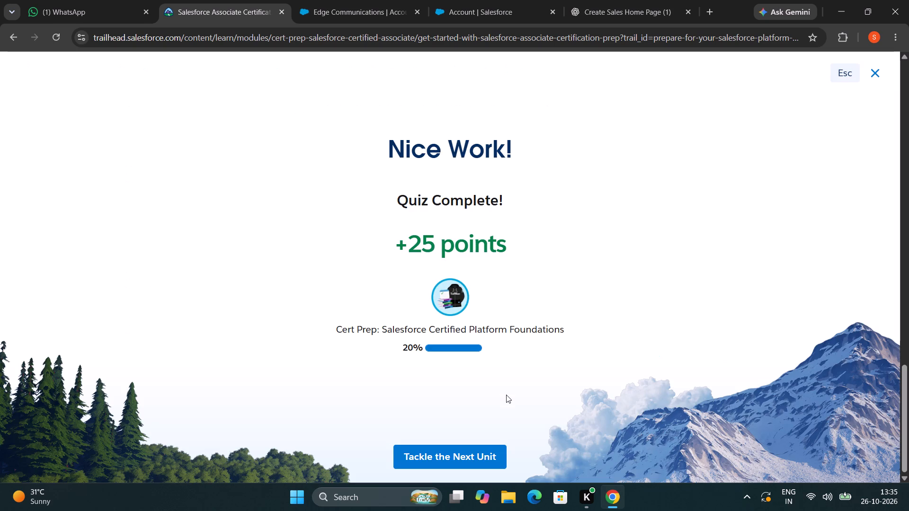
Open the Learn About the Salesforce Ecosystem unit and submit its quiz with the answers 24% and Trailblazer Community.
{"action": "left_click", "coordinate": [487, 450]}
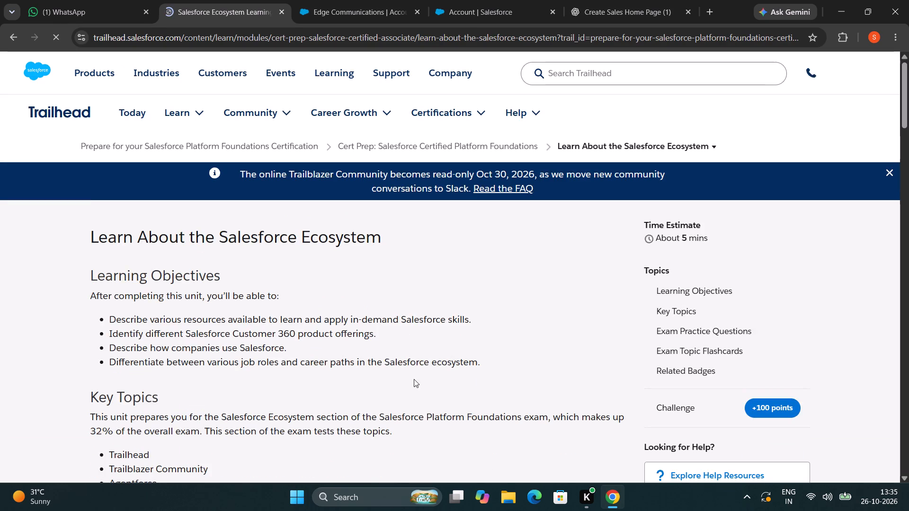
{"action": "scroll", "coordinate": [449, 362], "scroll_direction": "down", "scroll_amount": 20}
{"action": "scroll", "coordinate": [449, 362], "scroll_direction": "down", "scroll_amount": 3}
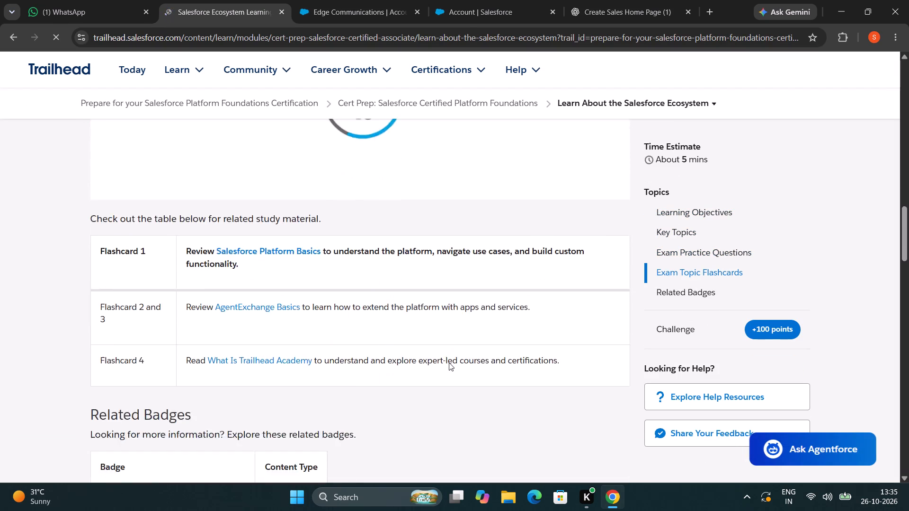
{"action": "scroll", "coordinate": [449, 362], "scroll_direction": "down", "scroll_amount": 17}
{"action": "scroll", "coordinate": [449, 362], "scroll_direction": "up", "scroll_amount": 2}
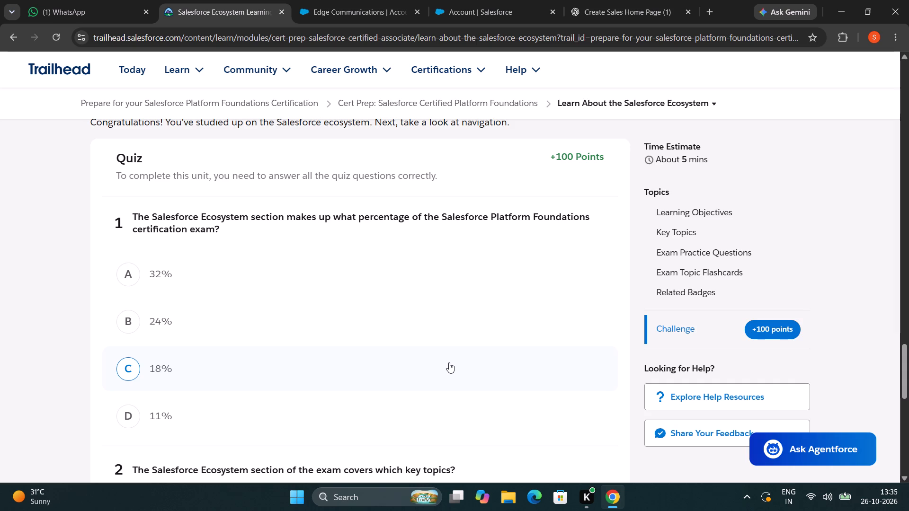
{"action": "left_click", "coordinate": [127, 319]}
{"action": "scroll", "coordinate": [283, 364], "scroll_direction": "down", "scroll_amount": 4}
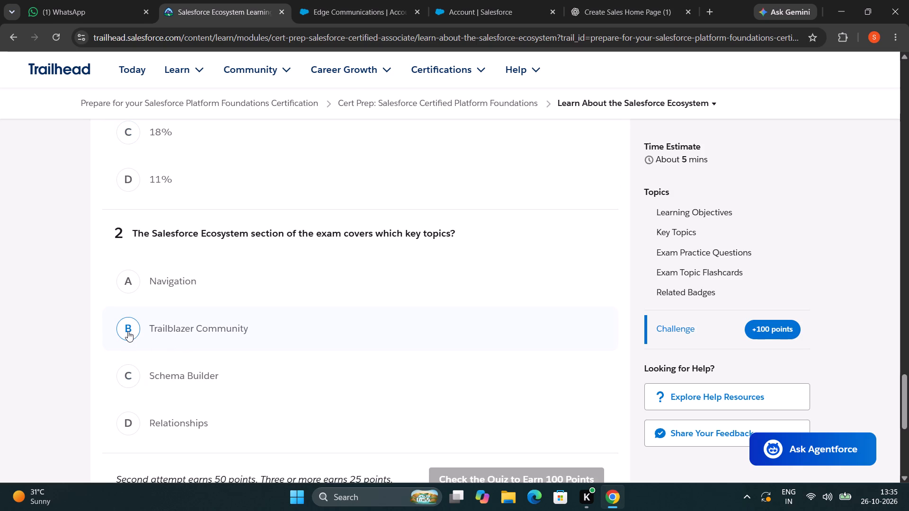
{"action": "left_click", "coordinate": [530, 476]}
Change the exam percentage answer for the Salesforce Ecosystem section to 32% and resubmit the quiz.
{"action": "scroll", "coordinate": [429, 342], "scroll_direction": "up", "scroll_amount": 3}
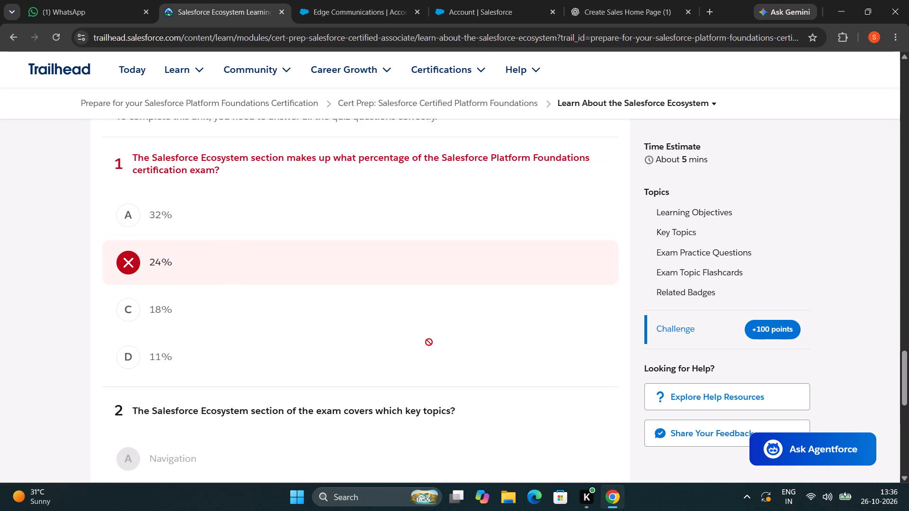
{"action": "left_click", "coordinate": [134, 222]}
{"action": "scroll", "coordinate": [618, 335], "scroll_direction": "down", "scroll_amount": 4}
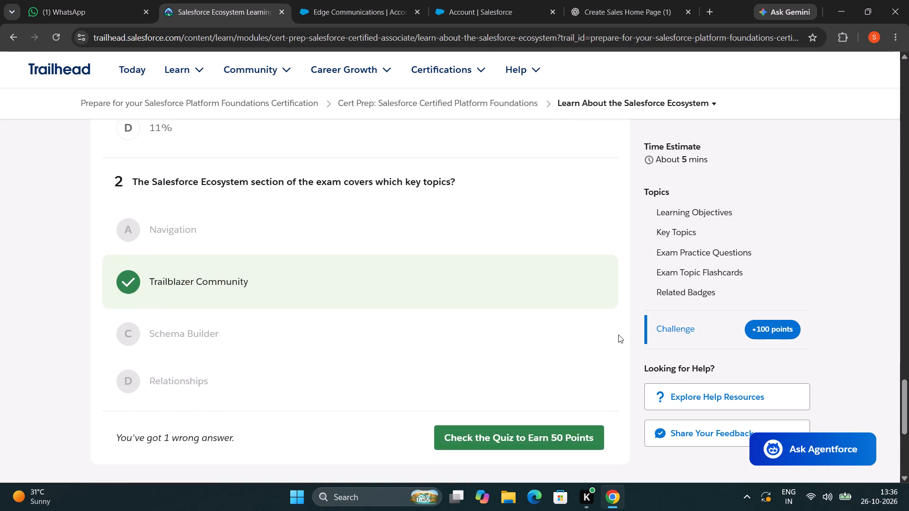
{"action": "left_click", "coordinate": [553, 436]}
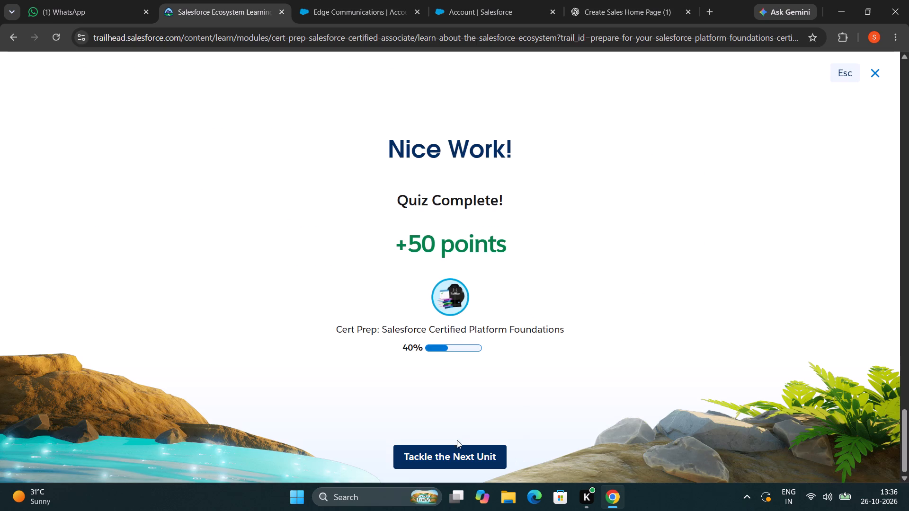
Continue to the Explore Navigation unit and submit its quiz with the answers 13% and App Launcher.
{"action": "left_click", "coordinate": [451, 449]}
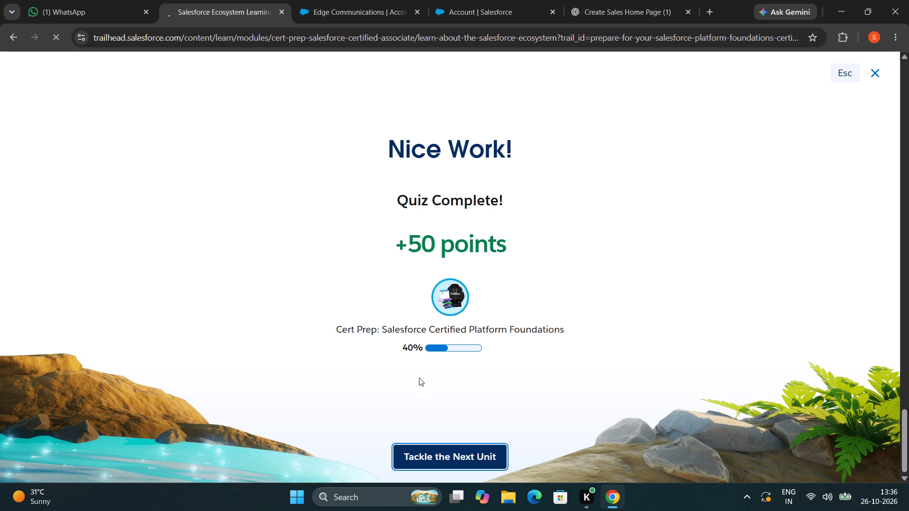
{"action": "scroll", "coordinate": [448, 398], "scroll_direction": "up", "scroll_amount": 2}
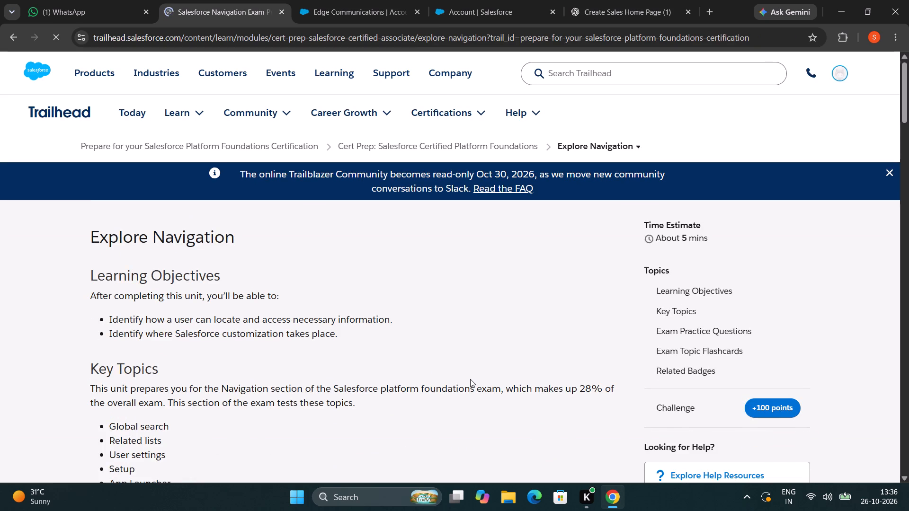
{"action": "scroll", "coordinate": [470, 379], "scroll_direction": "up", "scroll_amount": 2}
{"action": "scroll", "coordinate": [470, 379], "scroll_direction": "down", "scroll_amount": 18}
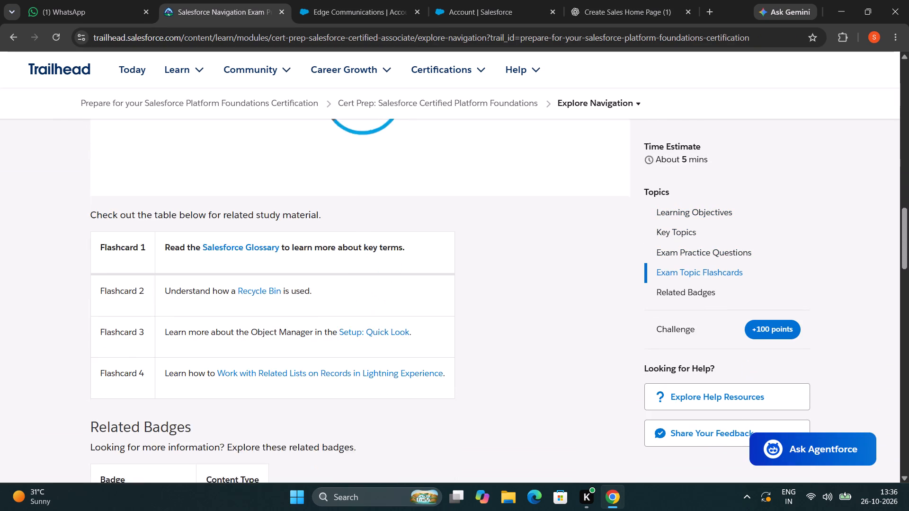
{"action": "scroll", "coordinate": [478, 379], "scroll_direction": "down", "scroll_amount": 16}
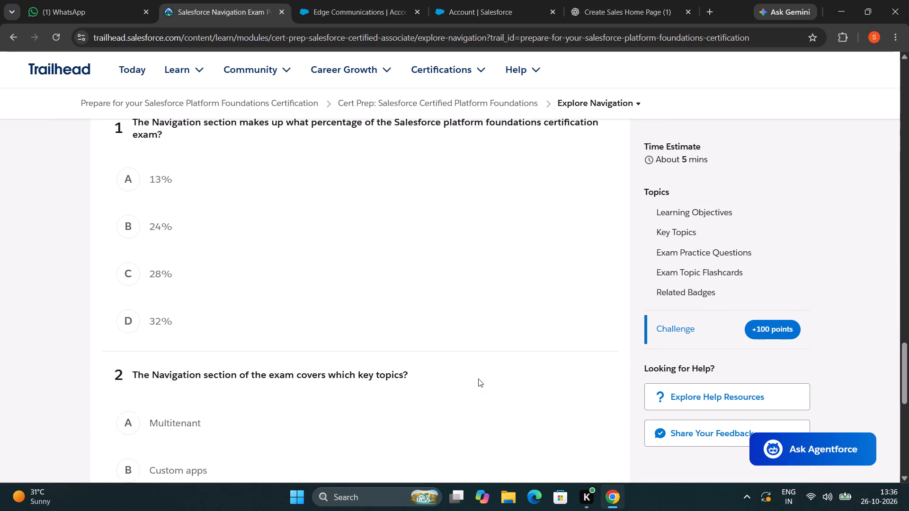
{"action": "scroll", "coordinate": [478, 379], "scroll_direction": "up", "scroll_amount": 1}
{"action": "left_click", "coordinate": [120, 239]}
{"action": "scroll", "coordinate": [483, 344], "scroll_direction": "down", "scroll_amount": 1}
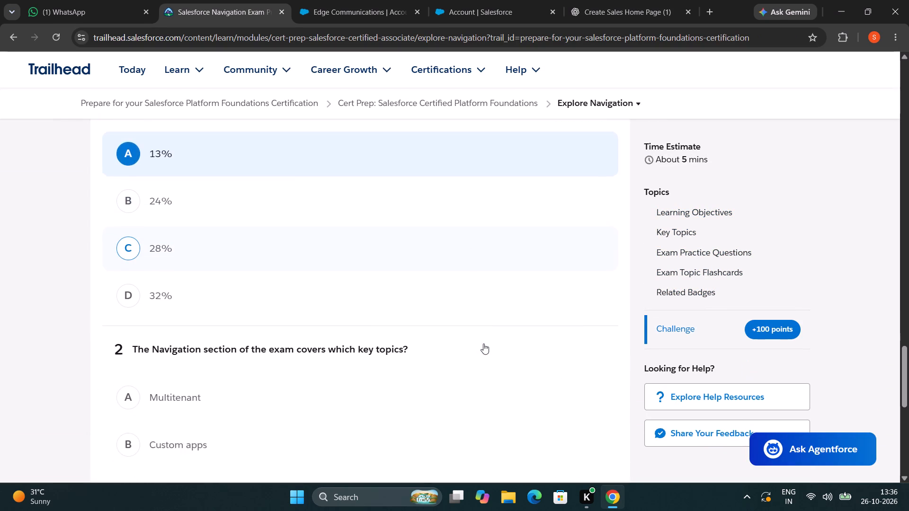
{"action": "scroll", "coordinate": [483, 344], "scroll_direction": "down", "scroll_amount": 2}
{"action": "left_click", "coordinate": [138, 397]}
{"action": "scroll", "coordinate": [518, 410], "scroll_direction": "down", "scroll_amount": 3}
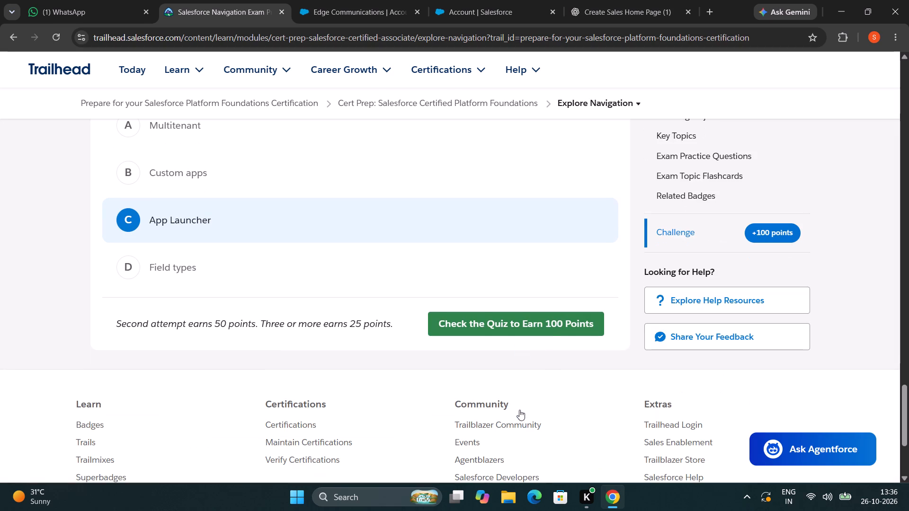
{"action": "left_click", "coordinate": [542, 329]}
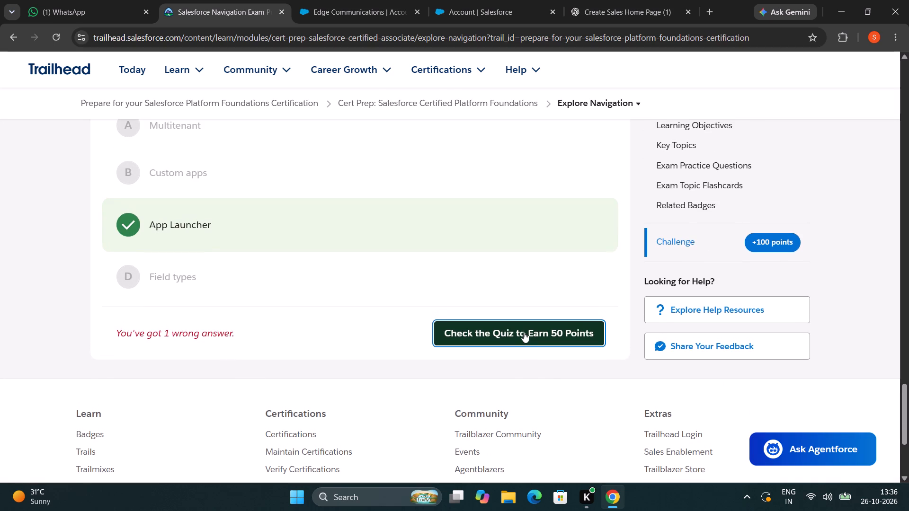
Change the exam percentage answer for the Navigation section to 28% and resubmit the quiz.
{"action": "scroll", "coordinate": [524, 332], "scroll_direction": "up", "scroll_amount": 7}
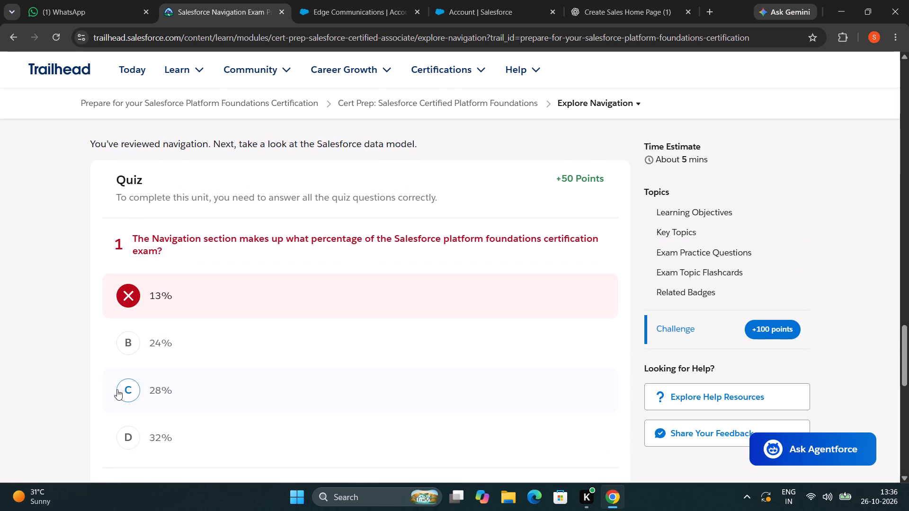
{"action": "left_click", "coordinate": [122, 389]}
{"action": "scroll", "coordinate": [450, 383], "scroll_direction": "down", "scroll_amount": 5}
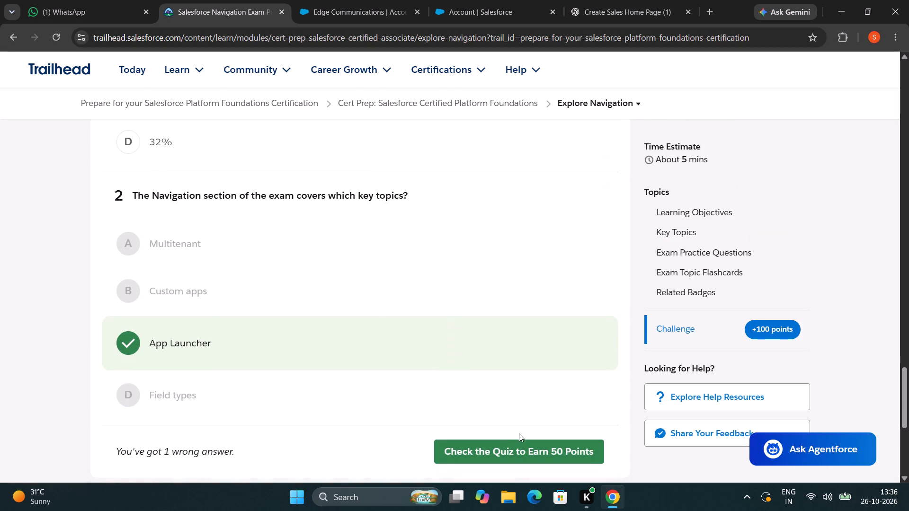
{"action": "left_click", "coordinate": [516, 448]}
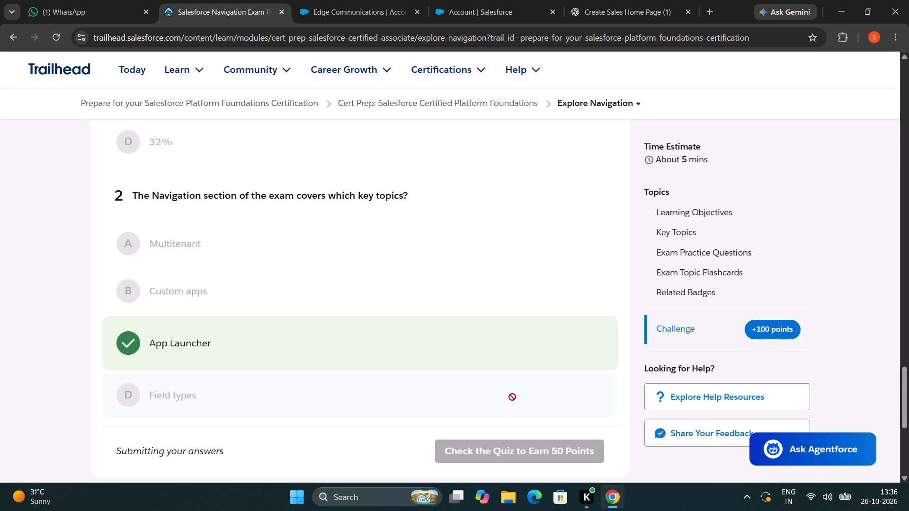
Continue to the Study Up on the Data Model unit and submit its quiz with the answers 25% and Schema Builder.
{"action": "left_click", "coordinate": [473, 449]}
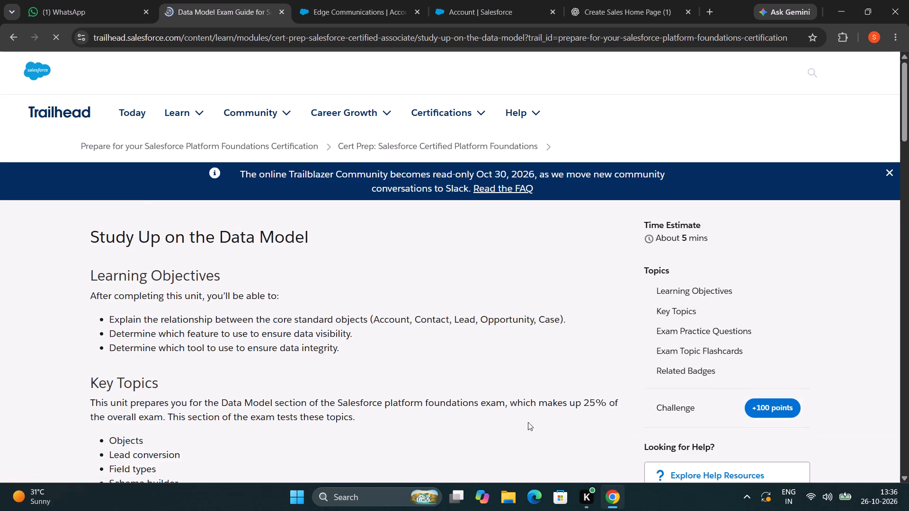
{"action": "scroll", "coordinate": [491, 305], "scroll_direction": "down", "scroll_amount": 15}
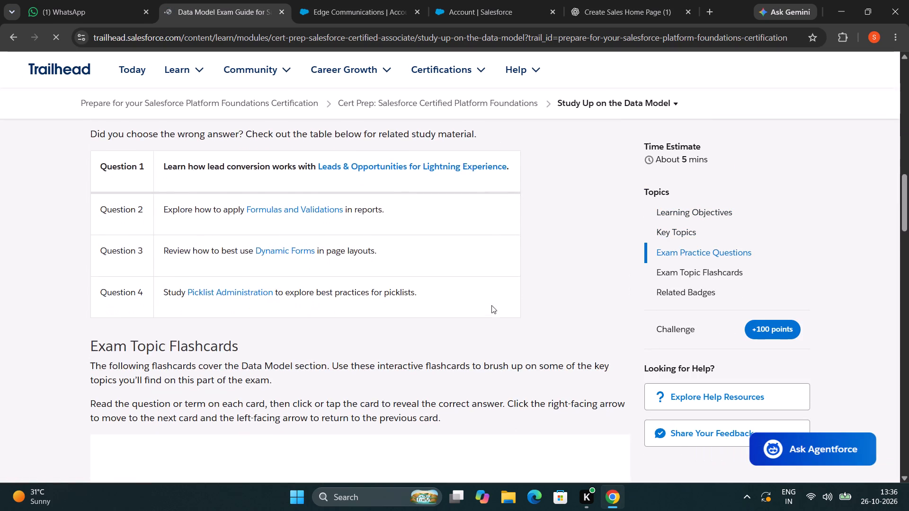
{"action": "scroll", "coordinate": [491, 305], "scroll_direction": "down", "scroll_amount": 20}
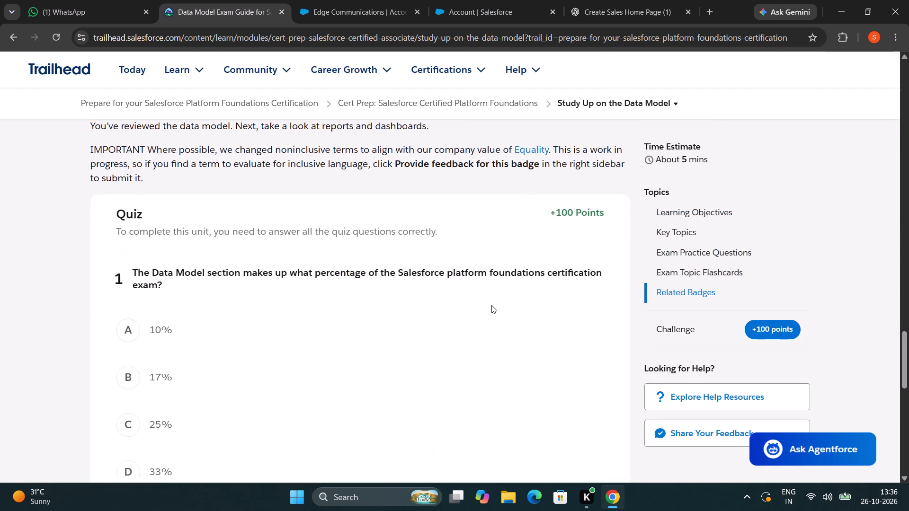
{"action": "scroll", "coordinate": [491, 305], "scroll_direction": "down", "scroll_amount": 2}
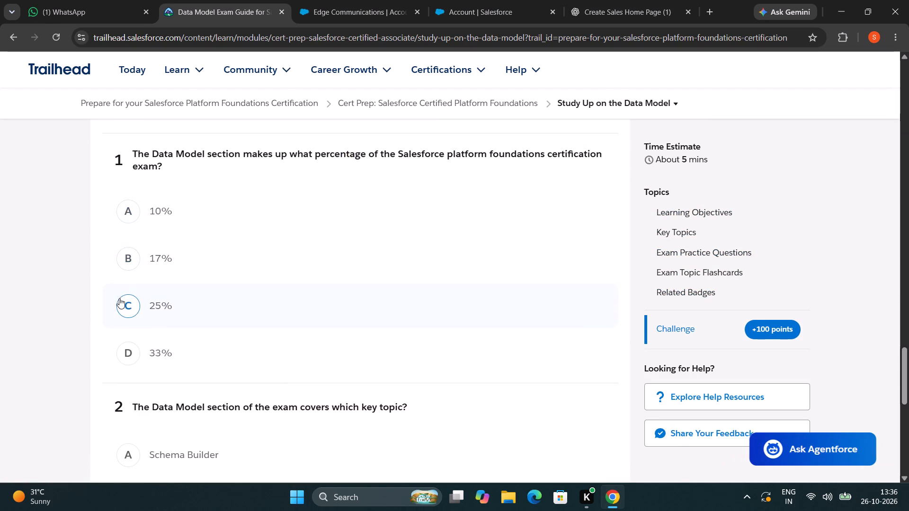
{"action": "left_click", "coordinate": [124, 300]}
{"action": "scroll", "coordinate": [248, 314], "scroll_direction": "down", "scroll_amount": 2}
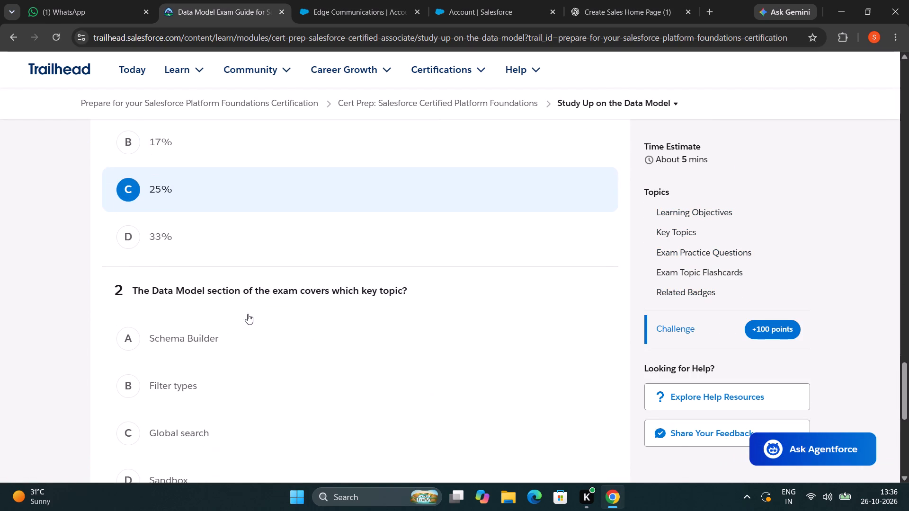
{"action": "scroll", "coordinate": [248, 314], "scroll_direction": "down", "scroll_amount": 1}
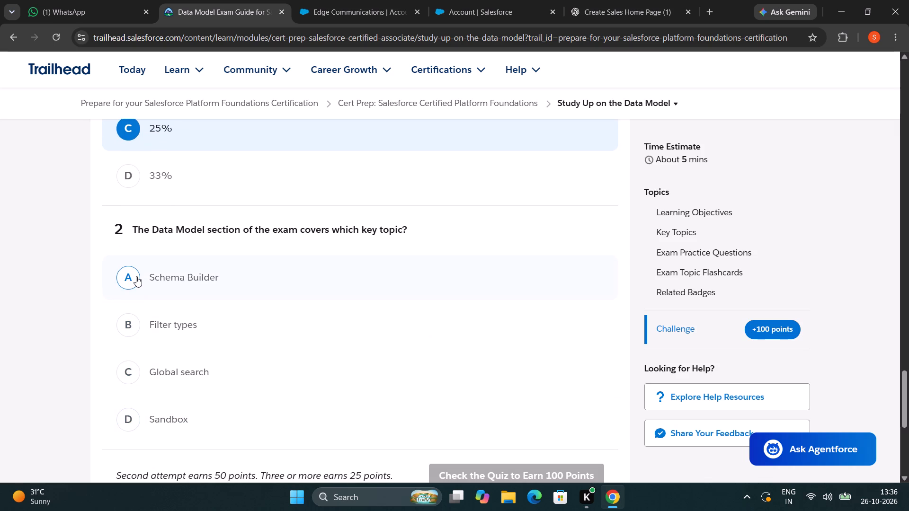
{"action": "left_click", "coordinate": [136, 276]}
{"action": "left_click", "coordinate": [510, 477]}
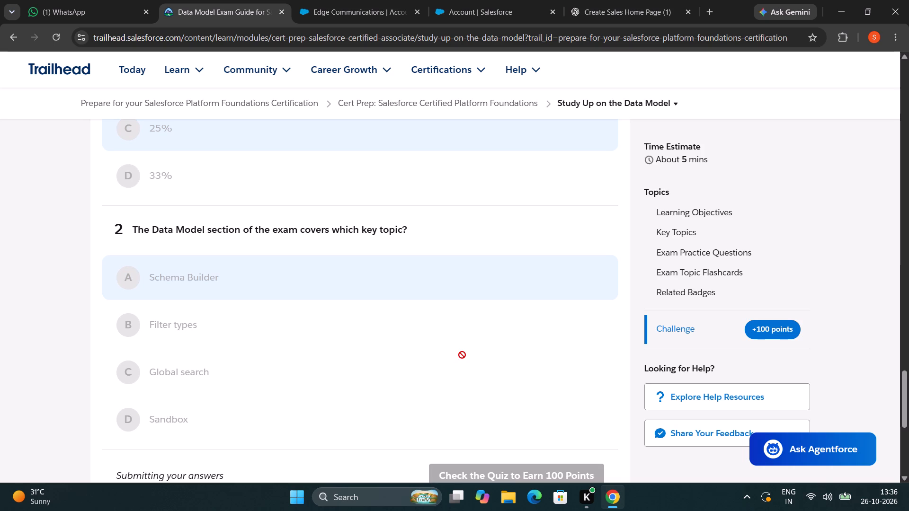
{"action": "scroll", "coordinate": [462, 355], "scroll_direction": "up", "scroll_amount": 1}
{"action": "scroll", "coordinate": [462, 355], "scroll_direction": "down", "scroll_amount": 2}
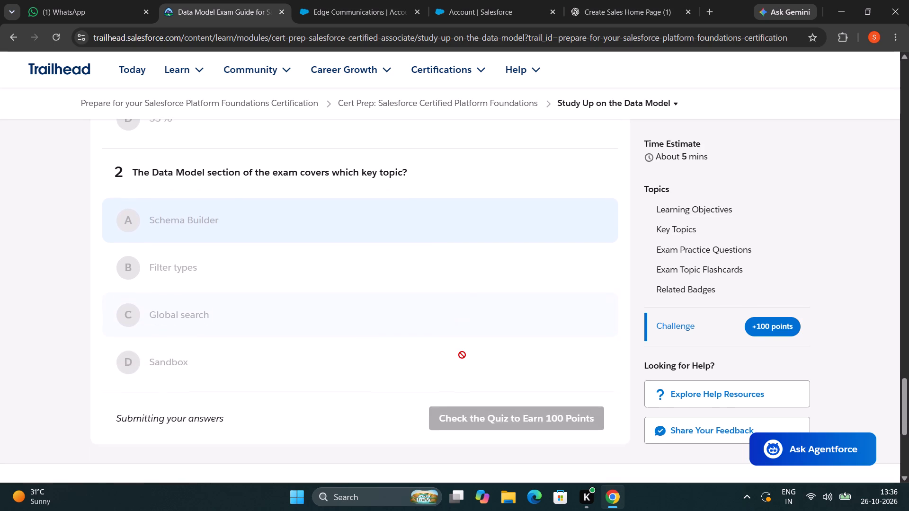
{"action": "scroll", "coordinate": [462, 355], "scroll_direction": "down", "scroll_amount": 1}
{"action": "scroll", "coordinate": [462, 355], "scroll_direction": "up", "scroll_amount": 8}
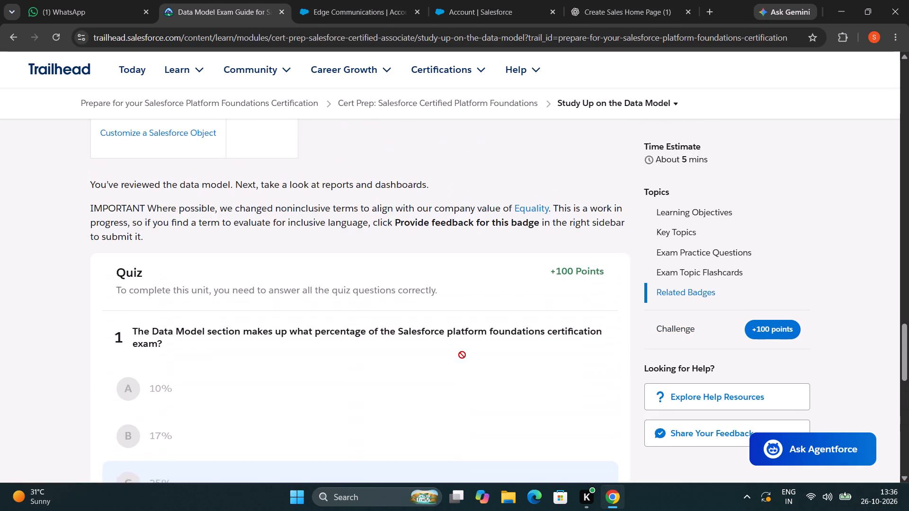
{"action": "scroll", "coordinate": [462, 355], "scroll_direction": "up", "scroll_amount": 1}
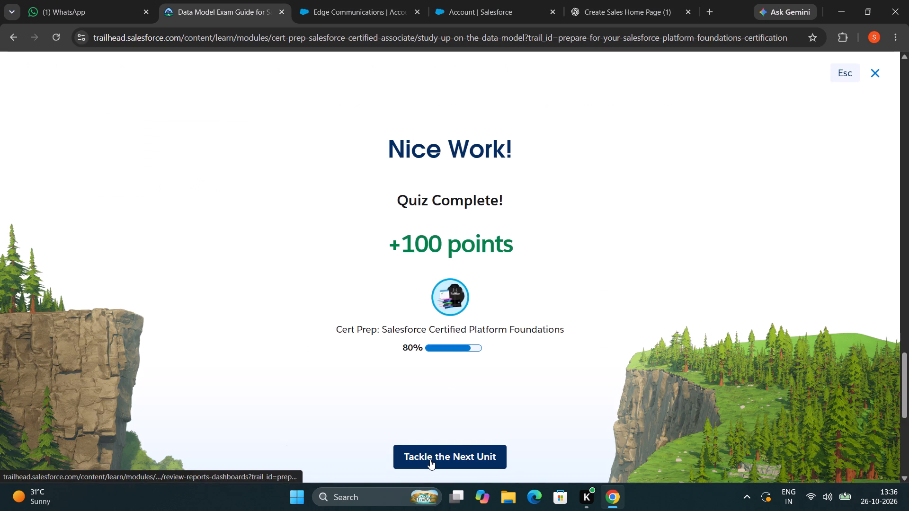
Continue to the Review Reports and Dashboards unit and submit its quiz with the answers 35% and Groups and profiles.
{"action": "left_click", "coordinate": [430, 459]}
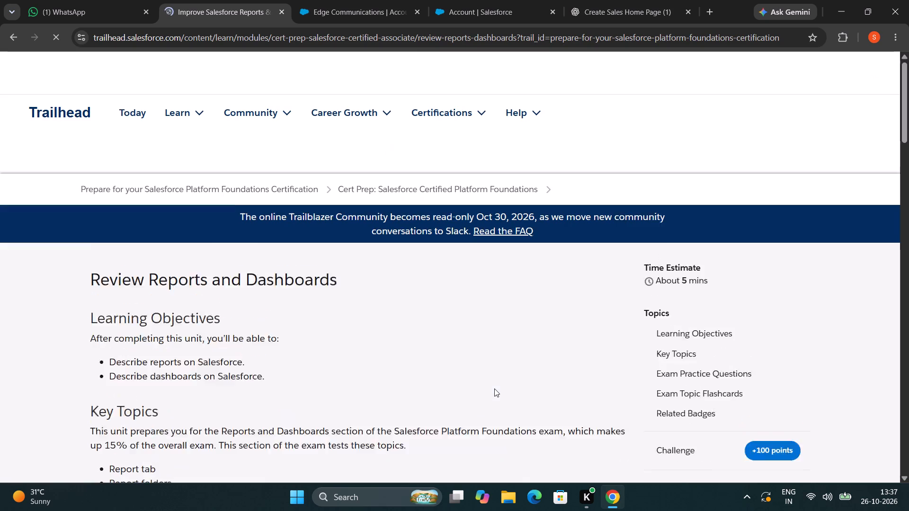
{"action": "scroll", "coordinate": [494, 388], "scroll_direction": "down", "scroll_amount": 17}
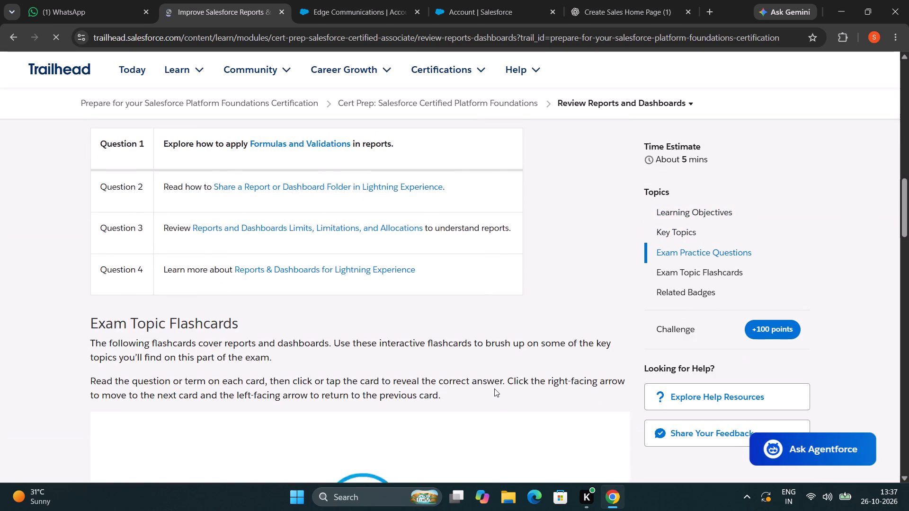
{"action": "scroll", "coordinate": [494, 388], "scroll_direction": "down", "scroll_amount": 4}
{"action": "scroll", "coordinate": [494, 388], "scroll_direction": "up", "scroll_amount": 8}
{"action": "scroll", "coordinate": [494, 388], "scroll_direction": "down", "scroll_amount": 7}
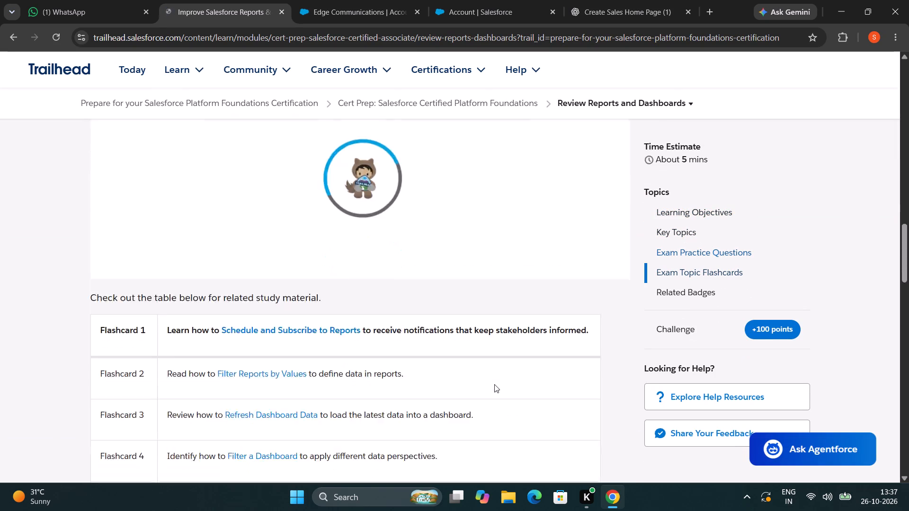
{"action": "scroll", "coordinate": [494, 384], "scroll_direction": "down", "scroll_amount": 16}
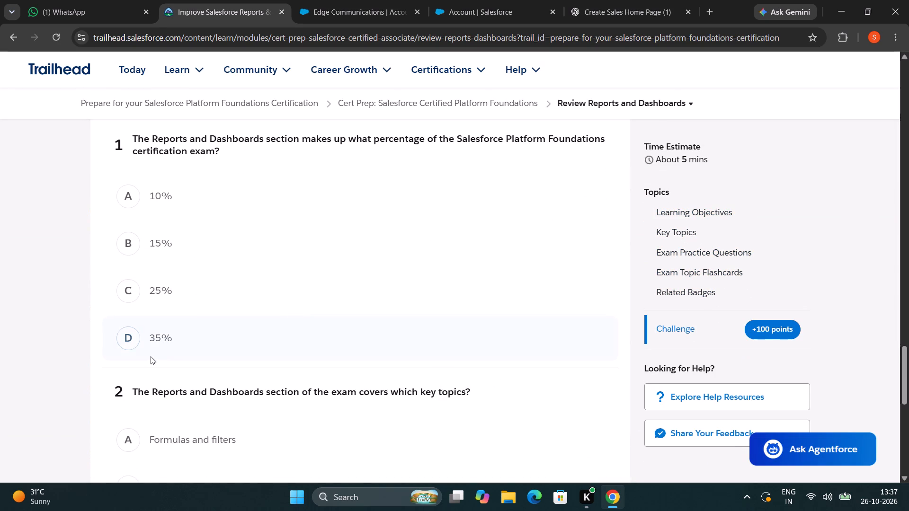
{"action": "left_click", "coordinate": [134, 341]}
{"action": "scroll", "coordinate": [298, 347], "scroll_direction": "down", "scroll_amount": 3}
{"action": "left_click", "coordinate": [125, 317]}
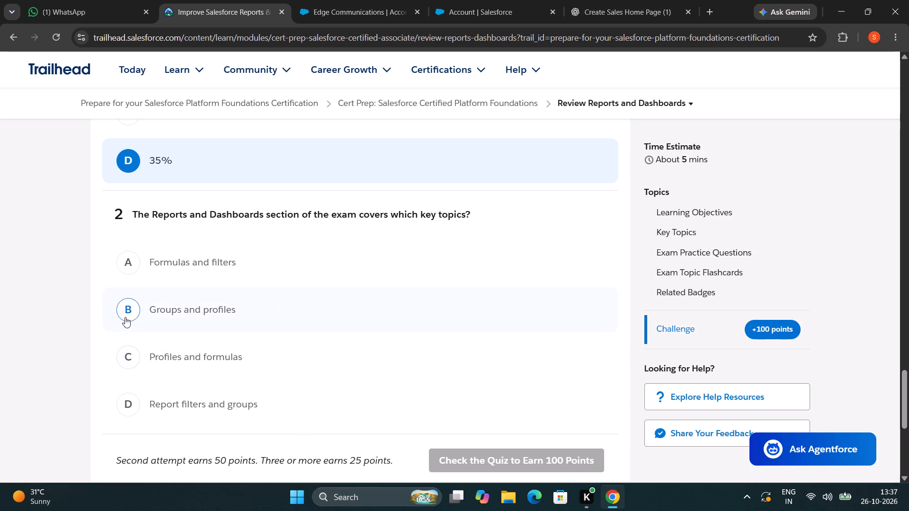
{"action": "left_click", "coordinate": [466, 459]}
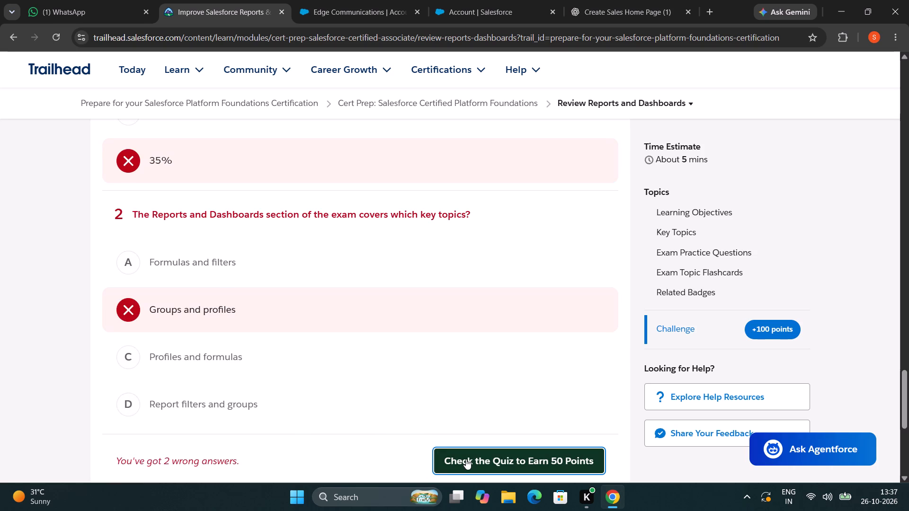
Change the Reports and Dashboards quiz answers to 15% and Profiles and formulas, and resubmit the quiz.
{"action": "left_click", "coordinate": [129, 360]}
{"action": "scroll", "coordinate": [165, 314], "scroll_direction": "up", "scroll_amount": 3}
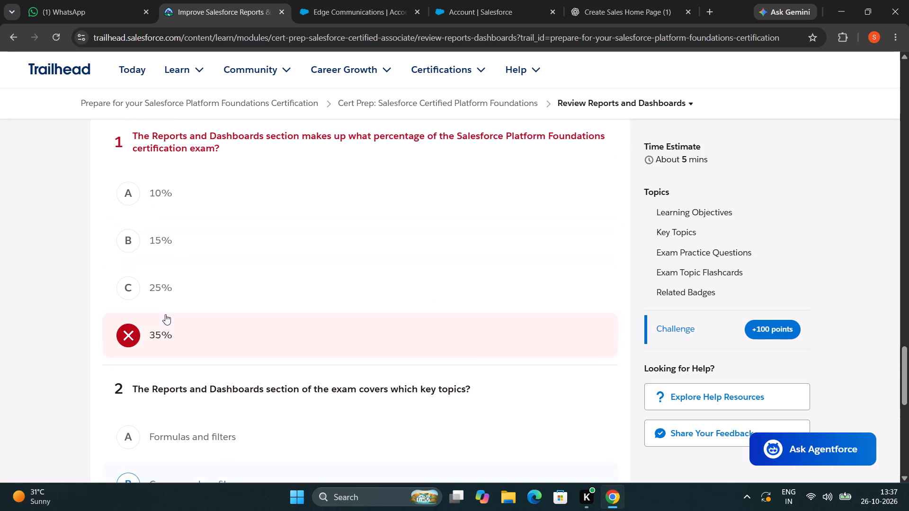
{"action": "left_click", "coordinate": [135, 232]}
{"action": "scroll", "coordinate": [409, 318], "scroll_direction": "down", "scroll_amount": 5}
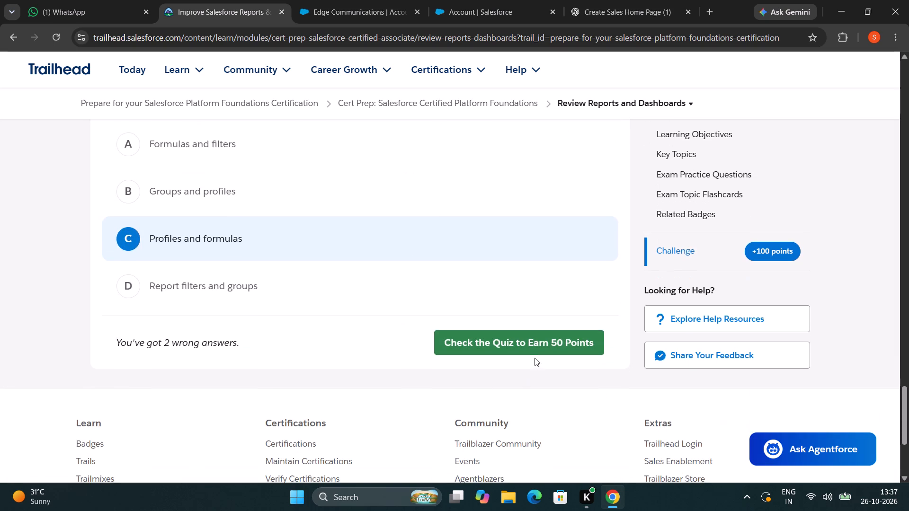
{"action": "left_click", "coordinate": [537, 344]}
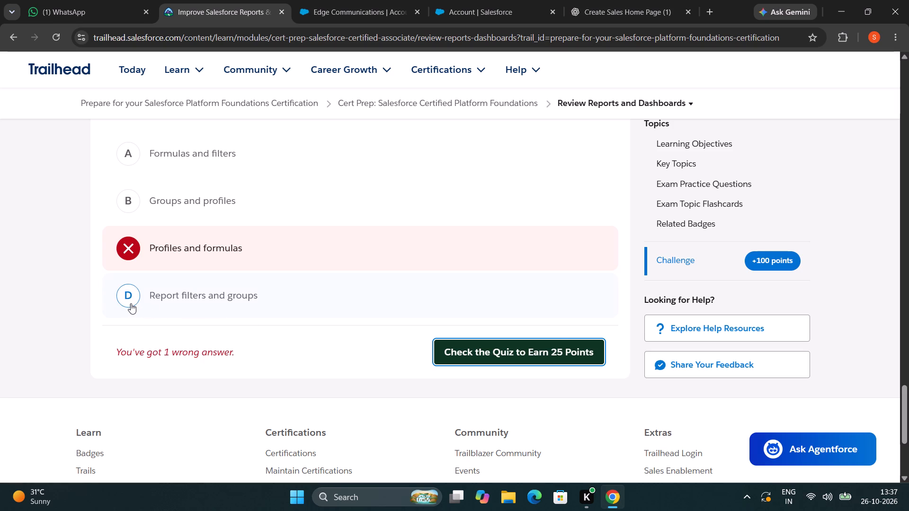
Change the key topics answer for the Reports and Dashboards section to Report filters and groups and resubmit the quiz.
{"action": "left_click", "coordinate": [131, 303]}
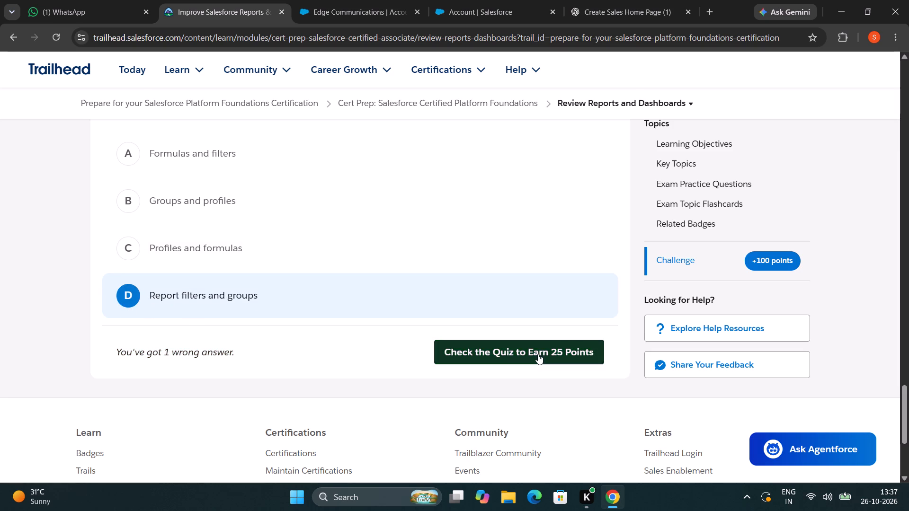
{"action": "left_click", "coordinate": [538, 354]}
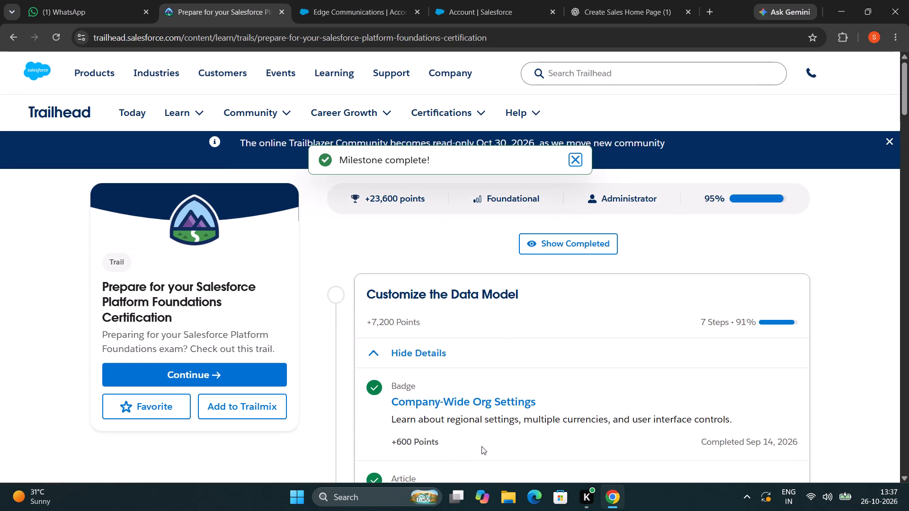
Expand the details of the Prepare for Salesforce Platform Foundations Certification milestone on the trail page.
{"action": "scroll", "coordinate": [565, 430], "scroll_direction": "down", "scroll_amount": 19}
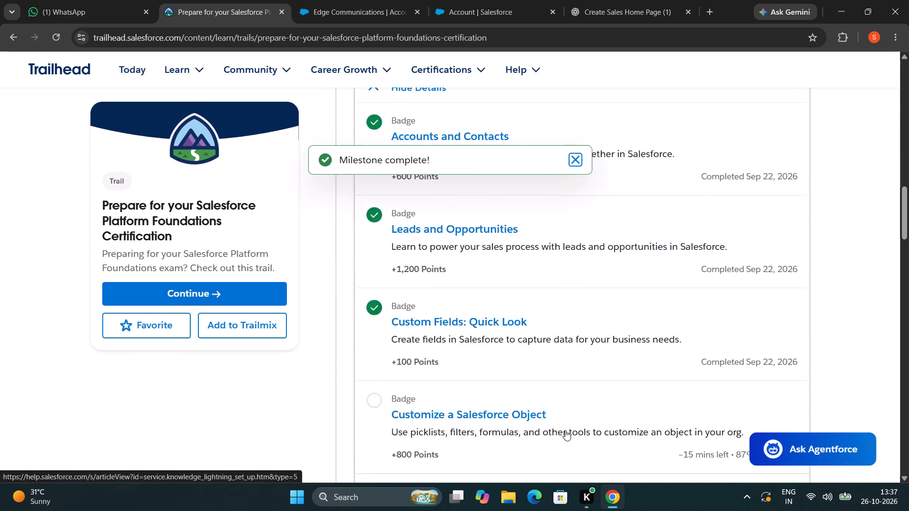
{"action": "scroll", "coordinate": [565, 430], "scroll_direction": "down", "scroll_amount": 15}
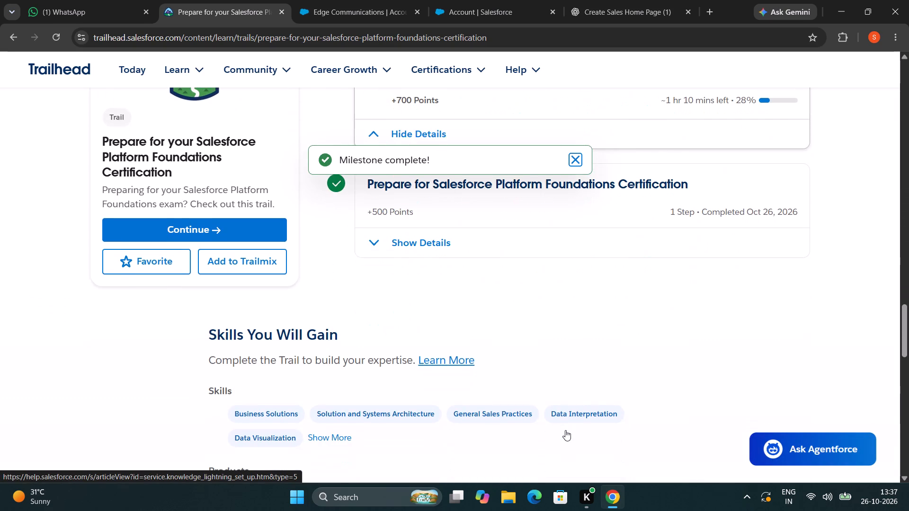
{"action": "scroll", "coordinate": [565, 430], "scroll_direction": "up", "scroll_amount": 2}
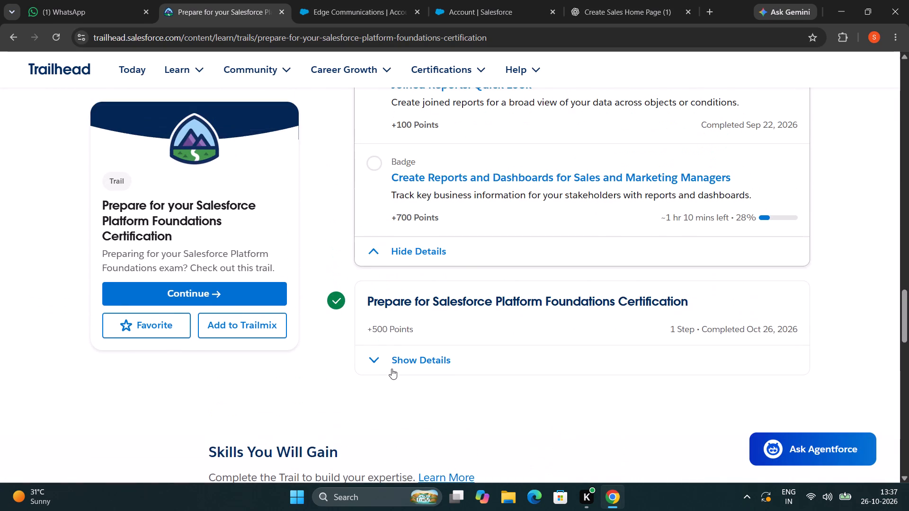
{"action": "left_click", "coordinate": [393, 364]}
{"action": "scroll", "coordinate": [511, 391], "scroll_direction": "down", "scroll_amount": 4}
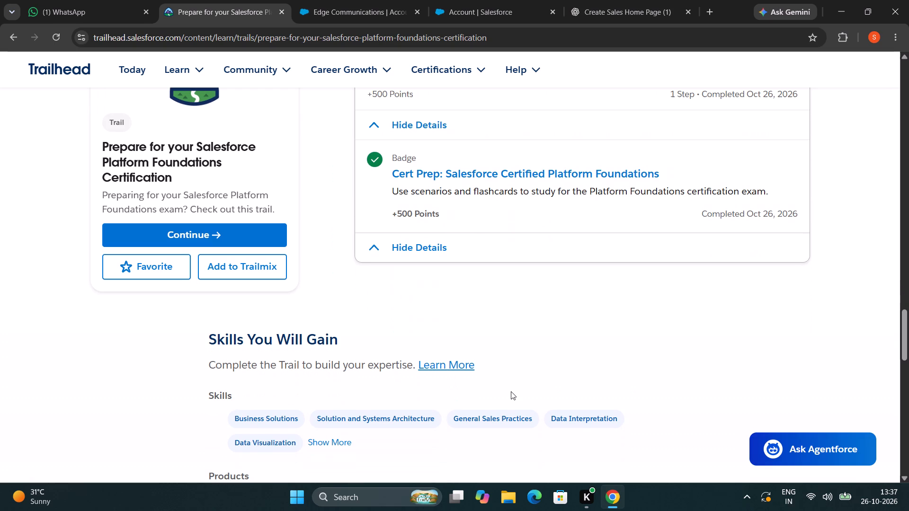
Examine the completion status of the badges in each milestone of the Prepare for your Salesforce Platform Foundations Certification trail.
{"action": "scroll", "coordinate": [511, 391], "scroll_direction": "down", "scroll_amount": 10}
{"action": "scroll", "coordinate": [511, 391], "scroll_direction": "up", "scroll_amount": 9}
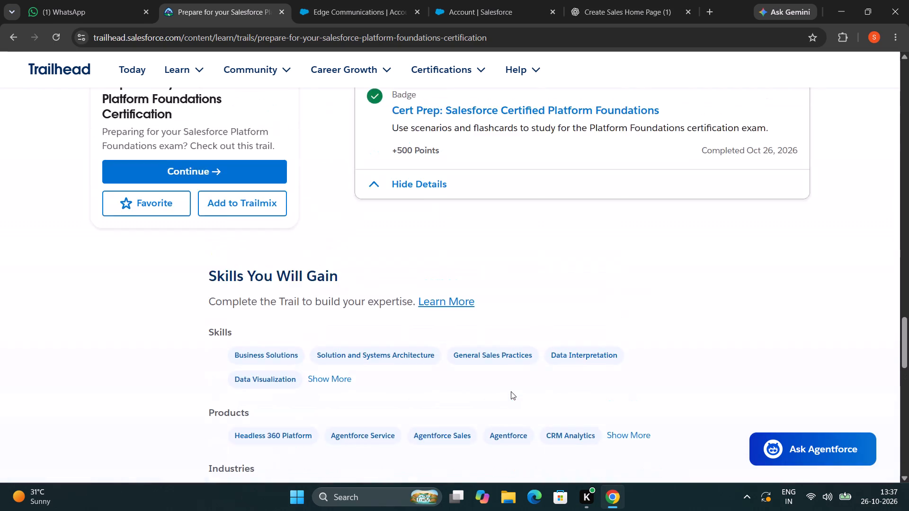
{"action": "scroll", "coordinate": [511, 391], "scroll_direction": "up", "scroll_amount": 5}
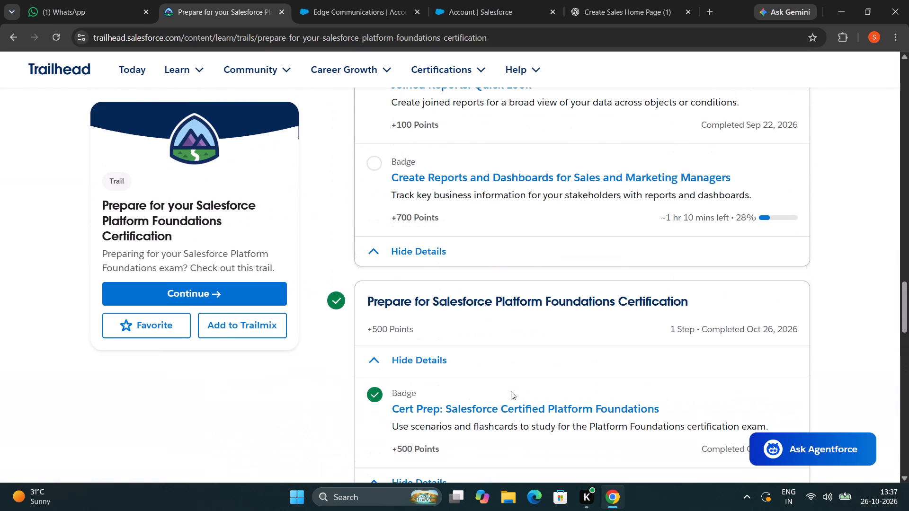
{"action": "scroll", "coordinate": [511, 391], "scroll_direction": "up", "scroll_amount": 3}
{"action": "scroll", "coordinate": [511, 391], "scroll_direction": "down", "scroll_amount": 5}
{"action": "scroll", "coordinate": [511, 391], "scroll_direction": "up", "scroll_amount": 4}
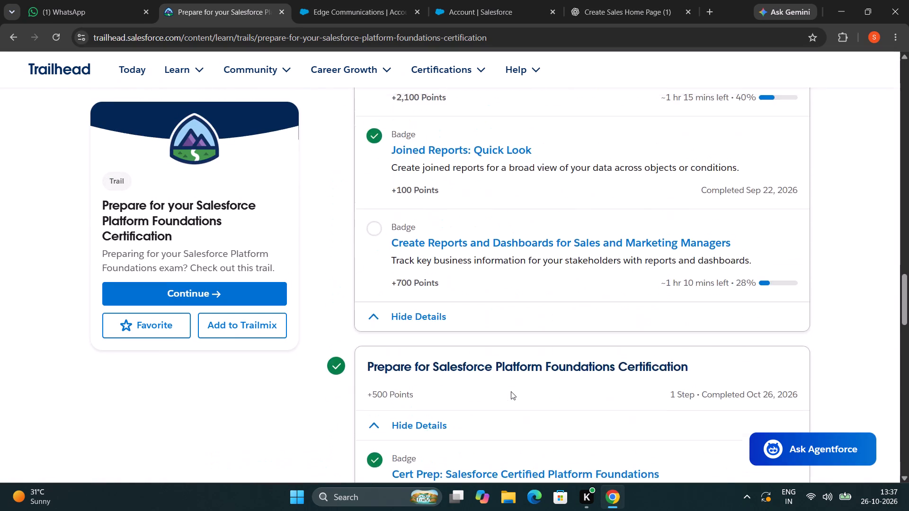
{"action": "scroll", "coordinate": [511, 391], "scroll_direction": "up", "scroll_amount": 20}
{"action": "scroll", "coordinate": [511, 391], "scroll_direction": "up", "scroll_amount": 1}
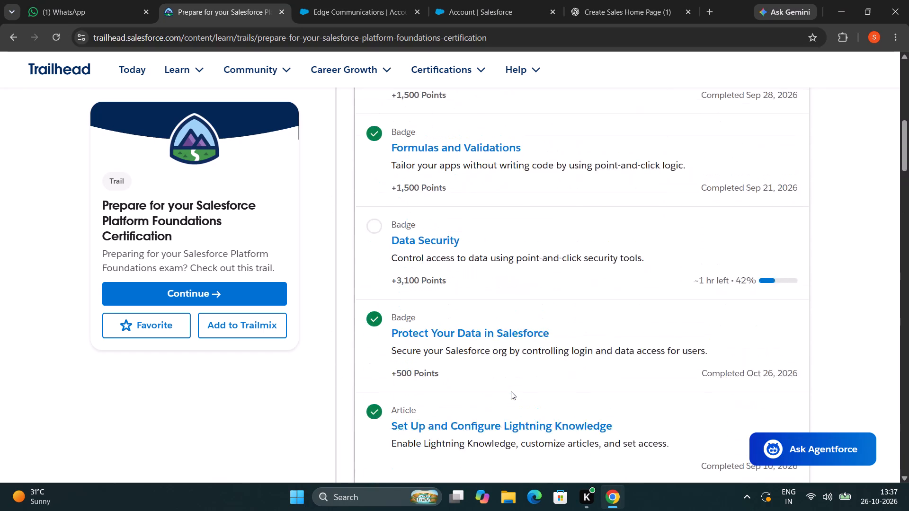
{"action": "scroll", "coordinate": [511, 391], "scroll_direction": "up", "scroll_amount": 12}
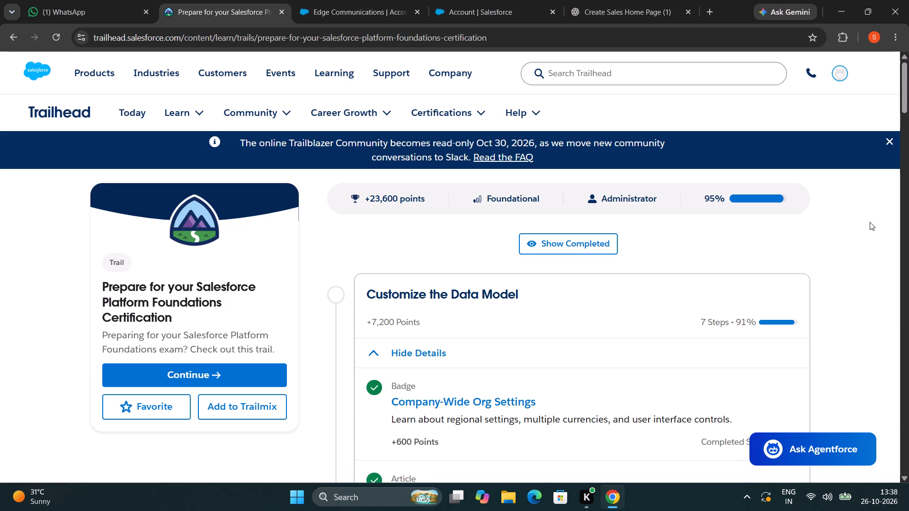
{"action": "scroll", "coordinate": [765, 280], "scroll_direction": "down", "scroll_amount": 2}
{"action": "scroll", "coordinate": [765, 280], "scroll_direction": "up", "scroll_amount": 1}
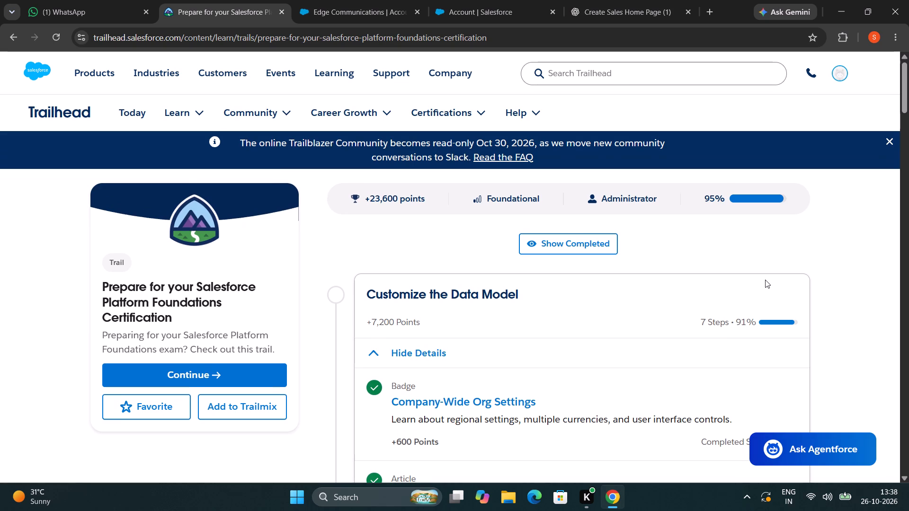
{"action": "scroll", "coordinate": [765, 280], "scroll_direction": "down", "scroll_amount": 1}
{"action": "scroll", "coordinate": [765, 280], "scroll_direction": "up", "scroll_amount": 1}
{"action": "scroll", "coordinate": [765, 280], "scroll_direction": "down", "scroll_amount": 4}
{"action": "scroll", "coordinate": [765, 280], "scroll_direction": "down", "scroll_amount": 20}
{"action": "scroll", "coordinate": [765, 280], "scroll_direction": "down", "scroll_amount": 3}
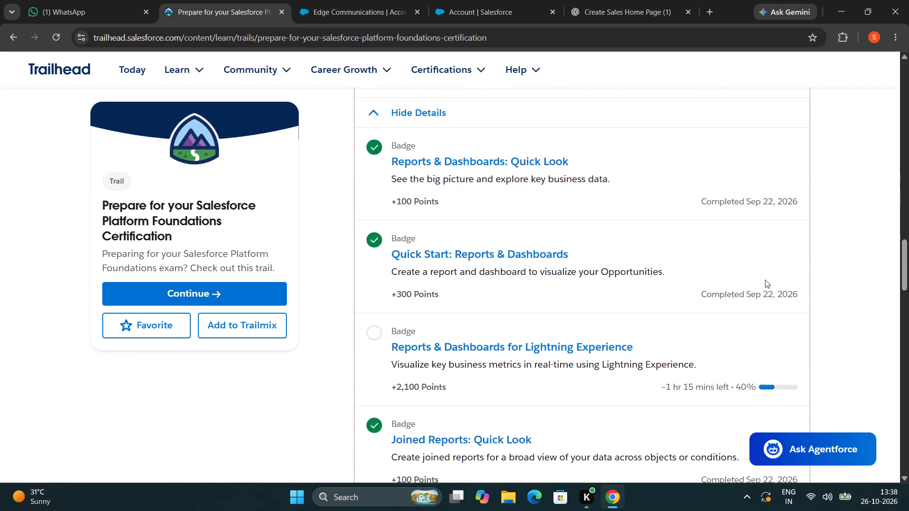
{"action": "scroll", "coordinate": [765, 280], "scroll_direction": "down", "scroll_amount": 11}
{"action": "scroll", "coordinate": [765, 280], "scroll_direction": "up", "scroll_amount": 4}
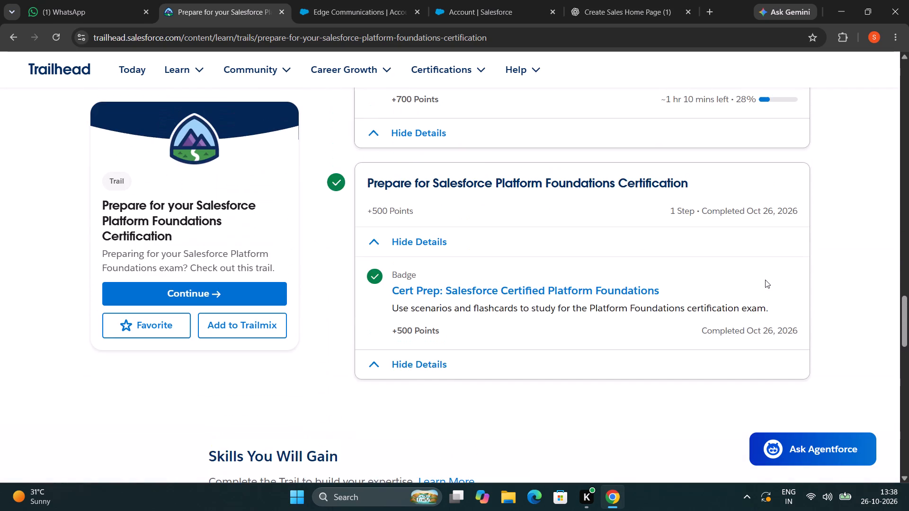
{"action": "scroll", "coordinate": [765, 280], "scroll_direction": "up", "scroll_amount": 8}
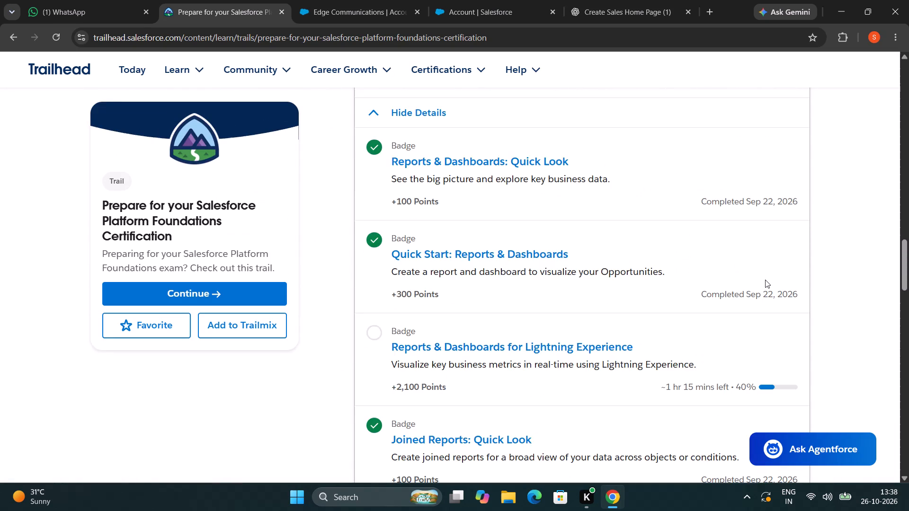
{"action": "scroll", "coordinate": [765, 280], "scroll_direction": "up", "scroll_amount": 17}
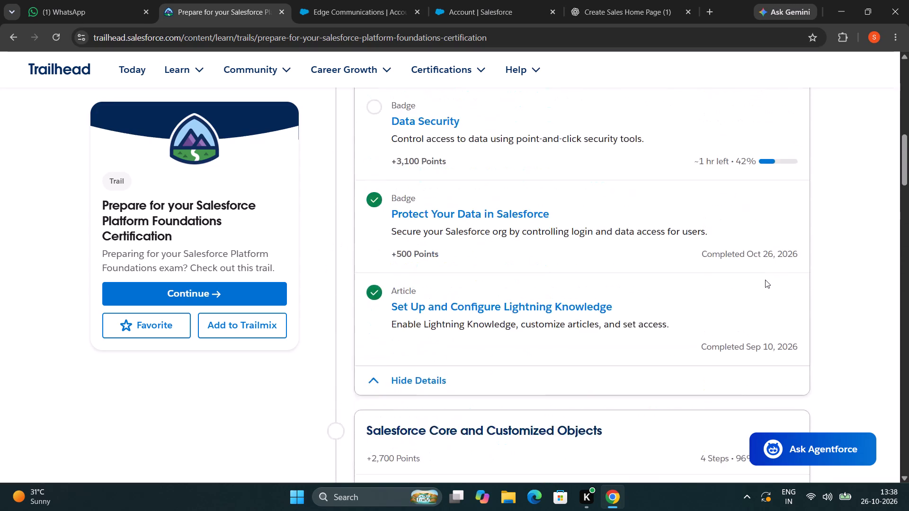
Review the trail's milestones again to identify which badges are still incomplete.
{"action": "scroll", "coordinate": [765, 280], "scroll_direction": "up", "scroll_amount": 11}
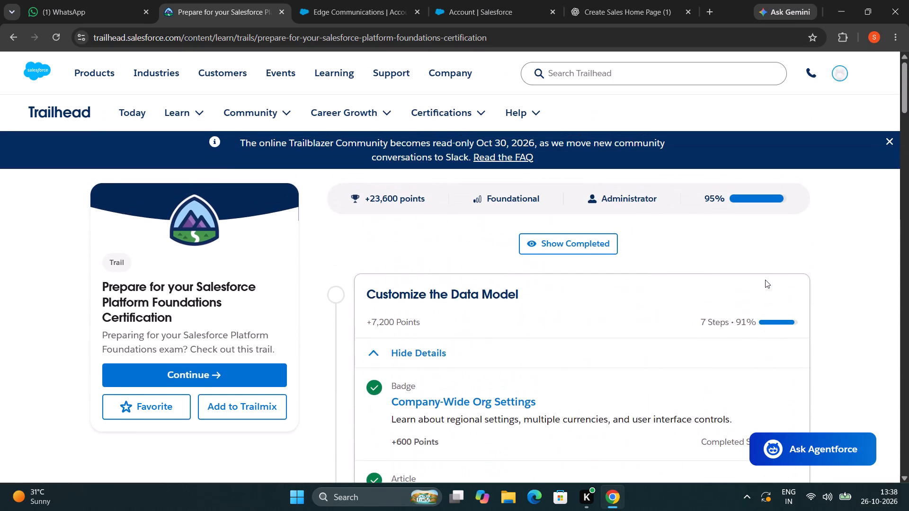
{"action": "scroll", "coordinate": [765, 280], "scroll_direction": "down", "scroll_amount": 20}
{"action": "scroll", "coordinate": [765, 280], "scroll_direction": "down", "scroll_amount": 12}
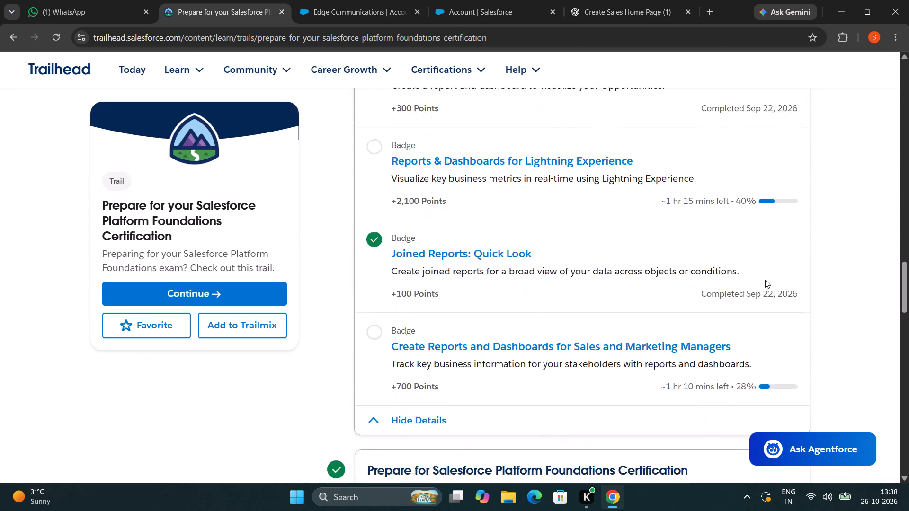
{"action": "scroll", "coordinate": [765, 280], "scroll_direction": "down", "scroll_amount": 4}
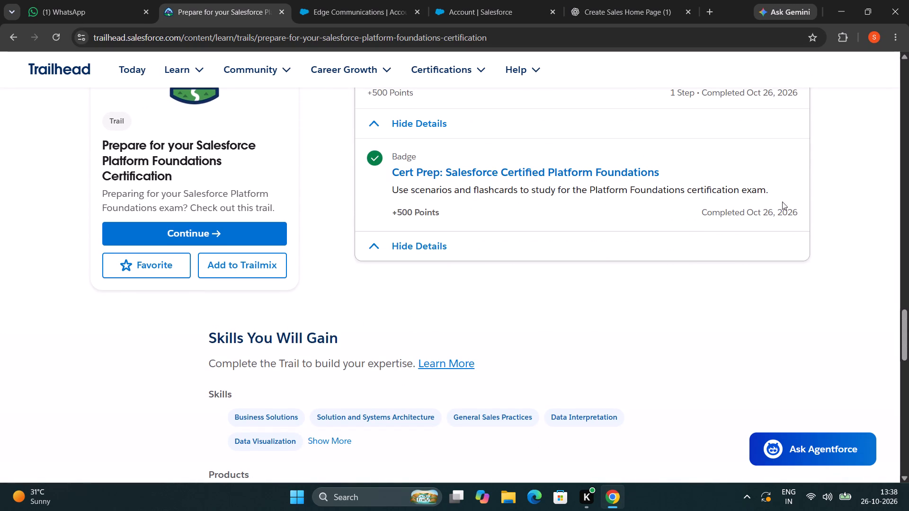
{"action": "scroll", "coordinate": [781, 219], "scroll_direction": "up", "scroll_amount": 1}
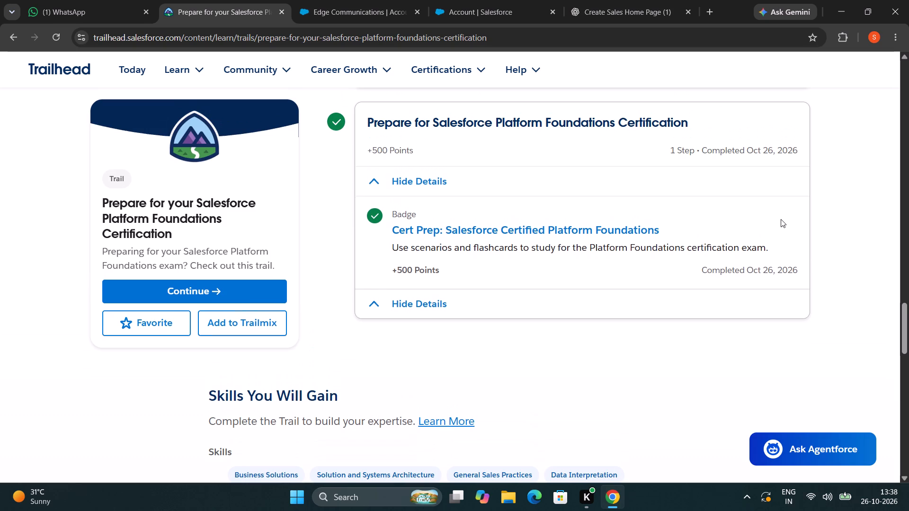
{"action": "scroll", "coordinate": [781, 219], "scroll_direction": "down", "scroll_amount": 2}
{"action": "scroll", "coordinate": [781, 219], "scroll_direction": "up", "scroll_amount": 7}
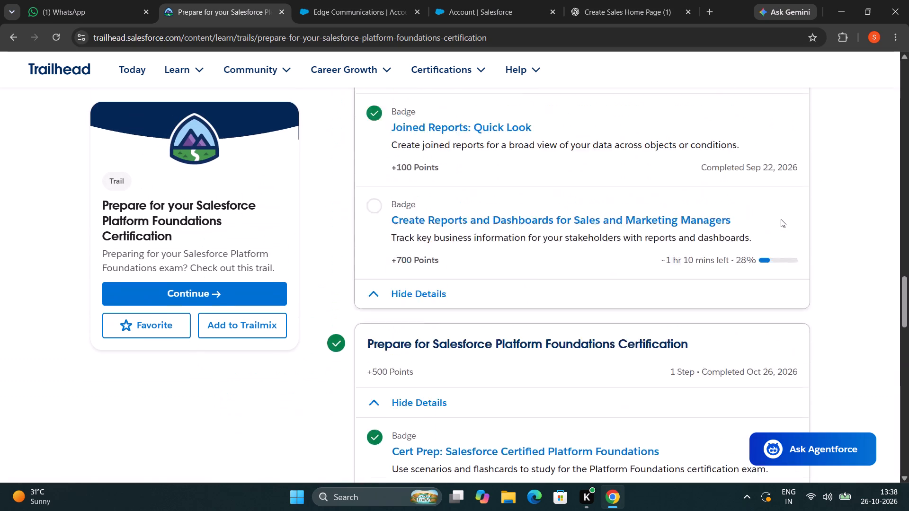
{"action": "scroll", "coordinate": [781, 219], "scroll_direction": "up", "scroll_amount": 1}
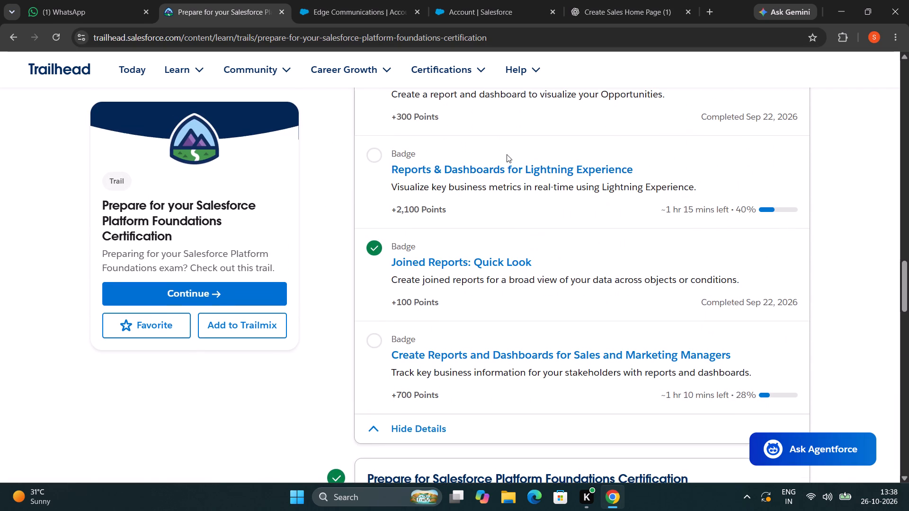
Open the Filter Your Report unit of the Reports & Dashboards for Lightning Experience badge.
{"action": "left_click", "coordinate": [502, 170]}
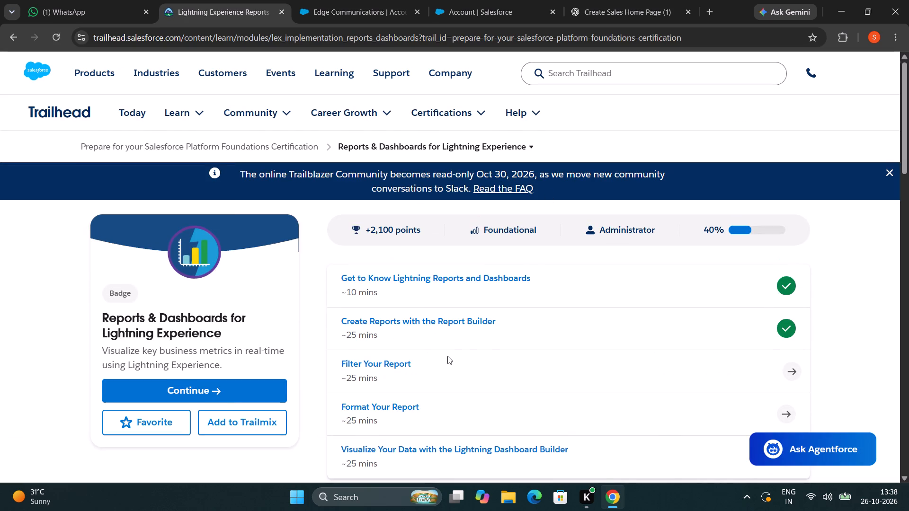
{"action": "scroll", "coordinate": [447, 356], "scroll_direction": "down", "scroll_amount": 1}
{"action": "left_click", "coordinate": [392, 303]}
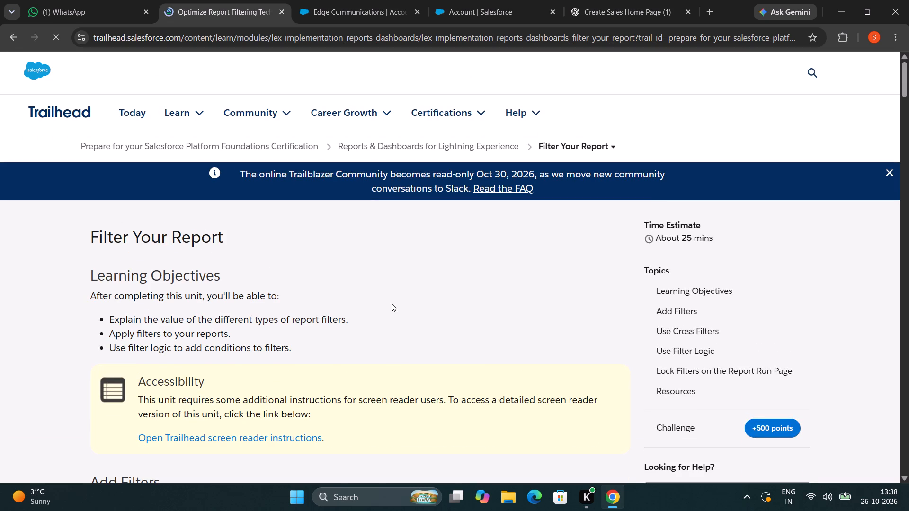
Skim the Filter Your Report unit down to its challenge and read the Create a Report with Filter Logic requirements.
{"action": "scroll", "coordinate": [487, 298], "scroll_direction": "down", "scroll_amount": 17}
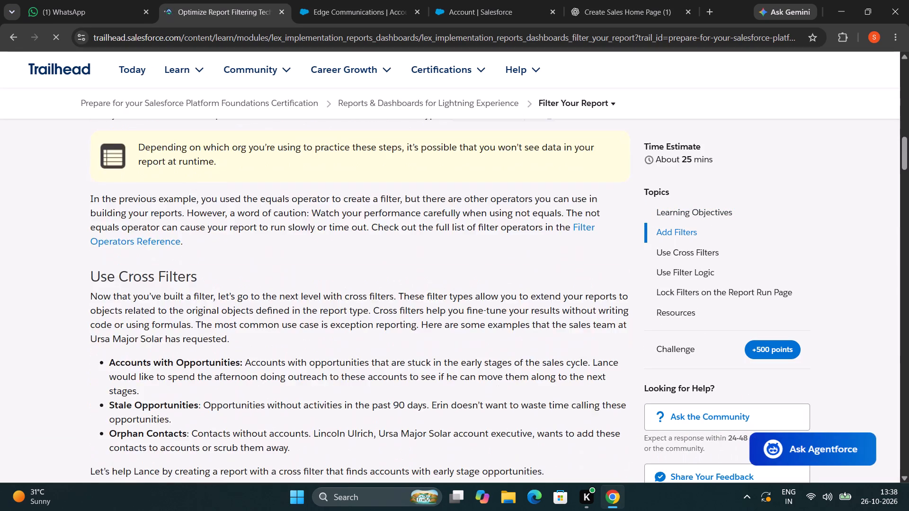
{"action": "scroll", "coordinate": [487, 298], "scroll_direction": "down", "scroll_amount": 13}
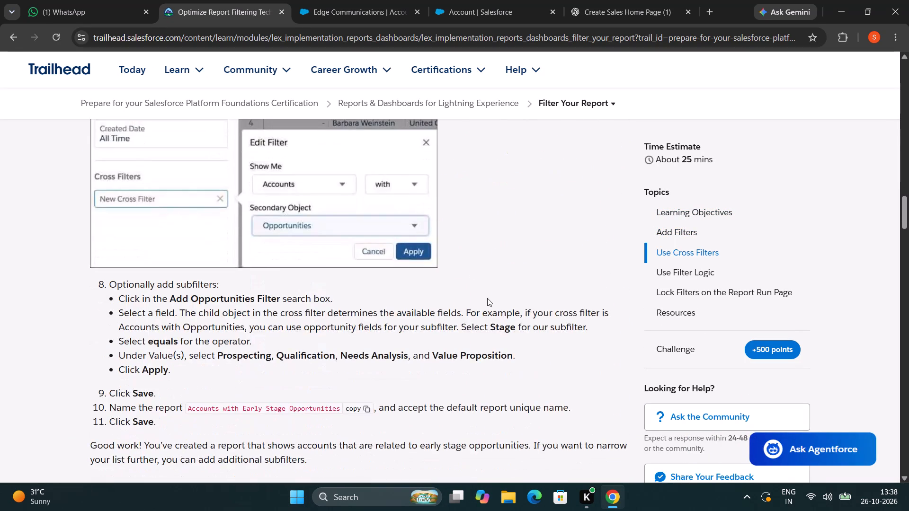
{"action": "scroll", "coordinate": [487, 298], "scroll_direction": "down", "scroll_amount": 16}
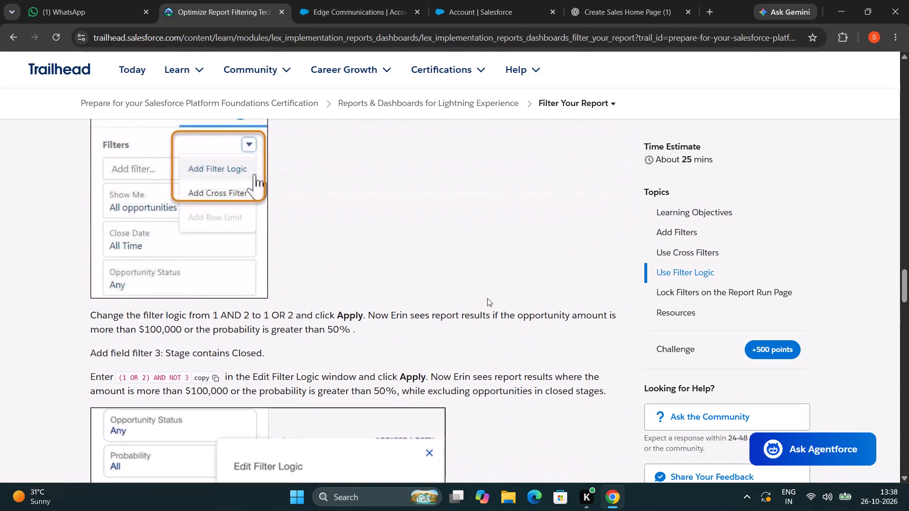
{"action": "scroll", "coordinate": [487, 298], "scroll_direction": "down", "scroll_amount": 18}
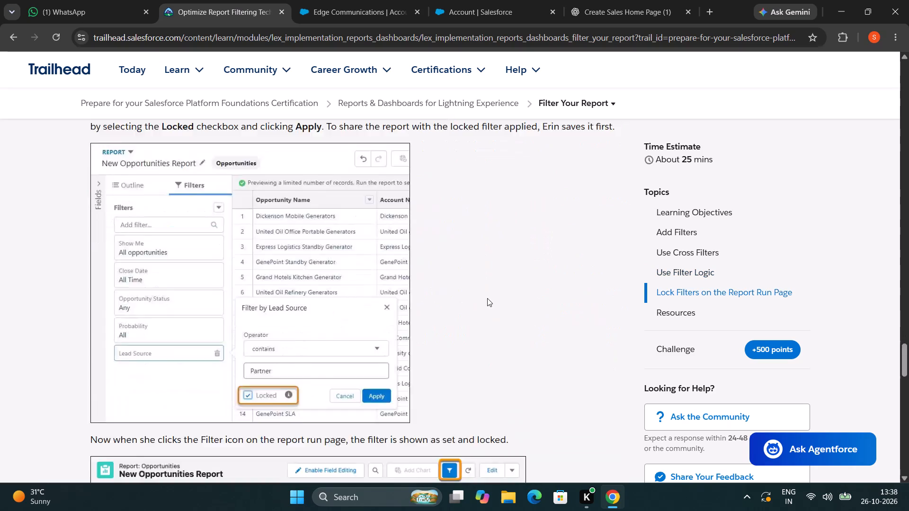
{"action": "scroll", "coordinate": [487, 298], "scroll_direction": "down", "scroll_amount": 13}
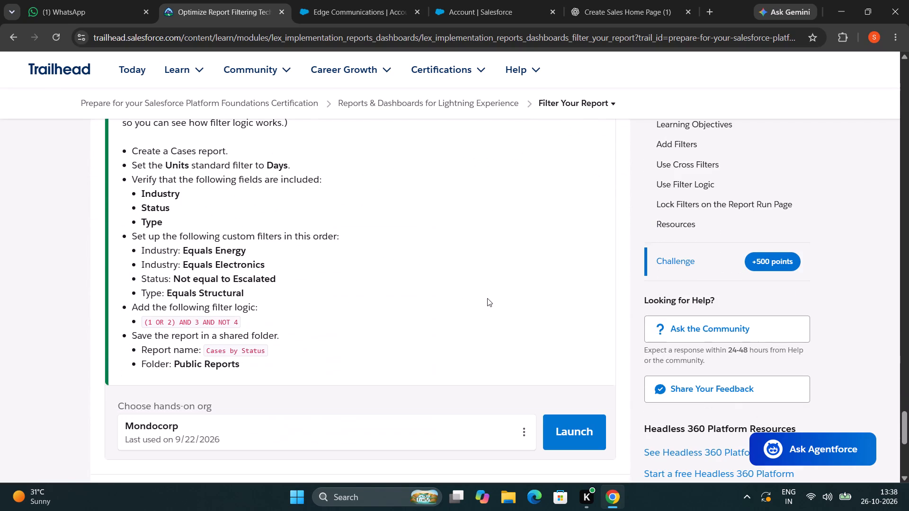
{"action": "scroll", "coordinate": [487, 298], "scroll_direction": "up", "scroll_amount": 3}
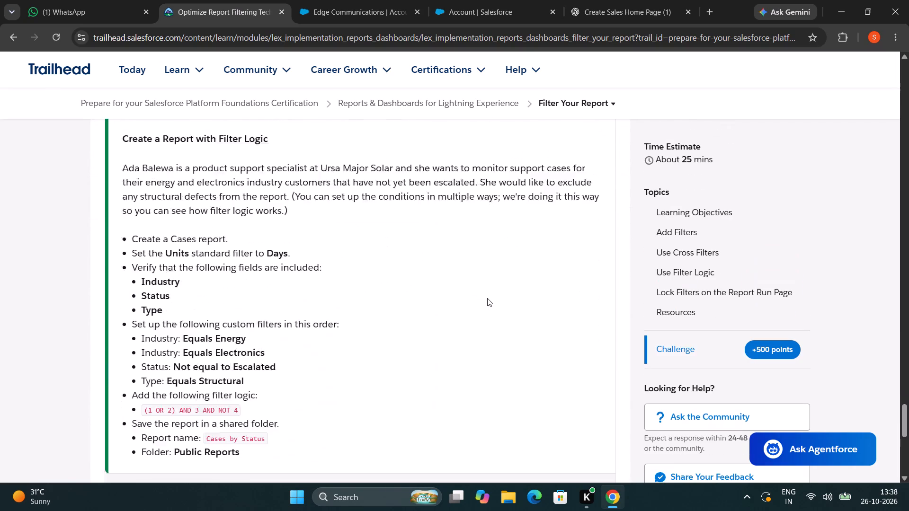
{"action": "scroll", "coordinate": [487, 298], "scroll_direction": "down", "scroll_amount": 3}
{"action": "scroll", "coordinate": [487, 298], "scroll_direction": "up", "scroll_amount": 3}
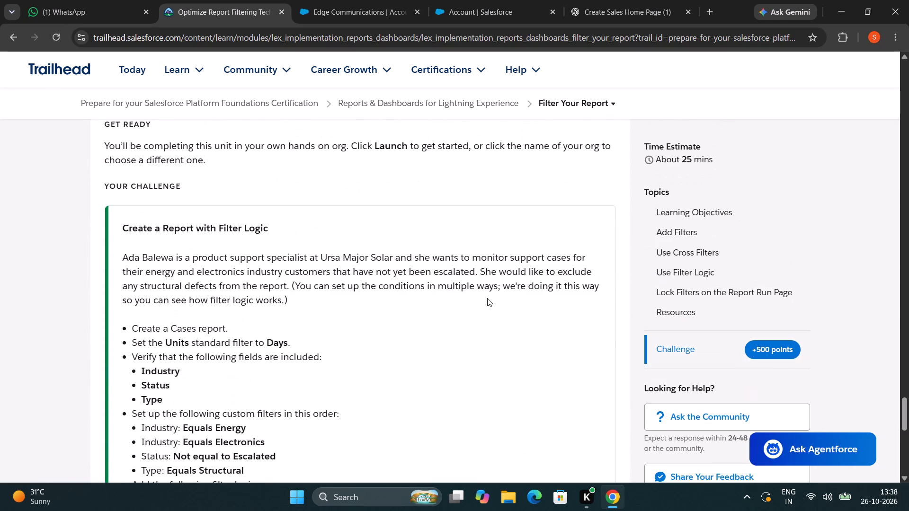
Go back through the unit and review the filter types and the instructions for filtering the Direct Customer Accounts report.
{"action": "scroll", "coordinate": [487, 298], "scroll_direction": "up", "scroll_amount": 9}
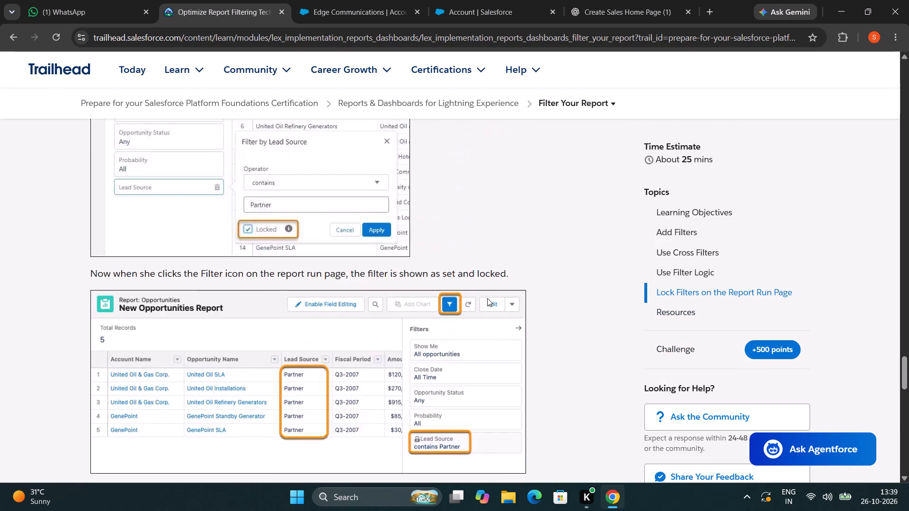
{"action": "scroll", "coordinate": [487, 298], "scroll_direction": "up", "scroll_amount": 10}
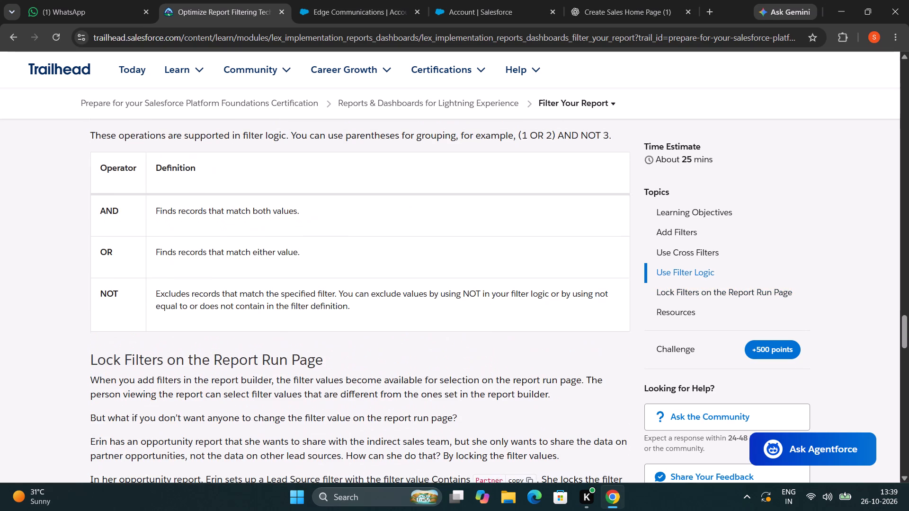
{"action": "scroll", "coordinate": [487, 298], "scroll_direction": "up", "scroll_amount": 19}
{"action": "scroll", "coordinate": [487, 298], "scroll_direction": "up", "scroll_amount": 8}
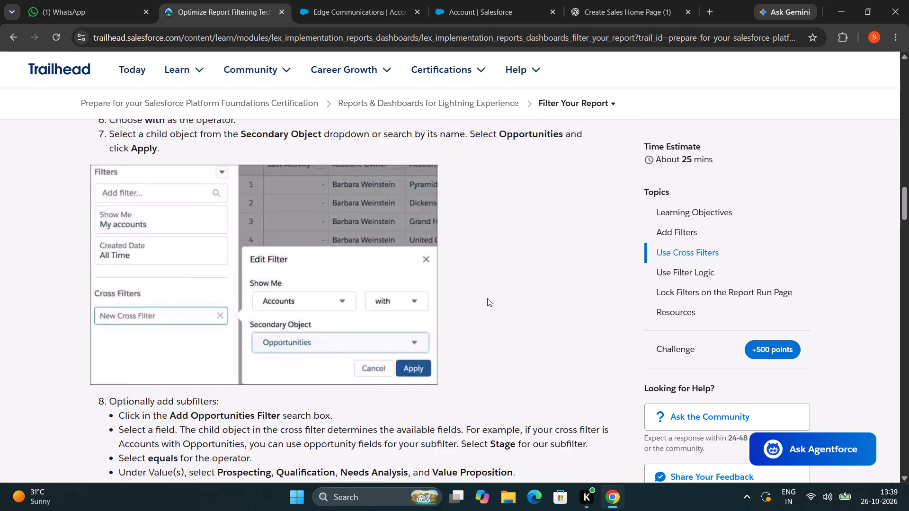
{"action": "scroll", "coordinate": [487, 298], "scroll_direction": "up", "scroll_amount": 15}
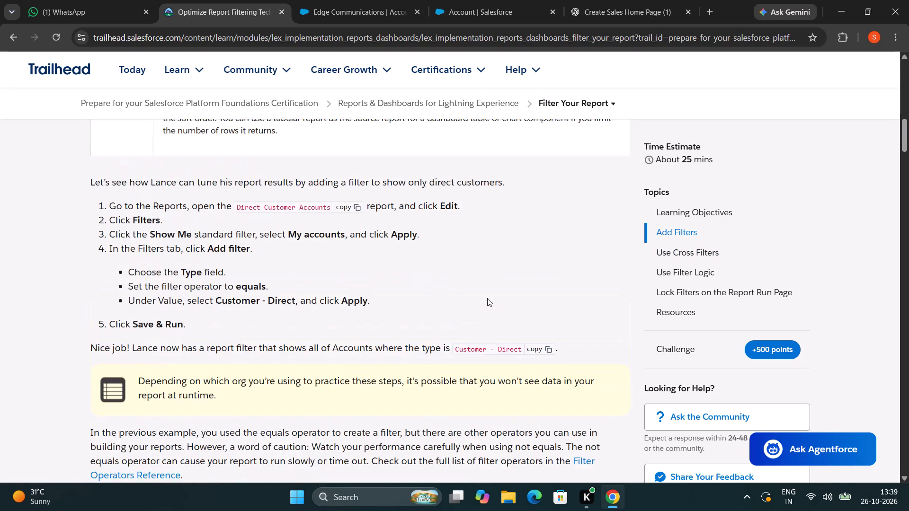
{"action": "scroll", "coordinate": [487, 298], "scroll_direction": "up", "scroll_amount": 6}
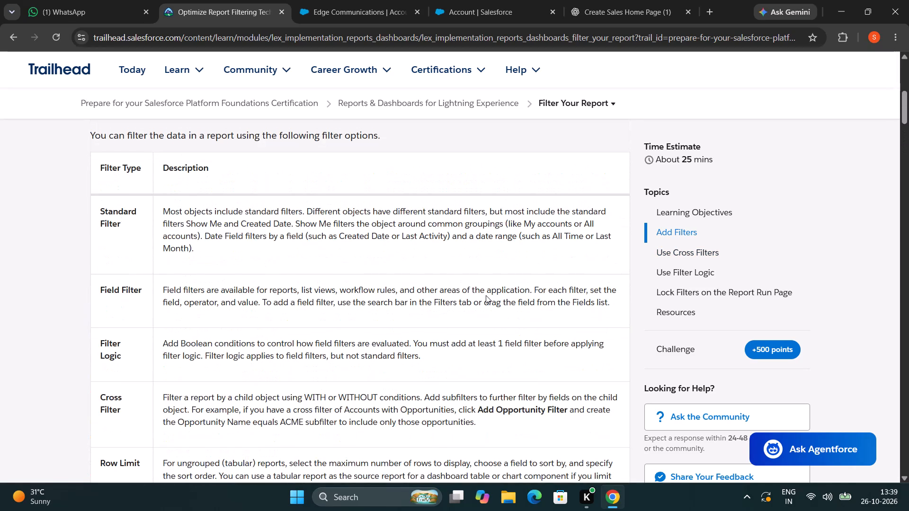
{"action": "scroll", "coordinate": [486, 295], "scroll_direction": "up", "scroll_amount": 3}
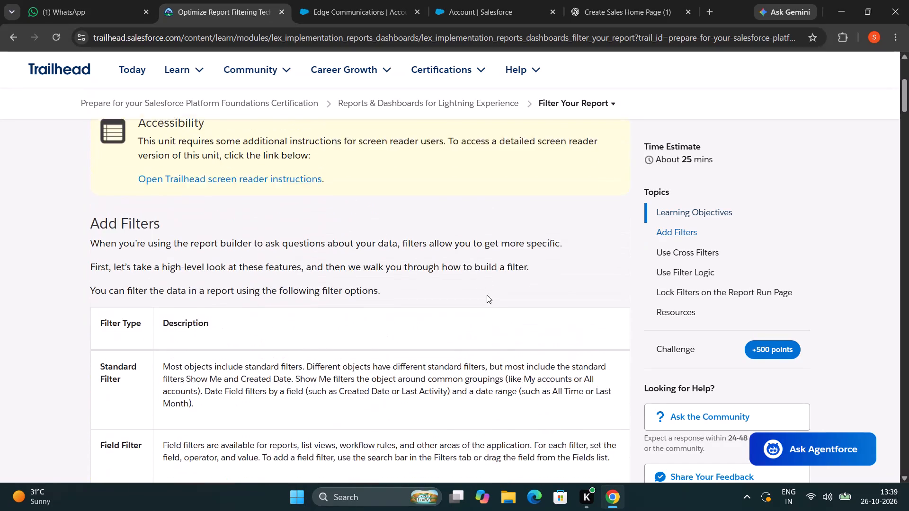
{"action": "scroll", "coordinate": [488, 295], "scroll_direction": "up", "scroll_amount": 3}
{"action": "scroll", "coordinate": [488, 294], "scroll_direction": "down", "scroll_amount": 9}
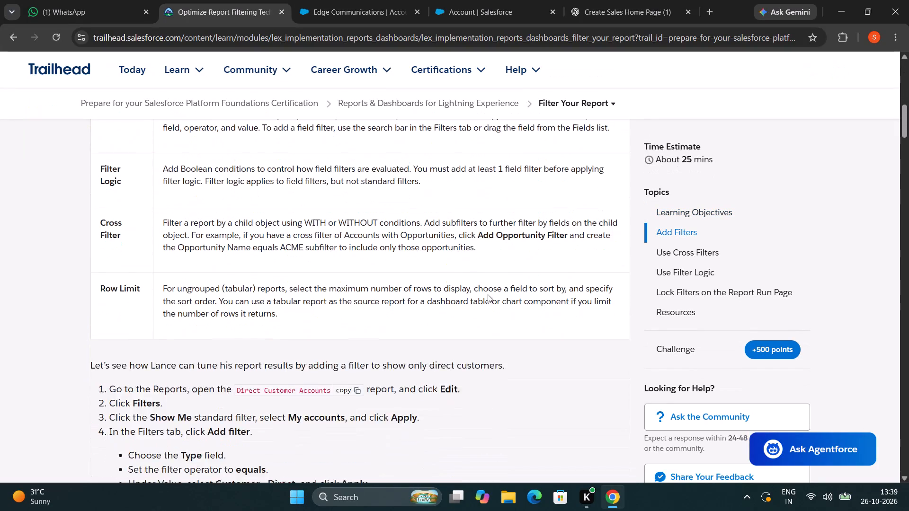
{"action": "scroll", "coordinate": [488, 294], "scroll_direction": "down", "scroll_amount": 4}
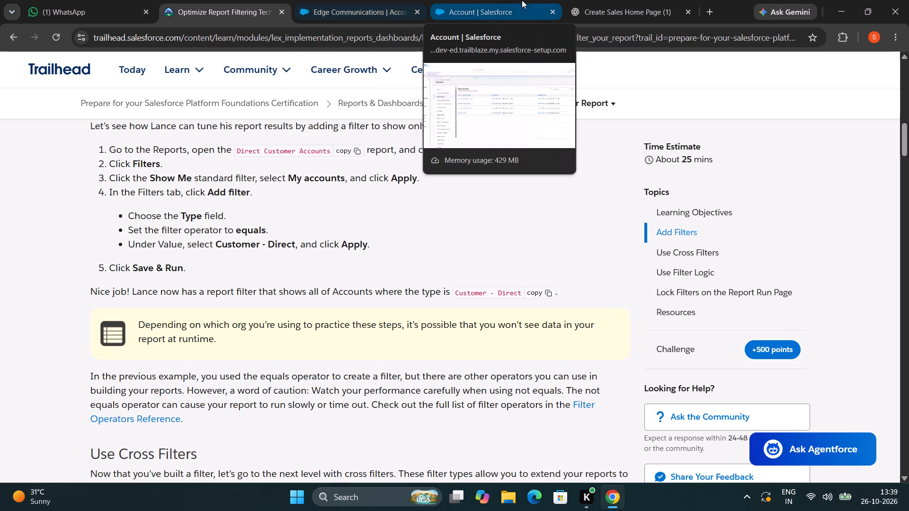
Close the Account page layouts setup tab and open the Reports page in the Salesforce org's Sales app.
{"action": "left_click", "coordinate": [495, 13]}
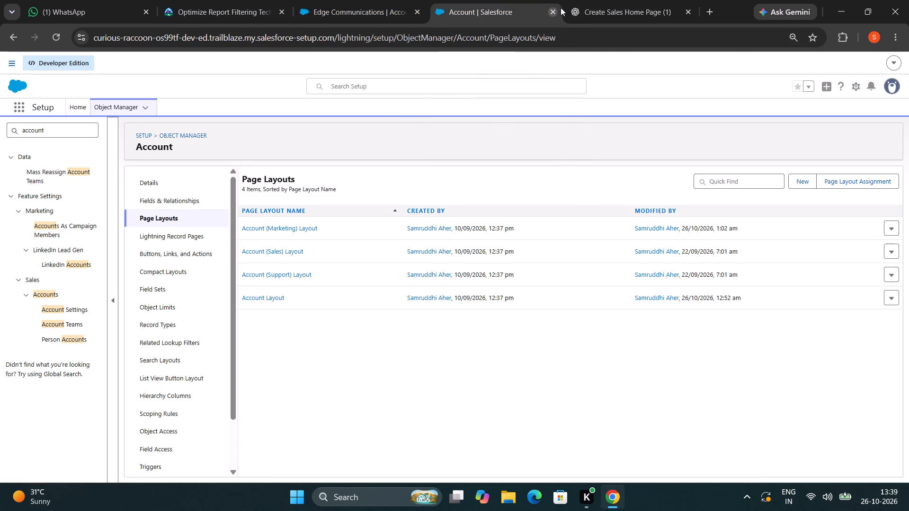
{"action": "left_click", "coordinate": [555, 8]}
{"action": "left_click", "coordinate": [349, 13]}
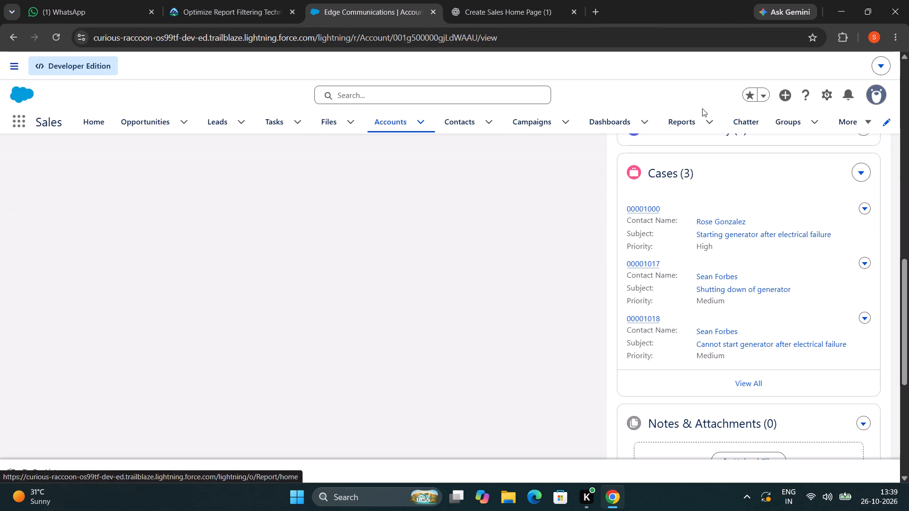
{"action": "left_click", "coordinate": [693, 120]}
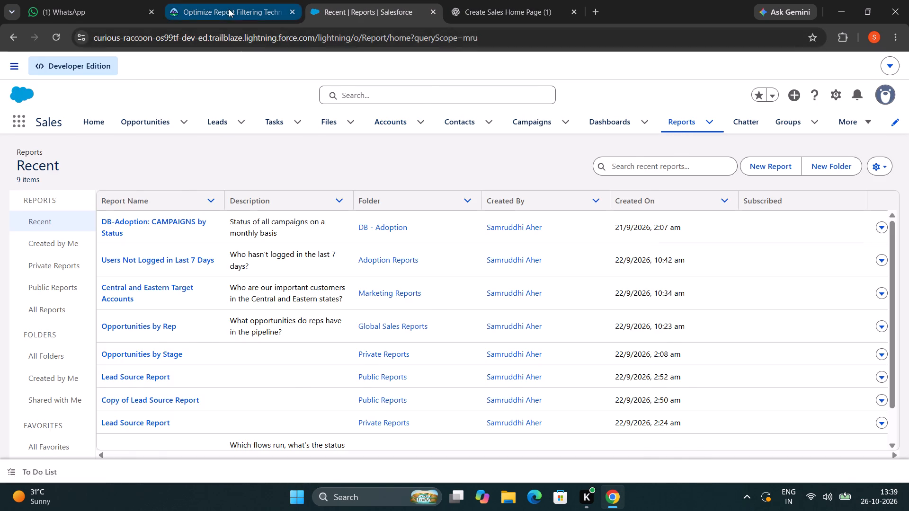
Check the unit's instructions for the report name, search the recent reports for "direct", and clear the search.
{"action": "left_click", "coordinate": [229, 9]}
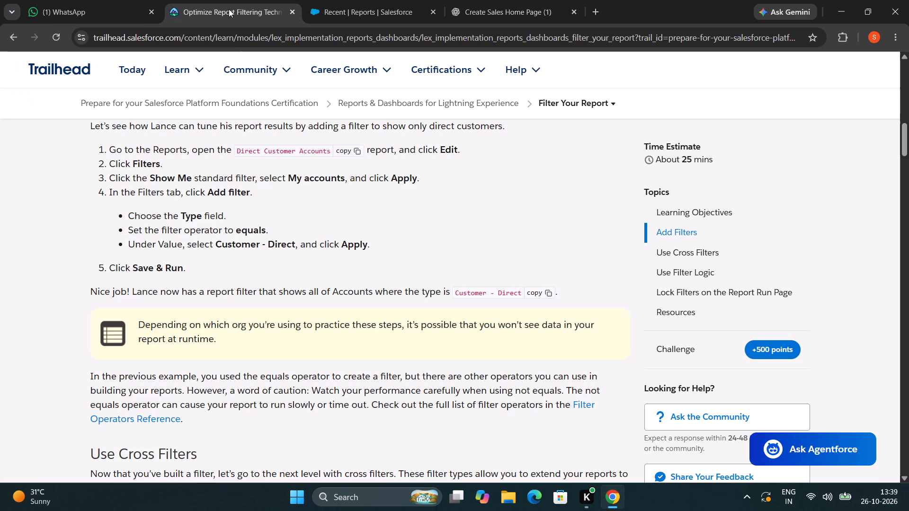
{"action": "left_click", "coordinate": [372, 2]}
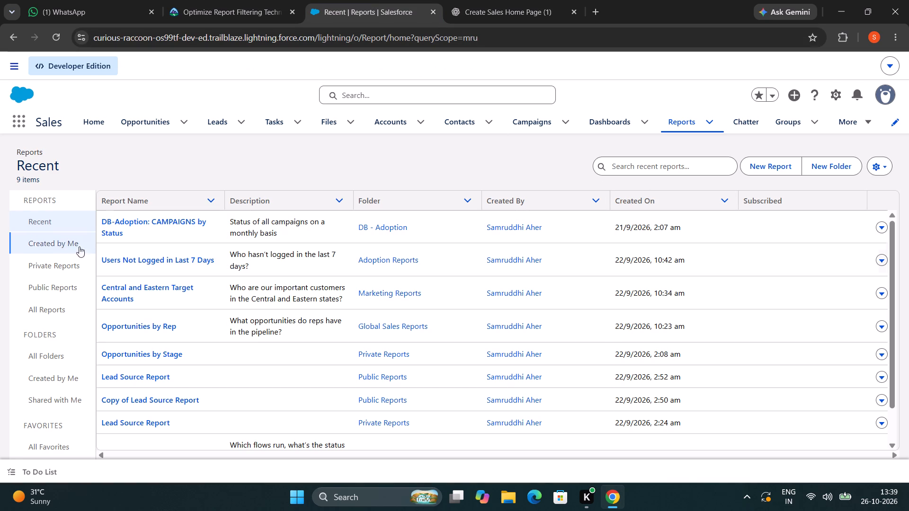
{"action": "scroll", "coordinate": [6, 352], "scroll_direction": "down", "scroll_amount": 2}
{"action": "left_click", "coordinate": [231, 9]}
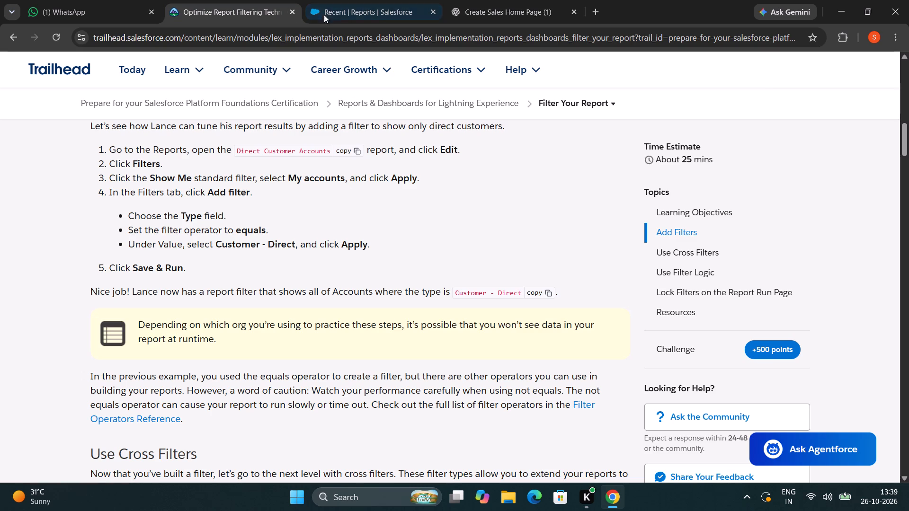
{"action": "left_click", "coordinate": [401, 9]}
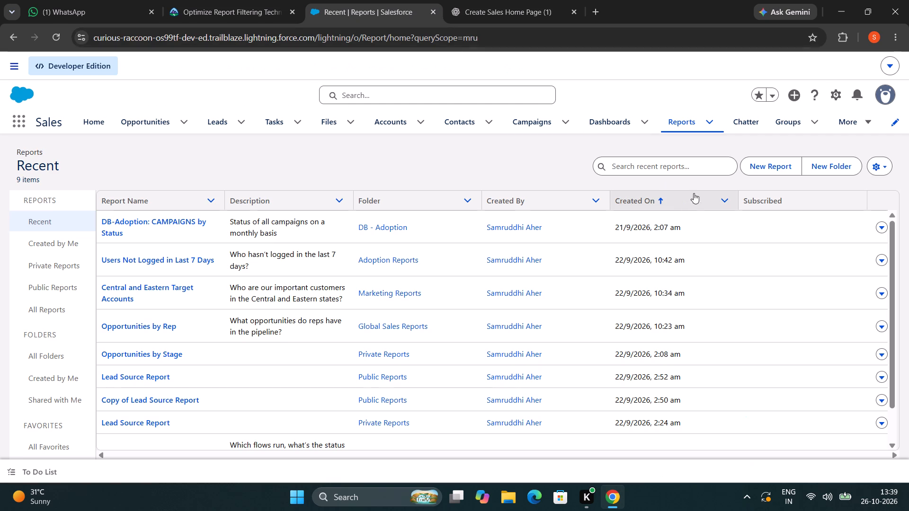
{"action": "left_click", "coordinate": [698, 166]}
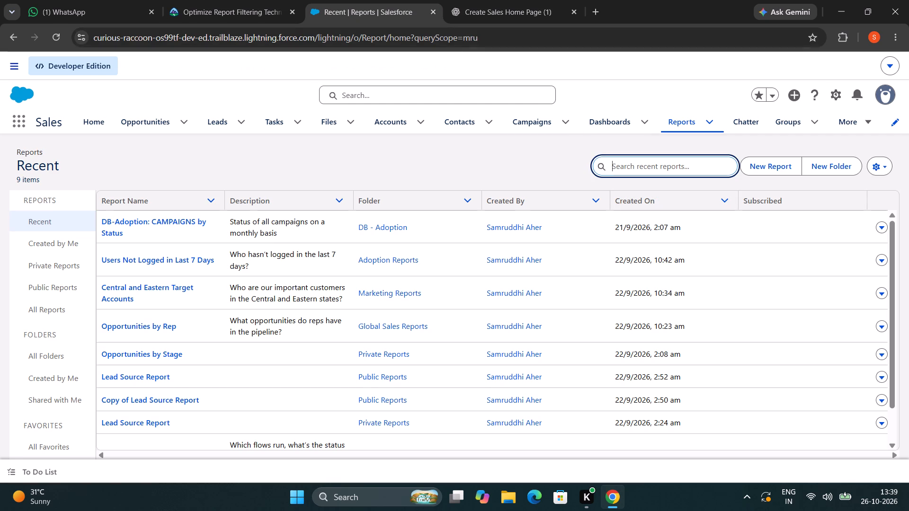
{"action": "type", "text": "direct"}
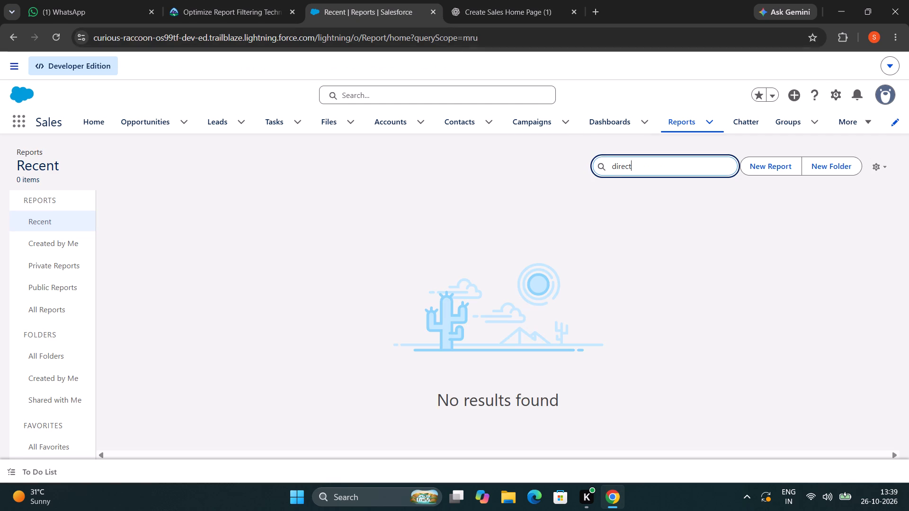
{"action": "key", "text": "BackSpace"}
{"action": "key", "text": "BackSpace"}
{"action": "key", "text": "BackSpace"}
{"action": "key", "text": "BackSpace"}
{"action": "key", "text": "BackSpace"}
{"action": "key", "text": "BackSpace"}
{"action": "key", "text": "BackSpace"}
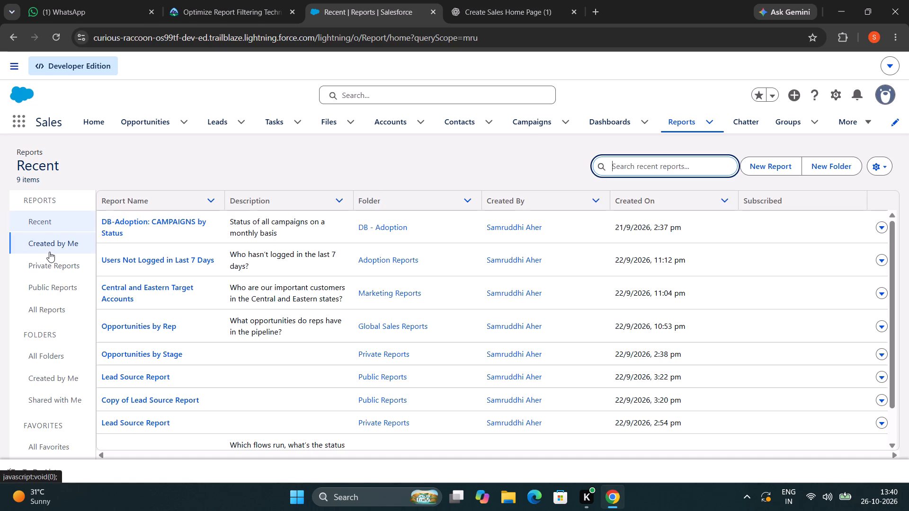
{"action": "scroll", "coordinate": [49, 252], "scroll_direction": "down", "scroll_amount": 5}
Look through the recent reports for Direct Customer Accounts, rechecking the report name in the Trailhead unit's instructions.
{"action": "scroll", "coordinate": [42, 254], "scroll_direction": "up", "scroll_amount": 2}
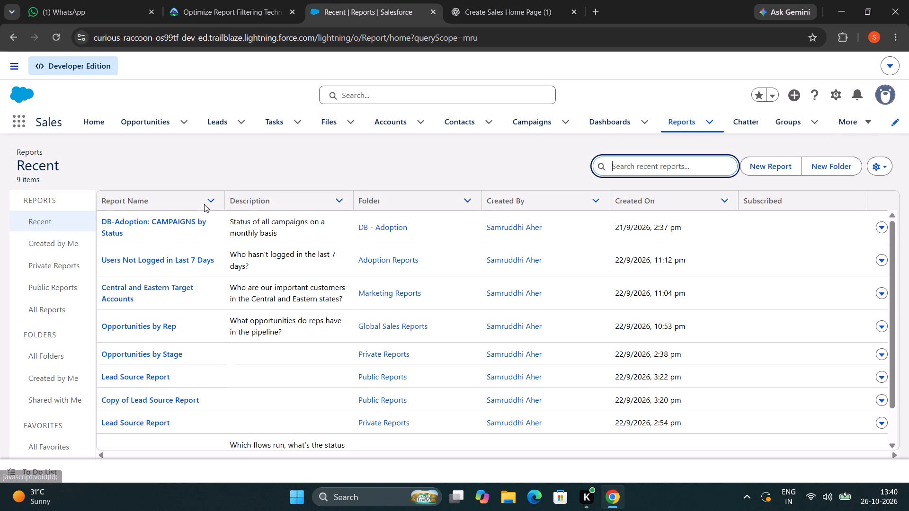
{"action": "scroll", "coordinate": [174, 255], "scroll_direction": "down", "scroll_amount": 8}
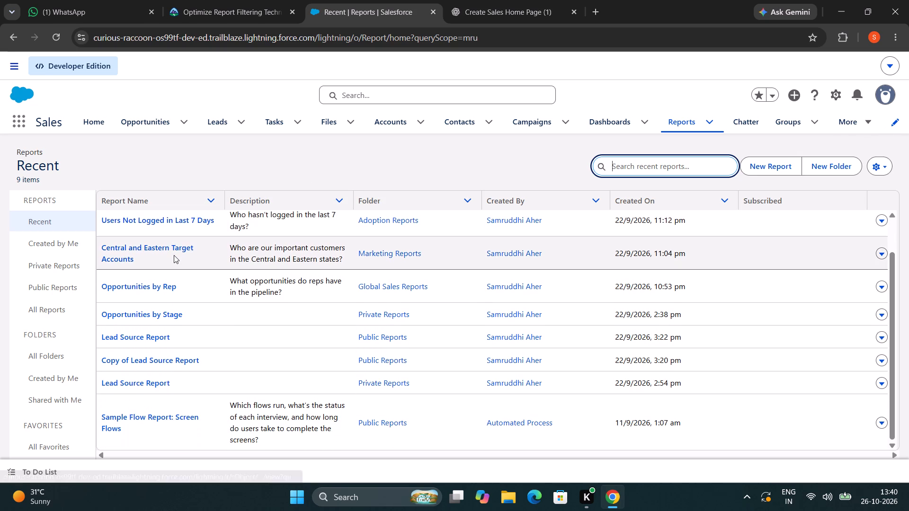
{"action": "scroll", "coordinate": [174, 255], "scroll_direction": "up", "scroll_amount": 5}
{"action": "scroll", "coordinate": [174, 255], "scroll_direction": "down", "scroll_amount": 6}
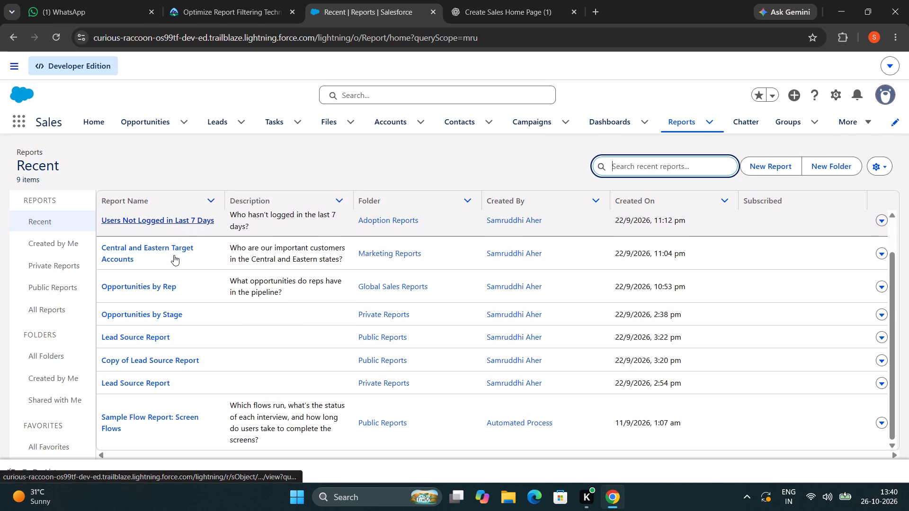
{"action": "scroll", "coordinate": [174, 255], "scroll_direction": "up", "scroll_amount": 3}
{"action": "left_click", "coordinate": [239, 11]}
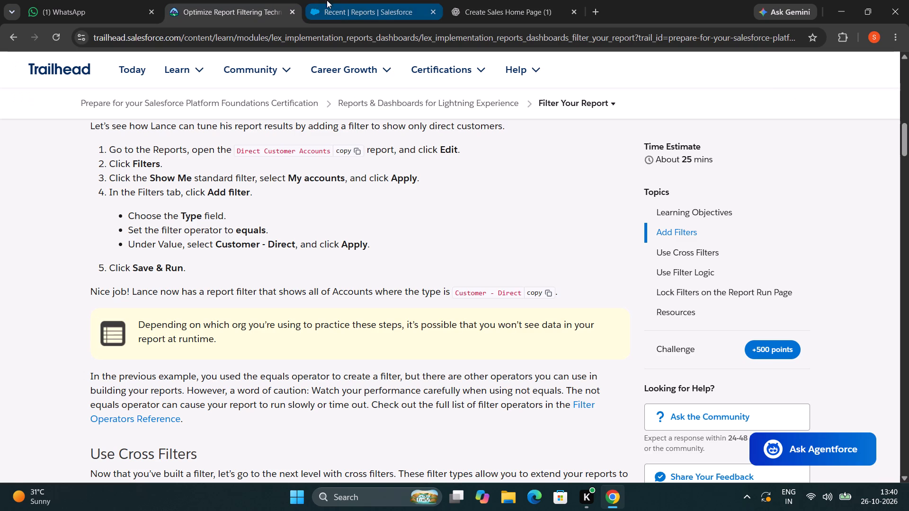
{"action": "left_click", "coordinate": [356, 0]}
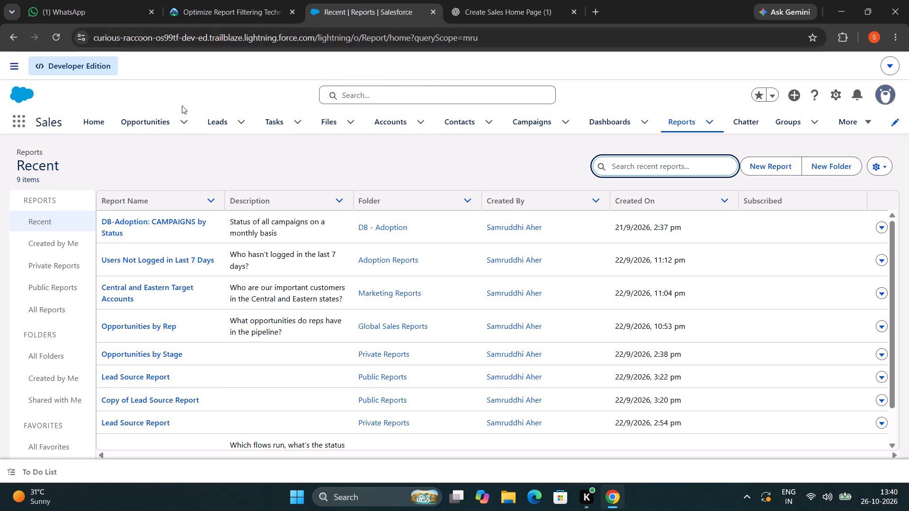
{"action": "scroll", "coordinate": [194, 216], "scroll_direction": "down", "scroll_amount": 2}
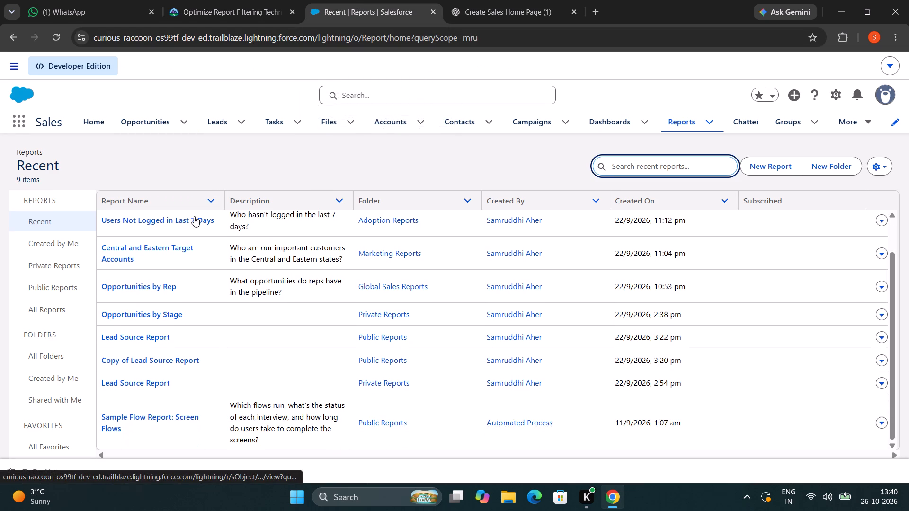
{"action": "scroll", "coordinate": [194, 216], "scroll_direction": "down", "scroll_amount": 1}
{"action": "scroll", "coordinate": [194, 216], "scroll_direction": "up", "scroll_amount": 3}
{"action": "scroll", "coordinate": [194, 216], "scroll_direction": "down", "scroll_amount": 3}
{"action": "scroll", "coordinate": [194, 216], "scroll_direction": "up", "scroll_amount": 2}
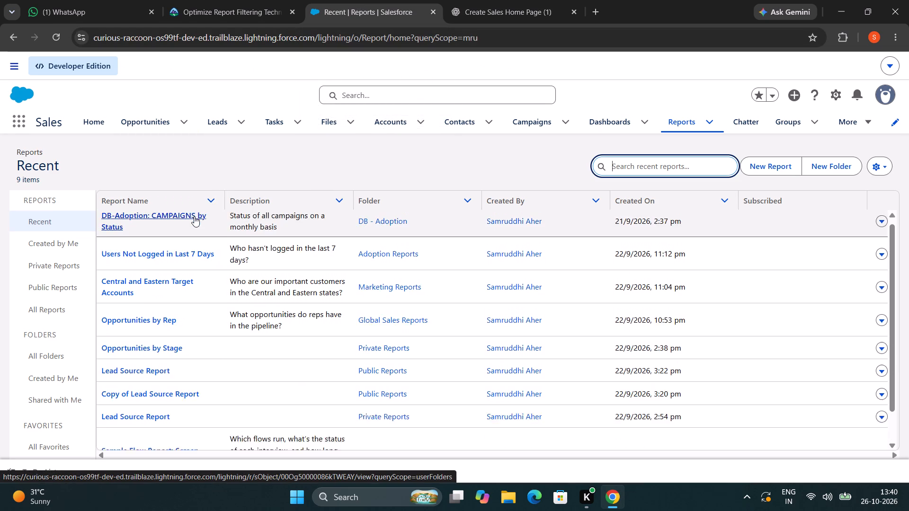
{"action": "scroll", "coordinate": [194, 216], "scroll_direction": "down", "scroll_amount": 2}
{"action": "scroll", "coordinate": [194, 216], "scroll_direction": "up", "scroll_amount": 1}
{"action": "scroll", "coordinate": [194, 216], "scroll_direction": "down", "scroll_amount": 1}
{"action": "scroll", "coordinate": [194, 216], "scroll_direction": "up", "scroll_amount": 2}
{"action": "scroll", "coordinate": [194, 216], "scroll_direction": "down", "scroll_amount": 1}
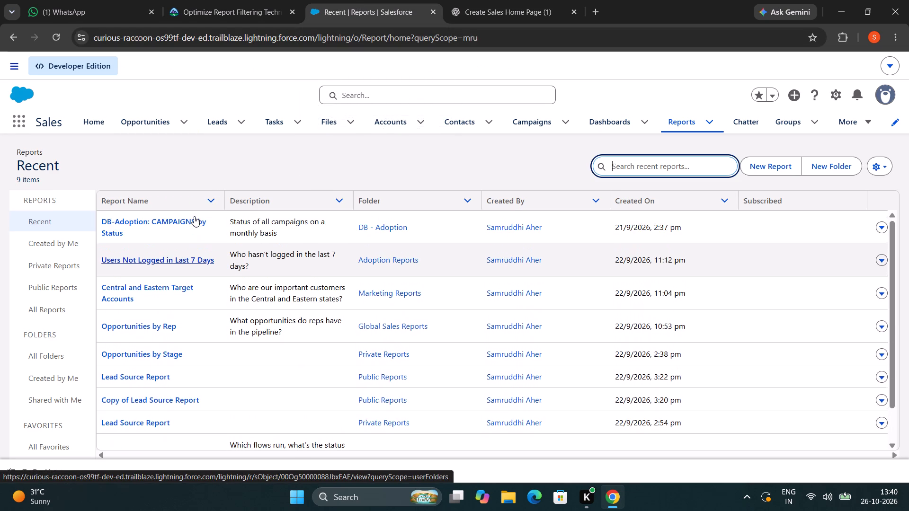
Open the list of all reports and look through it from beginning to end for the Direct Customer Accounts report.
{"action": "left_click", "coordinate": [43, 311]}
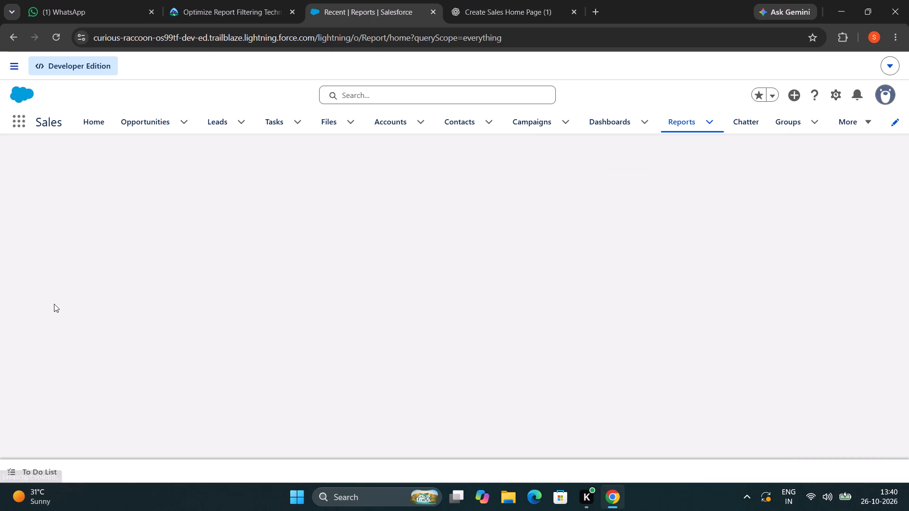
{"action": "scroll", "coordinate": [164, 258], "scroll_direction": "down", "scroll_amount": 3}
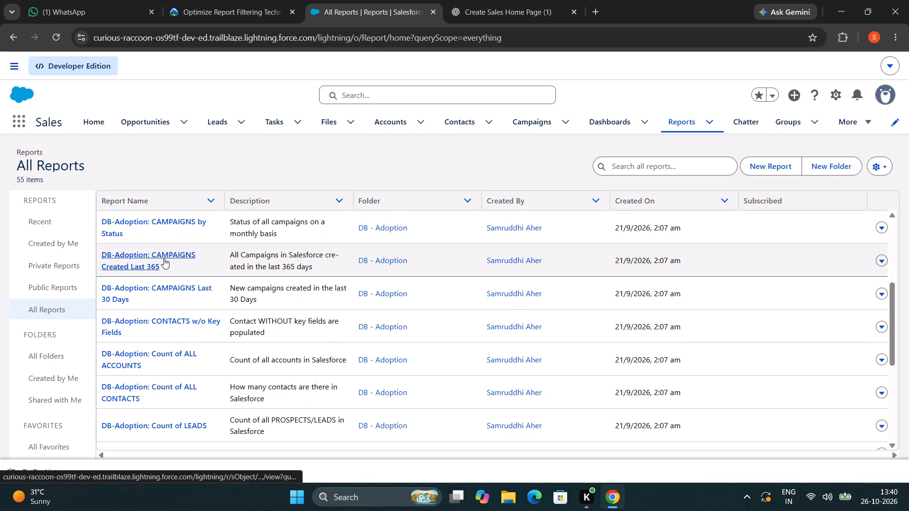
{"action": "scroll", "coordinate": [164, 258], "scroll_direction": "down", "scroll_amount": 9}
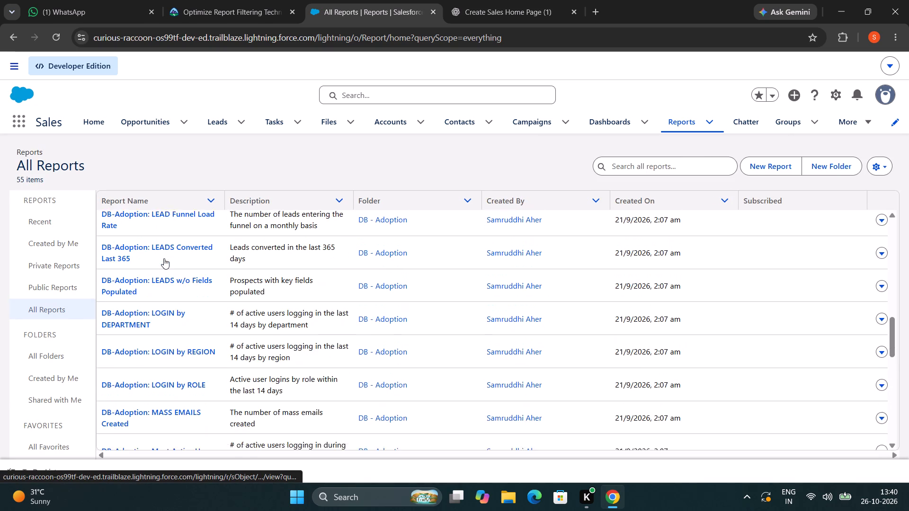
{"action": "scroll", "coordinate": [164, 258], "scroll_direction": "down", "scroll_amount": 11}
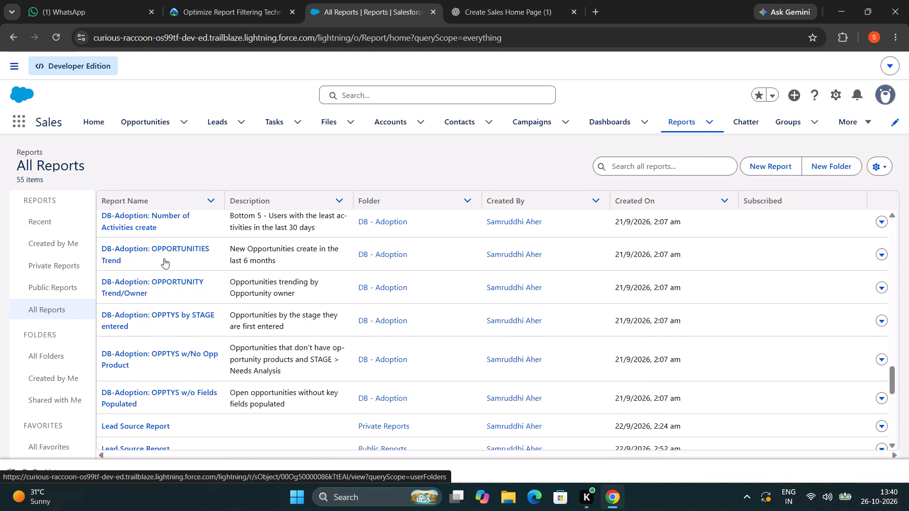
{"action": "scroll", "coordinate": [164, 258], "scroll_direction": "down", "scroll_amount": 9}
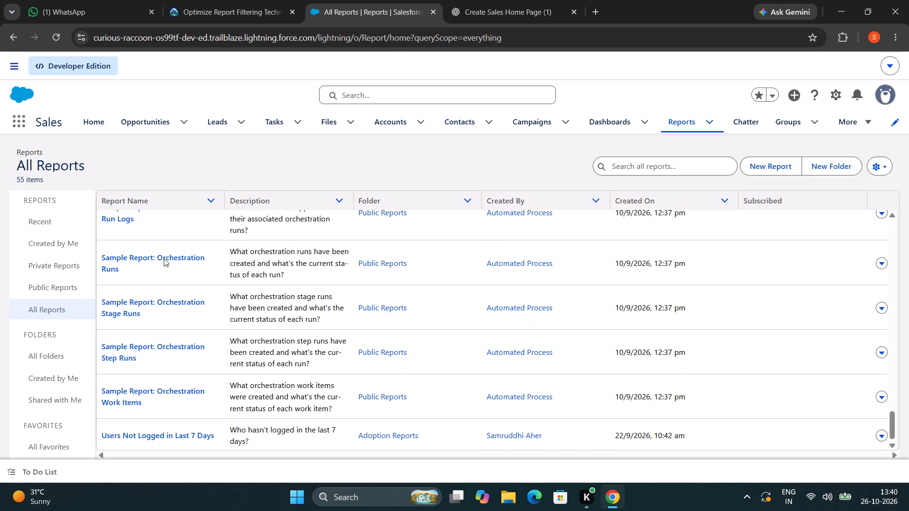
{"action": "scroll", "coordinate": [164, 258], "scroll_direction": "down", "scroll_amount": 2}
{"action": "scroll", "coordinate": [164, 258], "scroll_direction": "up", "scroll_amount": 14}
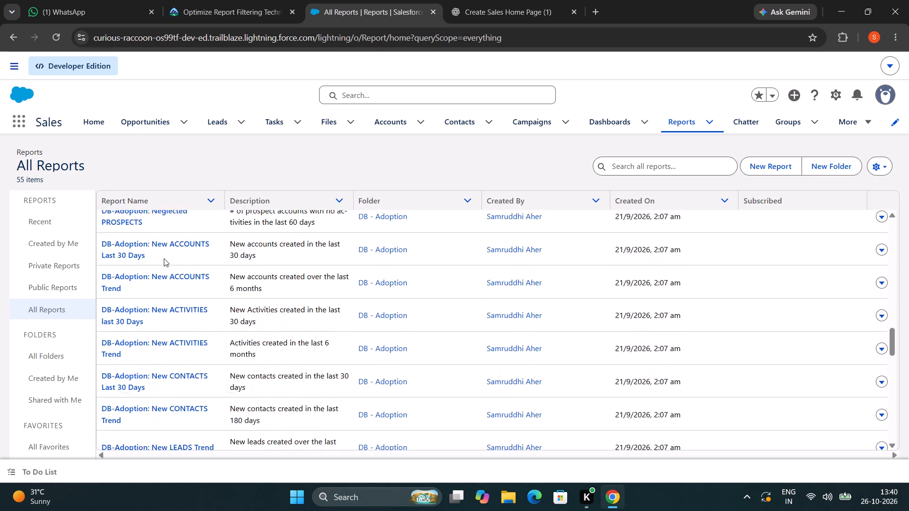
{"action": "scroll", "coordinate": [164, 258], "scroll_direction": "up", "scroll_amount": 18}
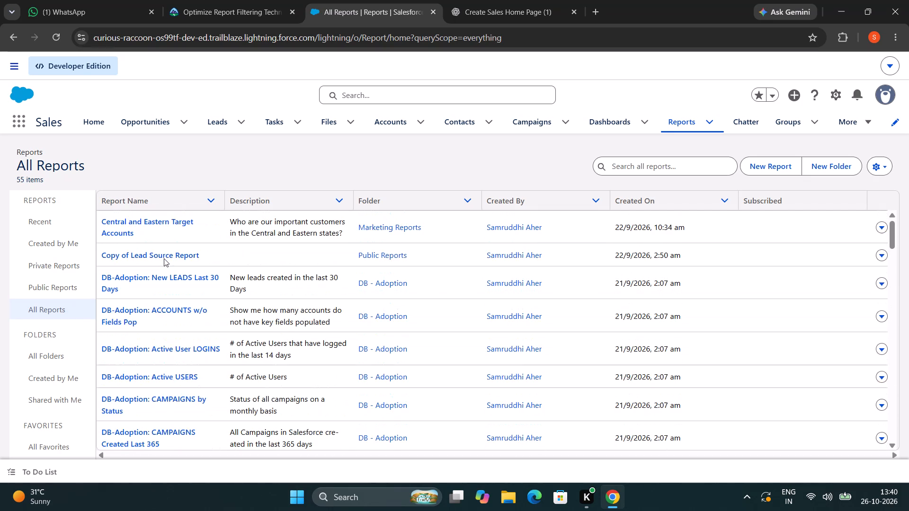
{"action": "scroll", "coordinate": [164, 258], "scroll_direction": "up", "scroll_amount": 2}
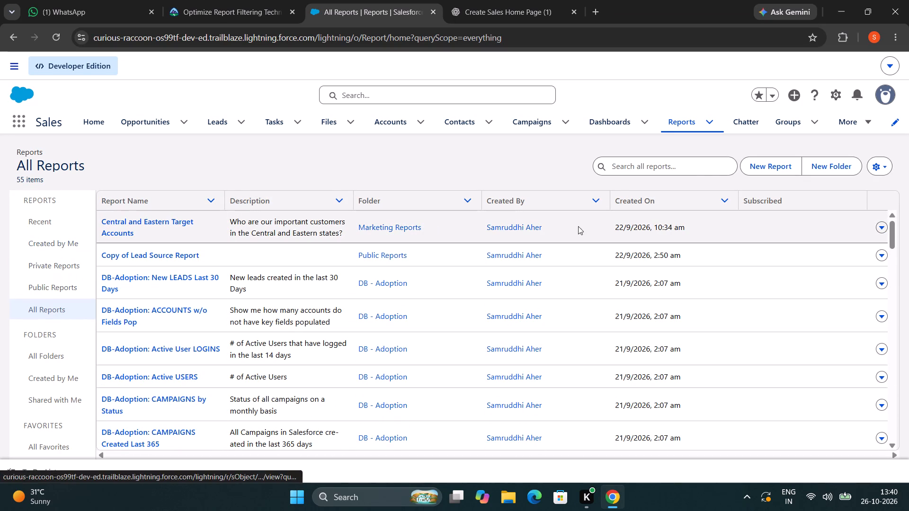
Search all reports for "direct" and clear the search.
{"action": "left_click", "coordinate": [713, 161]}
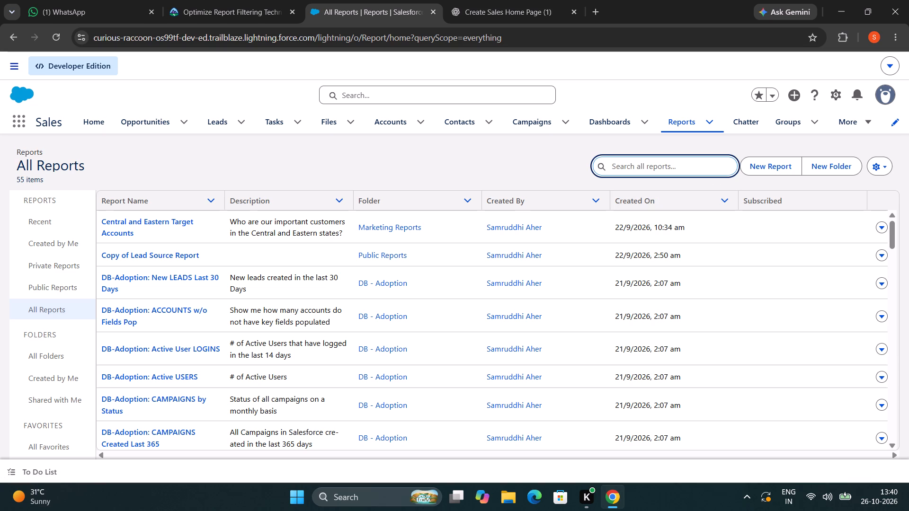
{"action": "type", "text": "direct"}
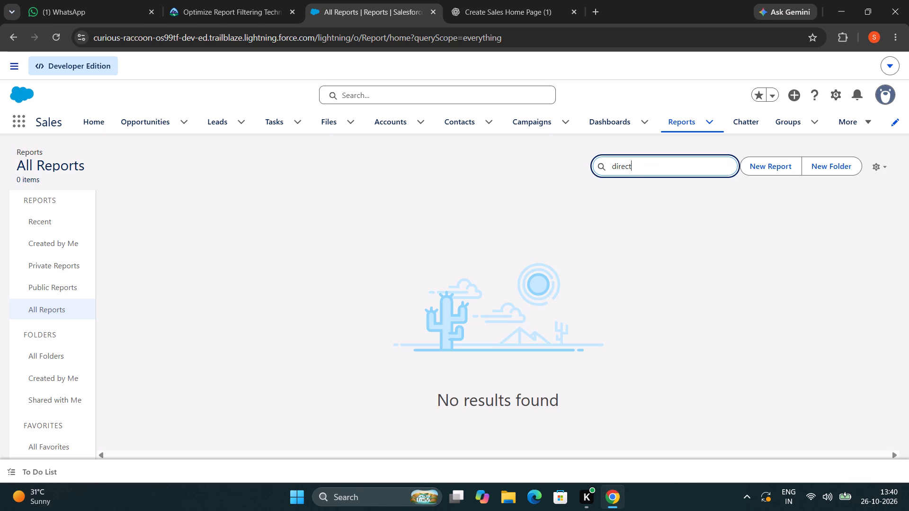
{"action": "key", "text": "BackSpace"}
{"action": "key", "text": "BackSpace"}
{"action": "key", "text": "BackSpace"}
{"action": "key", "text": "BackSpace"}
{"action": "key", "text": "BackSpace"}
{"action": "key", "text": "BackSpace"}
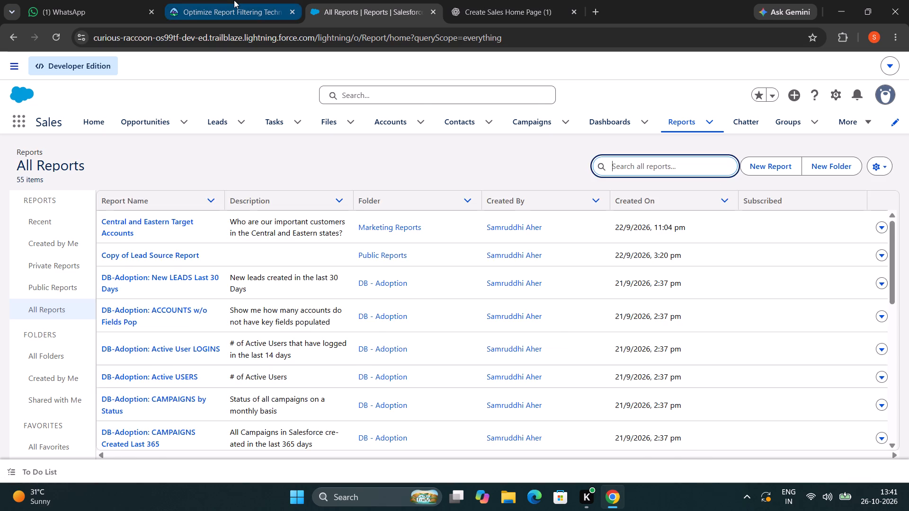
{"action": "left_click", "coordinate": [234, 0]}
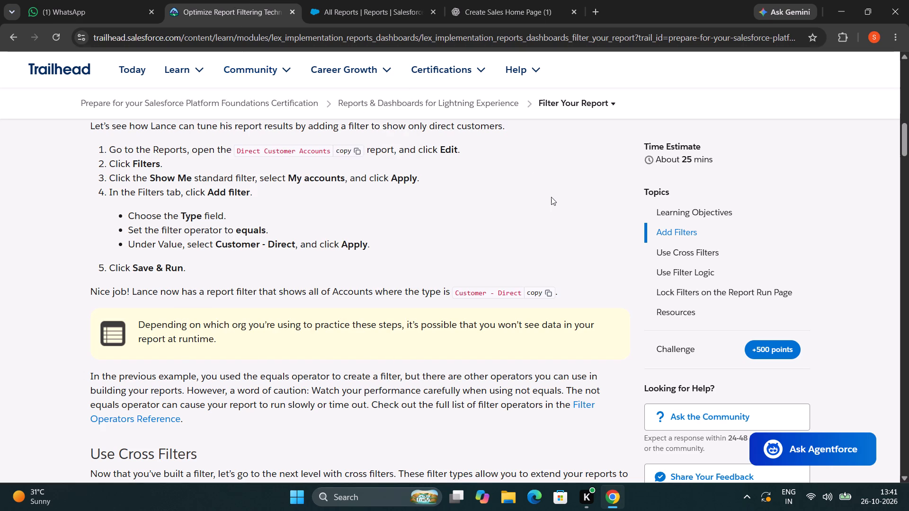
{"action": "scroll", "coordinate": [551, 197], "scroll_direction": "up", "scroll_amount": 2}
{"action": "scroll", "coordinate": [551, 197], "scroll_direction": "down", "scroll_amount": 1}
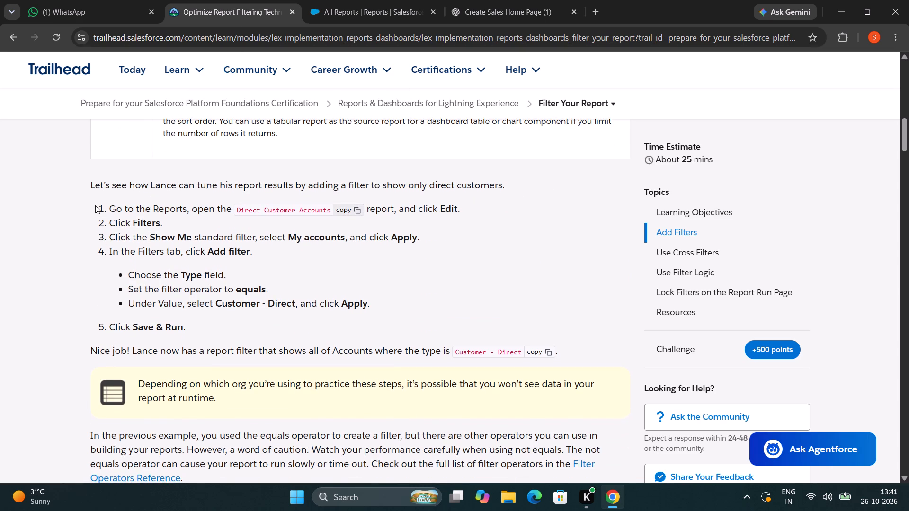
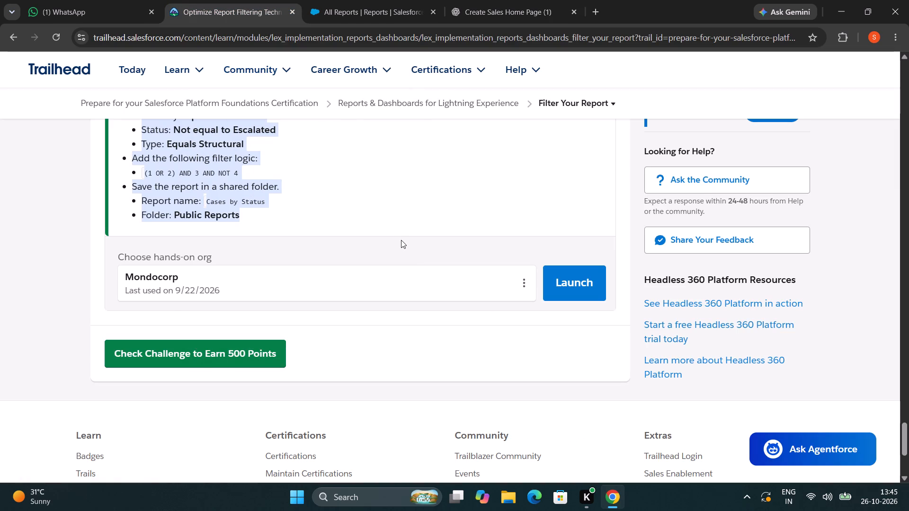
{"action": "scroll", "coordinate": [401, 240], "scroll_direction": "up", "scroll_amount": 14}
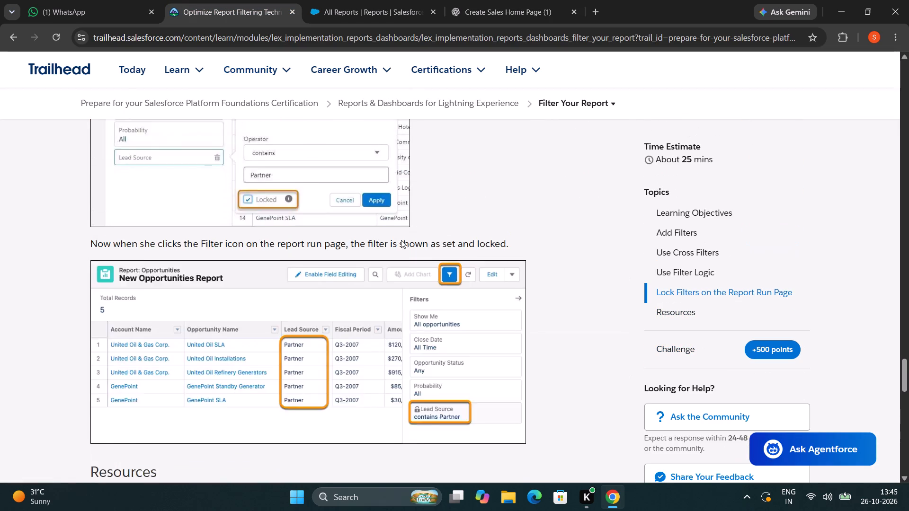
{"action": "scroll", "coordinate": [401, 240], "scroll_direction": "up", "scroll_amount": 18}
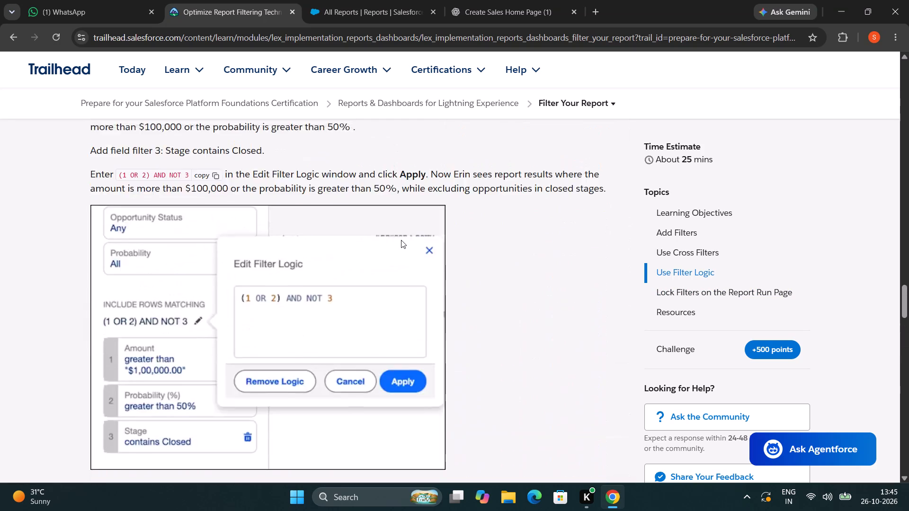
{"action": "scroll", "coordinate": [401, 240], "scroll_direction": "up", "scroll_amount": 8}
{"action": "scroll", "coordinate": [403, 237], "scroll_direction": "up", "scroll_amount": 18}
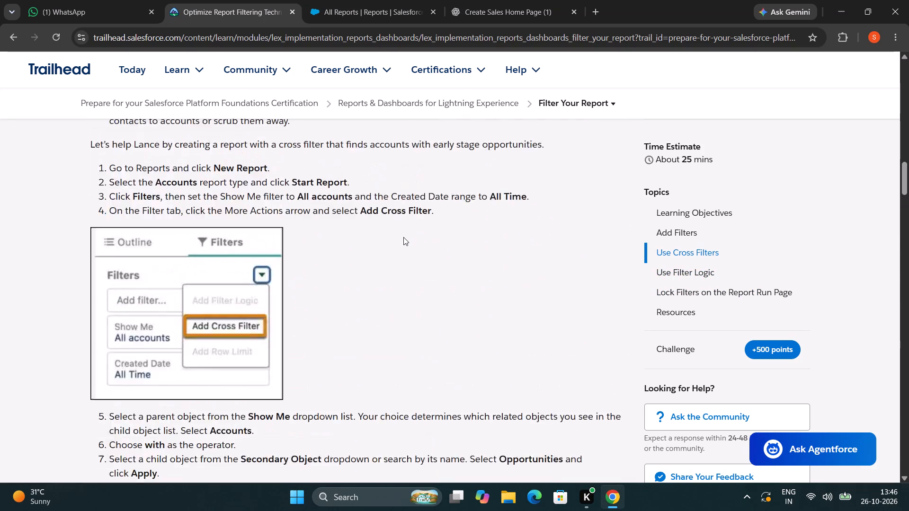
{"action": "scroll", "coordinate": [403, 237], "scroll_direction": "up", "scroll_amount": 7}
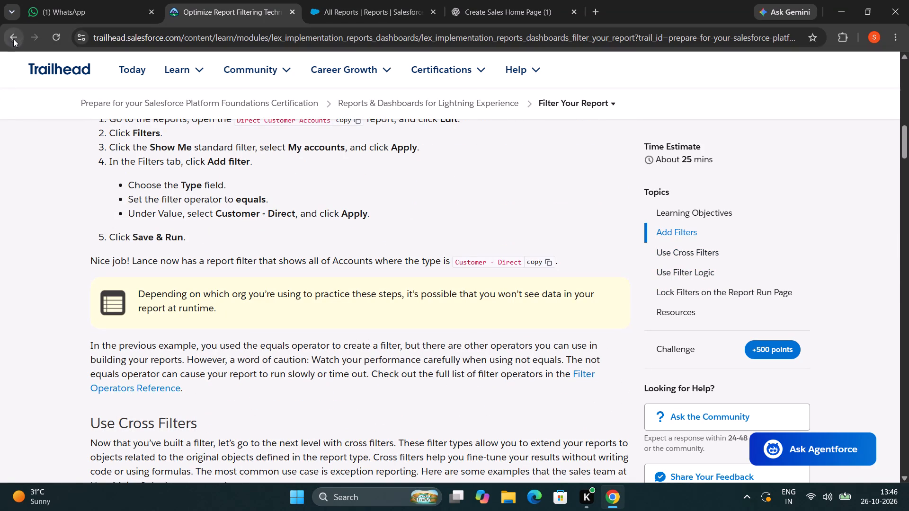
Return to the Salesforce Platform Foundations Certification trail and open the Create Reports and Dashboards for Sales and Marketing Managers badge.
{"action": "left_click", "coordinate": [14, 37]}
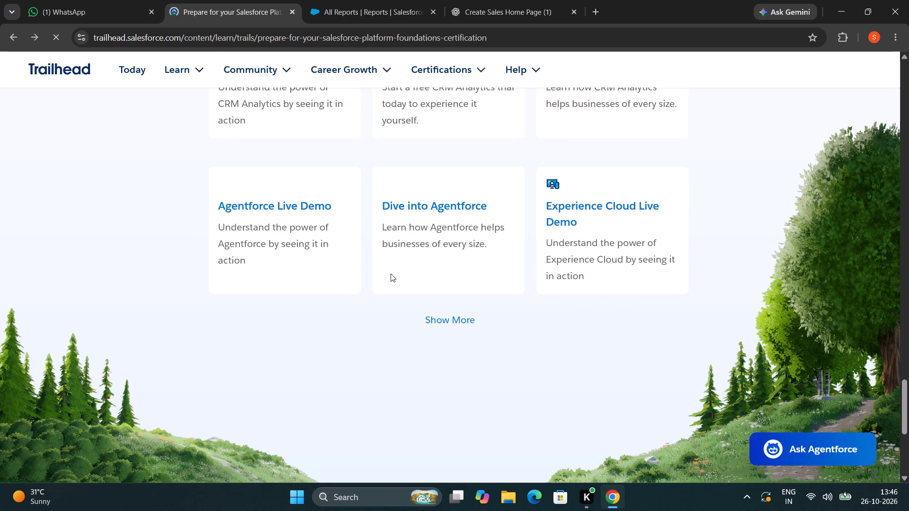
{"action": "scroll", "coordinate": [391, 273], "scroll_direction": "up", "scroll_amount": 15}
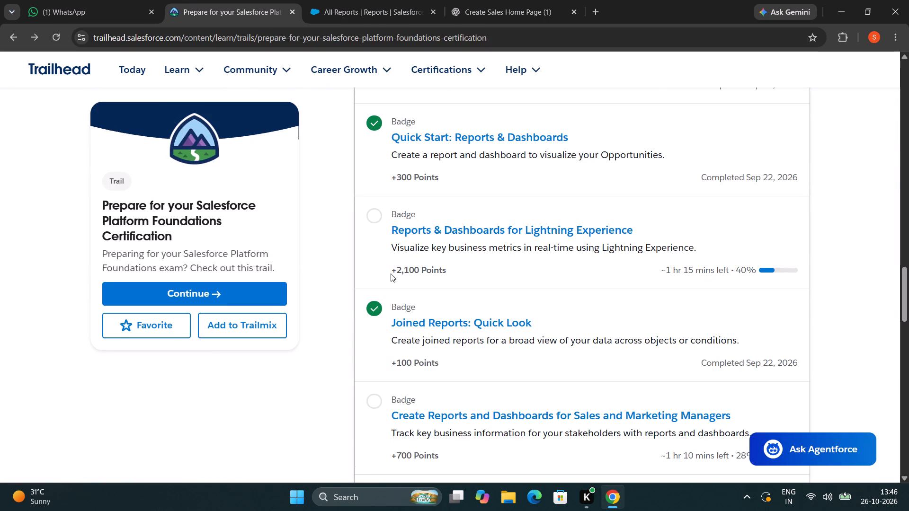
{"action": "scroll", "coordinate": [391, 273], "scroll_direction": "down", "scroll_amount": 2}
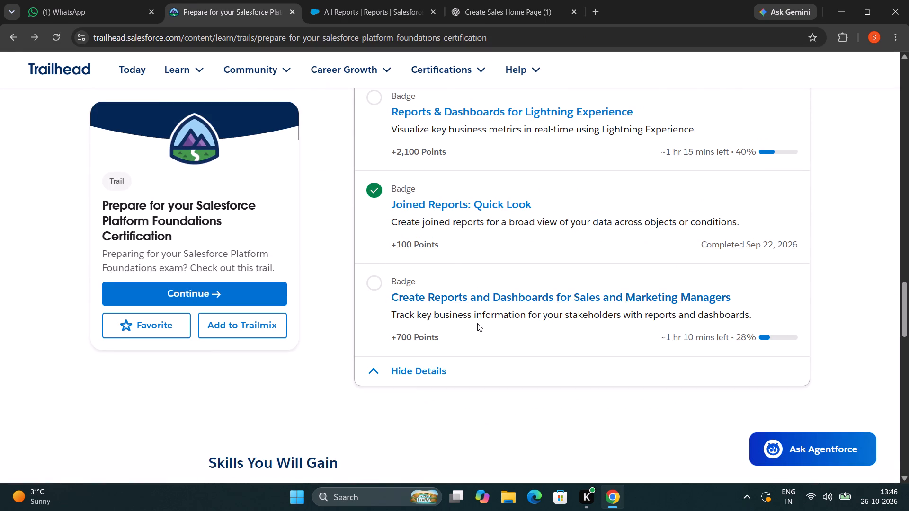
{"action": "left_click", "coordinate": [471, 299]}
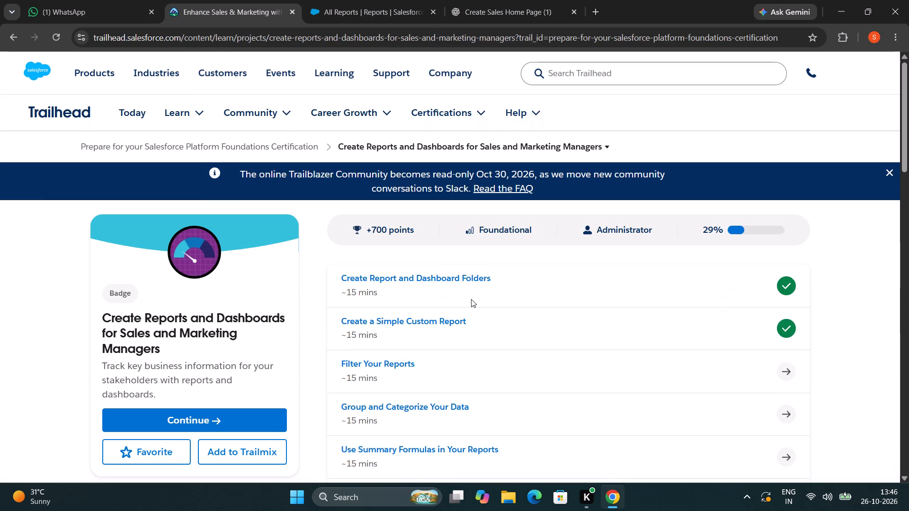
Go back to the Salesforce Platform Foundations Certification trail and check the badges in its sections for unfinished ones.
{"action": "scroll", "coordinate": [471, 299], "scroll_direction": "down", "scroll_amount": 2}
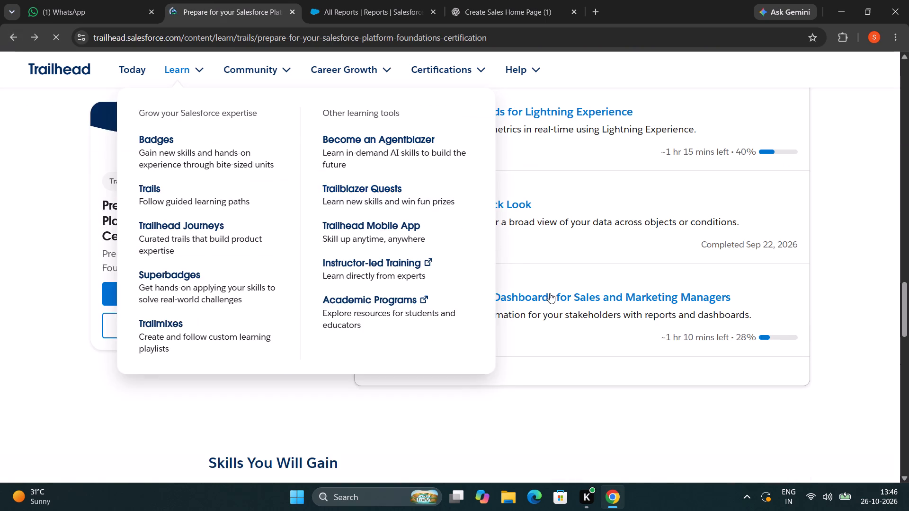
{"action": "scroll", "coordinate": [603, 241], "scroll_direction": "up", "scroll_amount": 2}
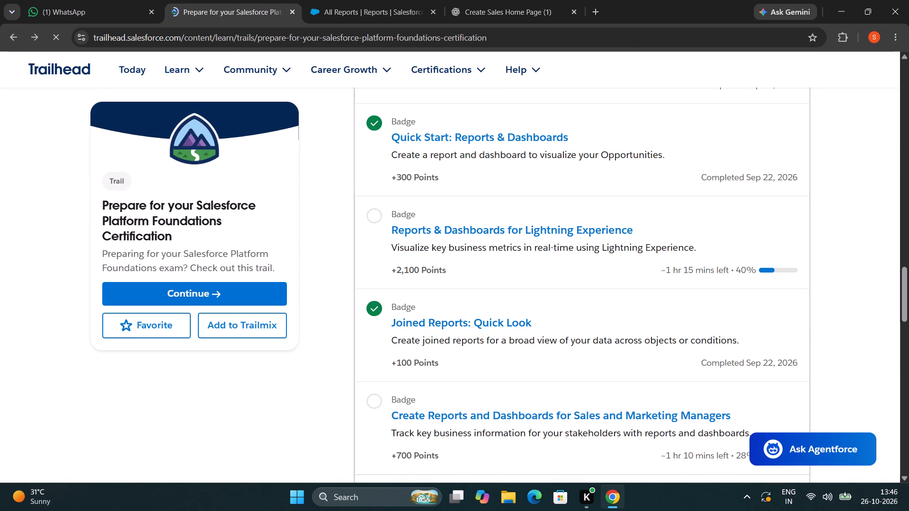
{"action": "scroll", "coordinate": [603, 241], "scroll_direction": "down", "scroll_amount": 1}
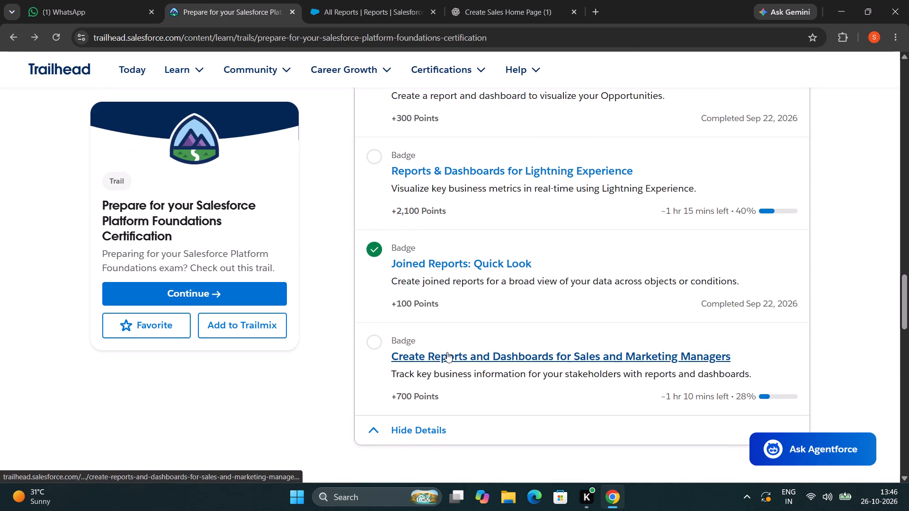
{"action": "scroll", "coordinate": [472, 163], "scroll_direction": "up", "scroll_amount": 10}
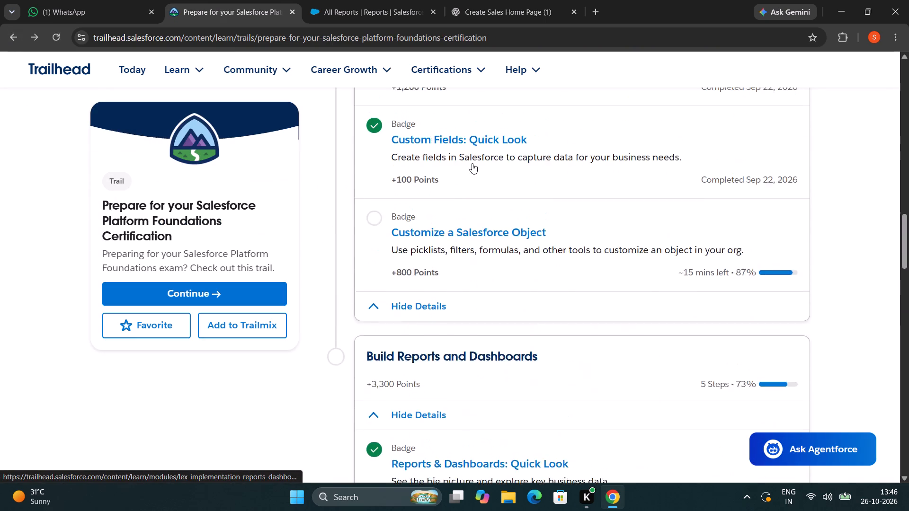
{"action": "scroll", "coordinate": [472, 163], "scroll_direction": "up", "scroll_amount": 1}
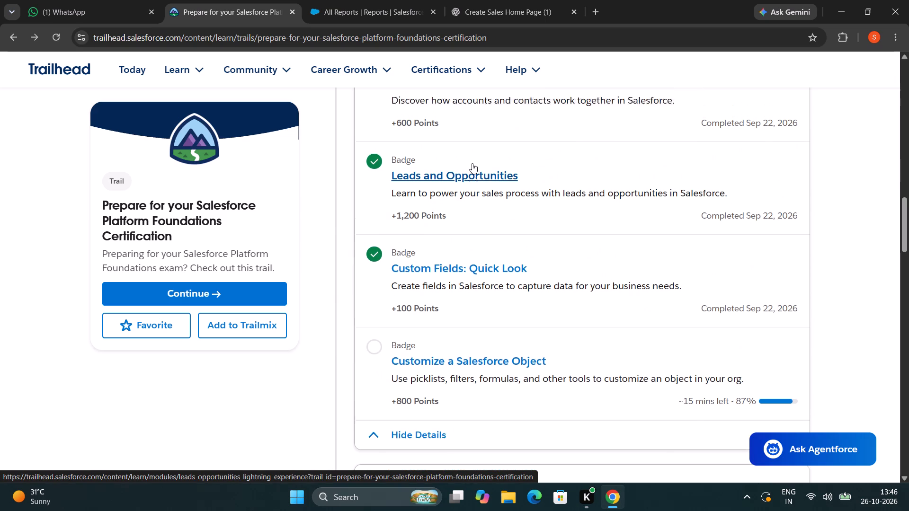
{"action": "scroll", "coordinate": [472, 163], "scroll_direction": "up", "scroll_amount": 1}
{"action": "scroll", "coordinate": [472, 163], "scroll_direction": "down", "scroll_amount": 2}
{"action": "scroll", "coordinate": [472, 163], "scroll_direction": "up", "scroll_amount": 5}
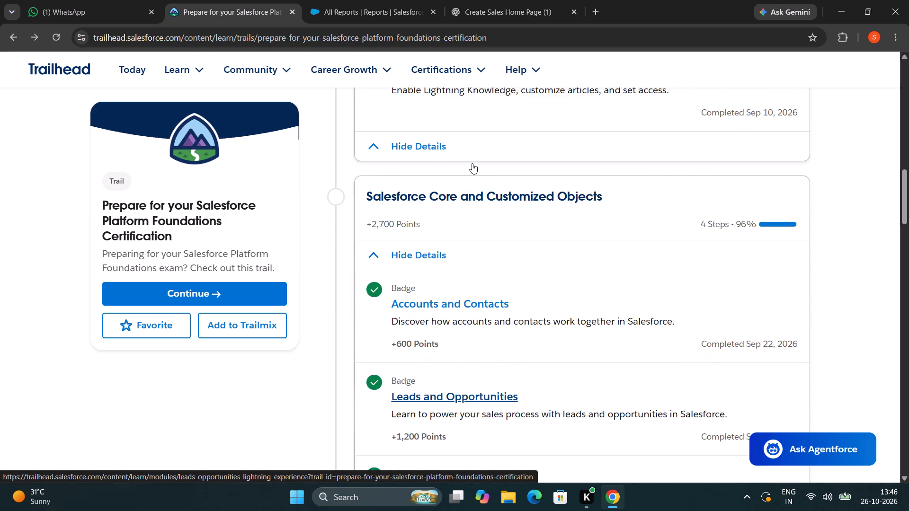
{"action": "scroll", "coordinate": [472, 163], "scroll_direction": "up", "scroll_amount": 8}
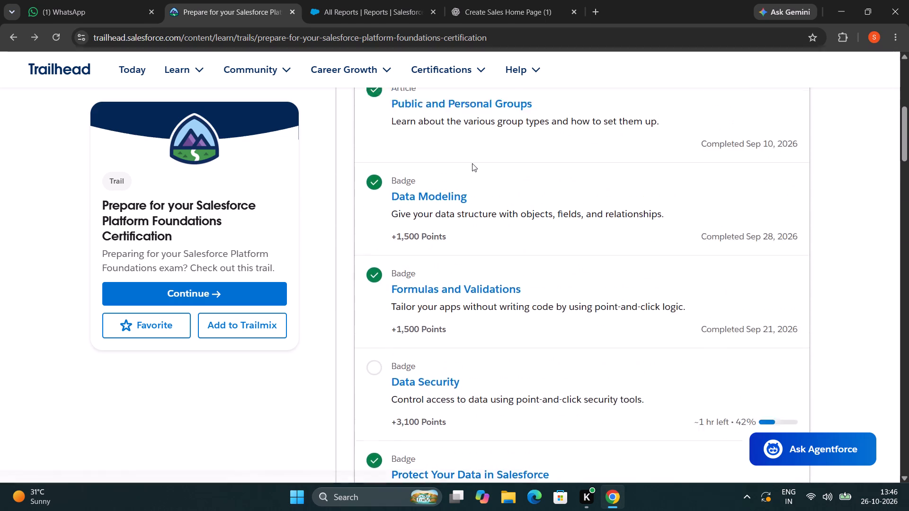
{"action": "scroll", "coordinate": [472, 163], "scroll_direction": "up", "scroll_amount": 10}
{"action": "scroll", "coordinate": [472, 163], "scroll_direction": "down", "scroll_amount": 8}
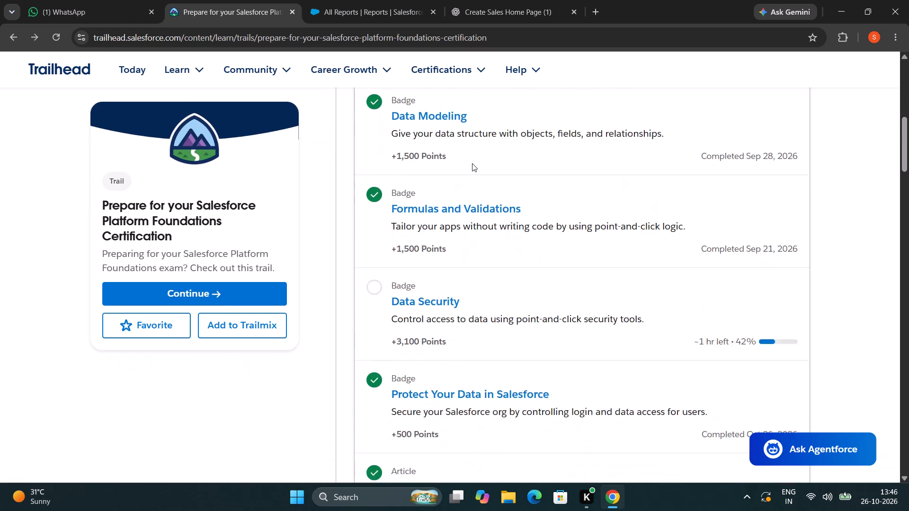
{"action": "scroll", "coordinate": [472, 163], "scroll_direction": "down", "scroll_amount": 8}
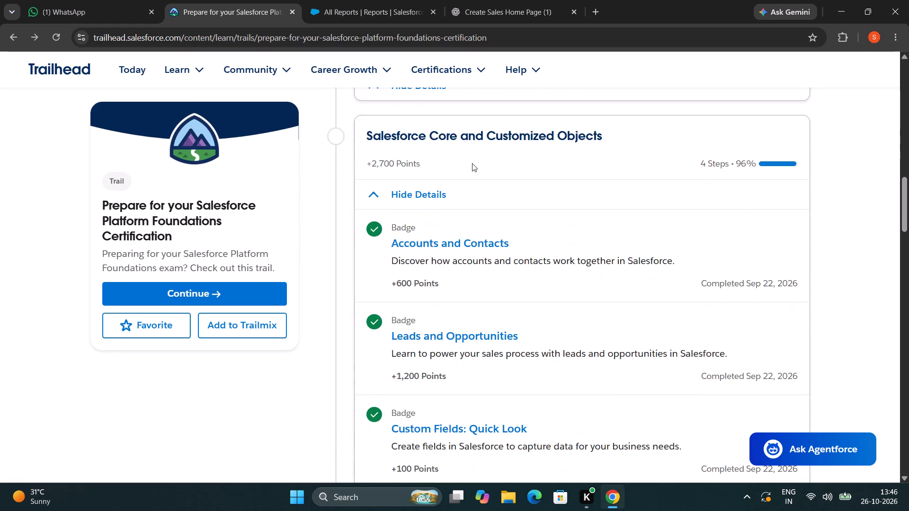
{"action": "scroll", "coordinate": [472, 163], "scroll_direction": "up", "scroll_amount": 5}
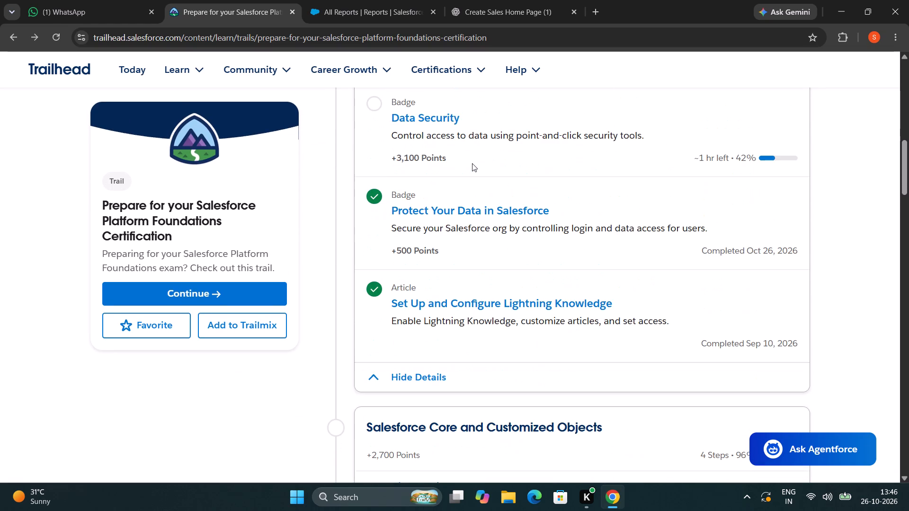
{"action": "scroll", "coordinate": [472, 163], "scroll_direction": "up", "scroll_amount": 3}
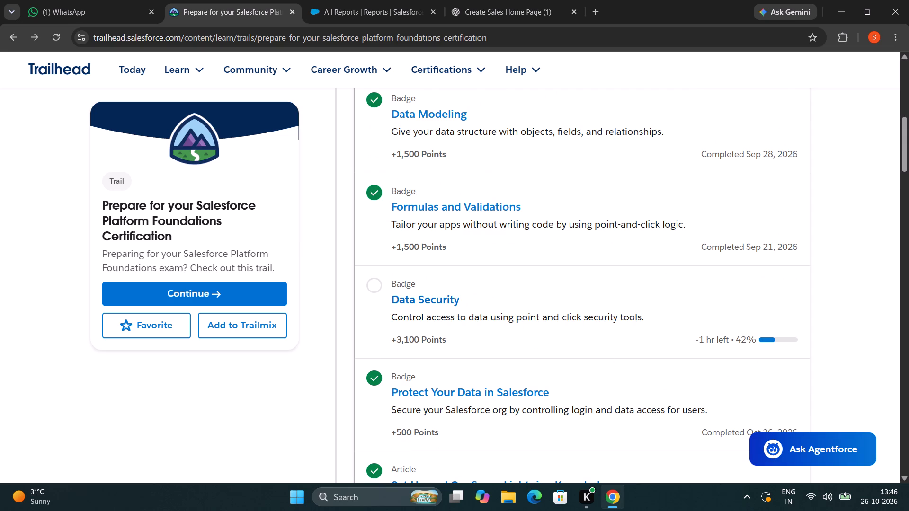
Open the Customize Record Pages unit of the Customize a Salesforce Object badge under Salesforce Core and Customized Objects.
{"action": "scroll", "coordinate": [391, 336], "scroll_direction": "down", "scroll_amount": 11}
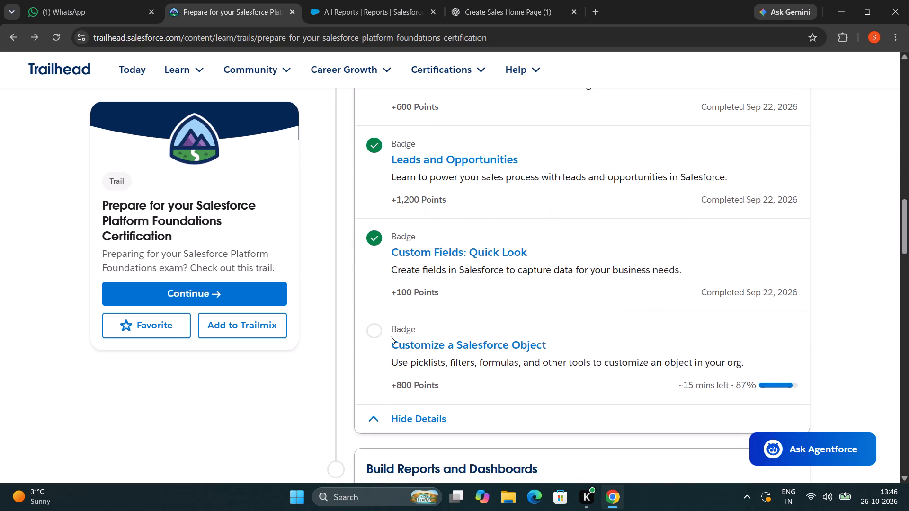
{"action": "left_click", "coordinate": [448, 345]}
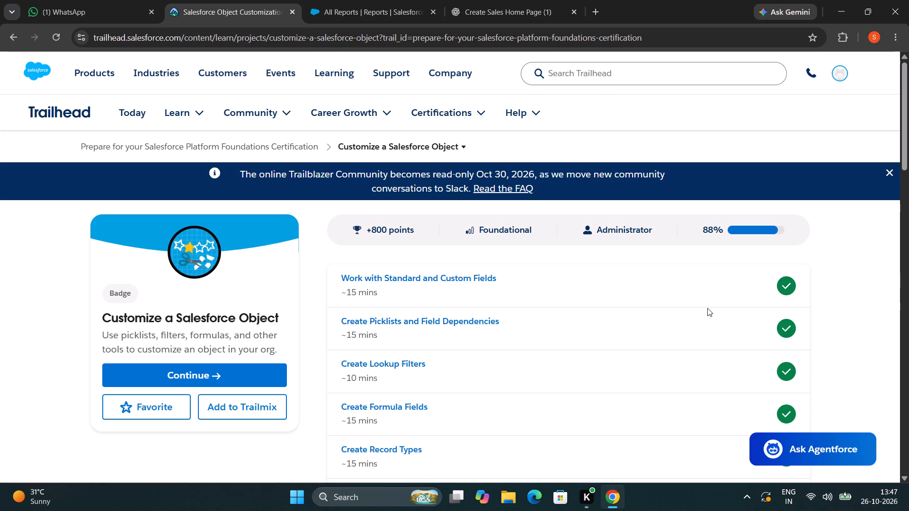
{"action": "scroll", "coordinate": [707, 308], "scroll_direction": "down", "scroll_amount": 3}
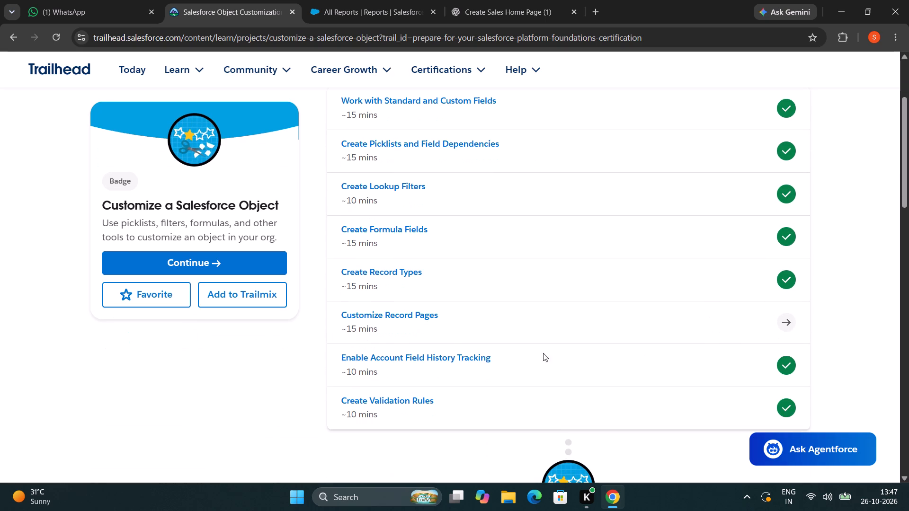
{"action": "left_click", "coordinate": [392, 316]}
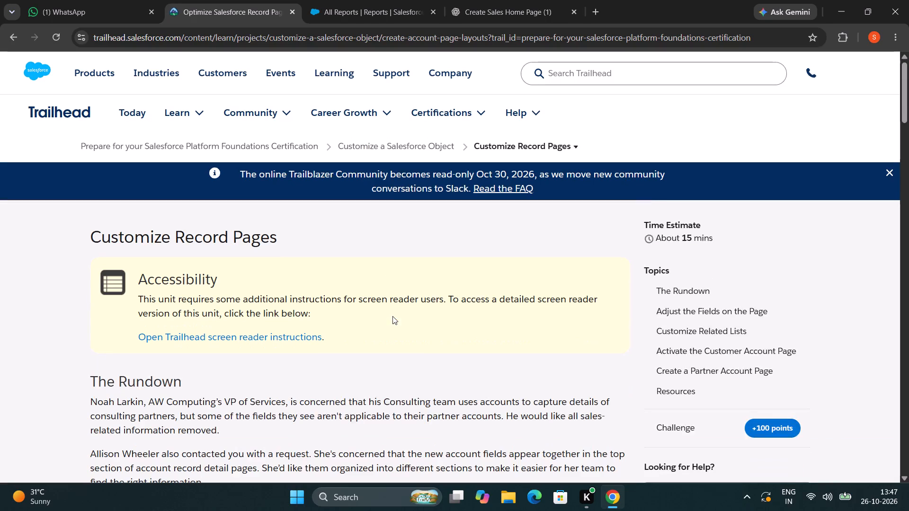
Skim the Customize Record Pages unit from the field adjustments through the Partner Account Page steps to the hands-on challenge.
{"action": "scroll", "coordinate": [392, 316], "scroll_direction": "down", "scroll_amount": 9}
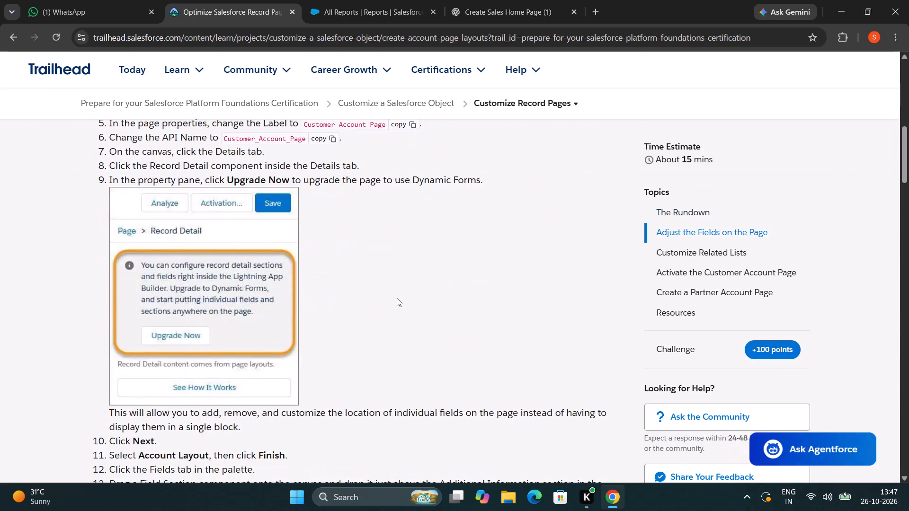
{"action": "scroll", "coordinate": [397, 298], "scroll_direction": "down", "scroll_amount": 11}
{"action": "scroll", "coordinate": [397, 298], "scroll_direction": "down", "scroll_amount": 10}
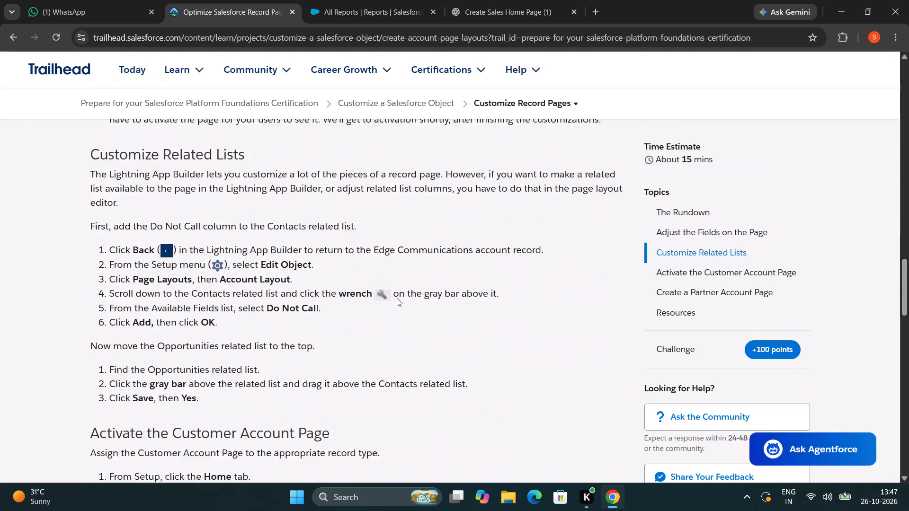
{"action": "scroll", "coordinate": [397, 298], "scroll_direction": "down", "scroll_amount": 5}
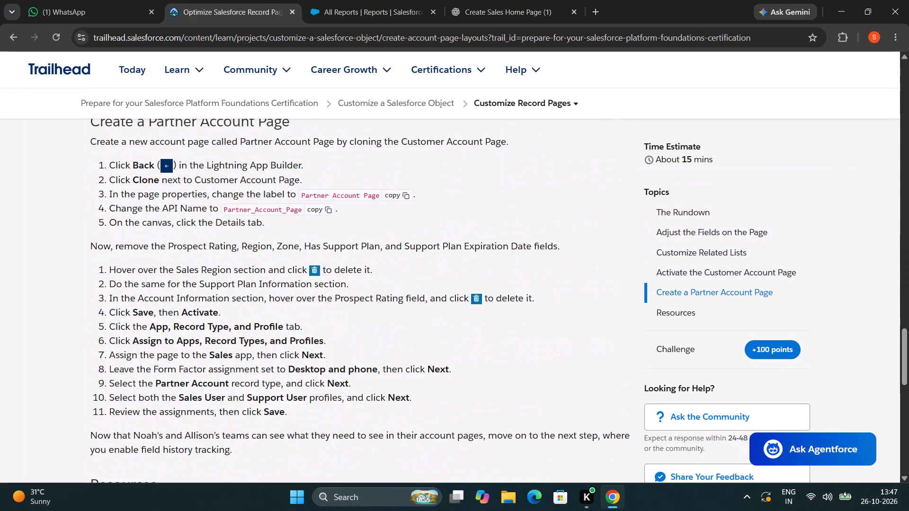
{"action": "scroll", "coordinate": [397, 298], "scroll_direction": "down", "scroll_amount": 9}
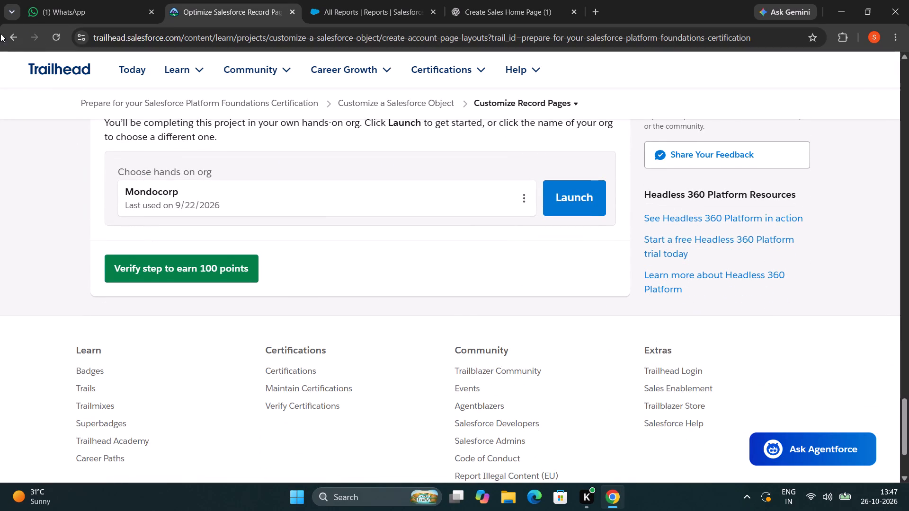
Return to the certification trail and review the badges from Customize a Salesforce Object through the Build Reports and Dashboards section.
{"action": "left_click", "coordinate": [13, 34]}
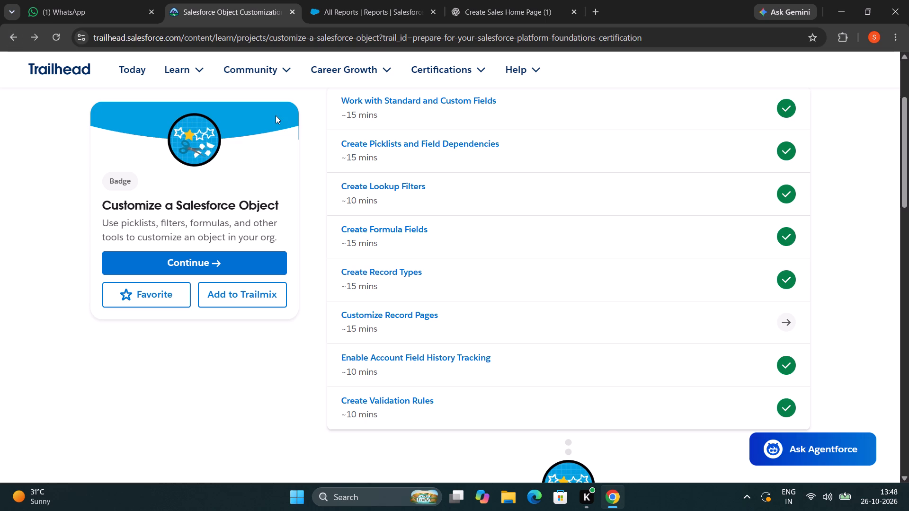
{"action": "scroll", "coordinate": [276, 115], "scroll_direction": "up", "scroll_amount": 1}
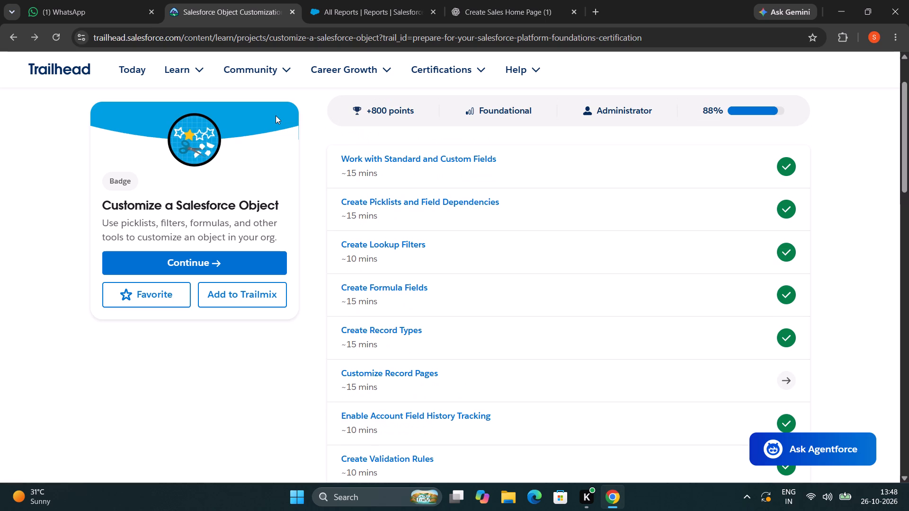
{"action": "left_click", "coordinate": [14, 37]}
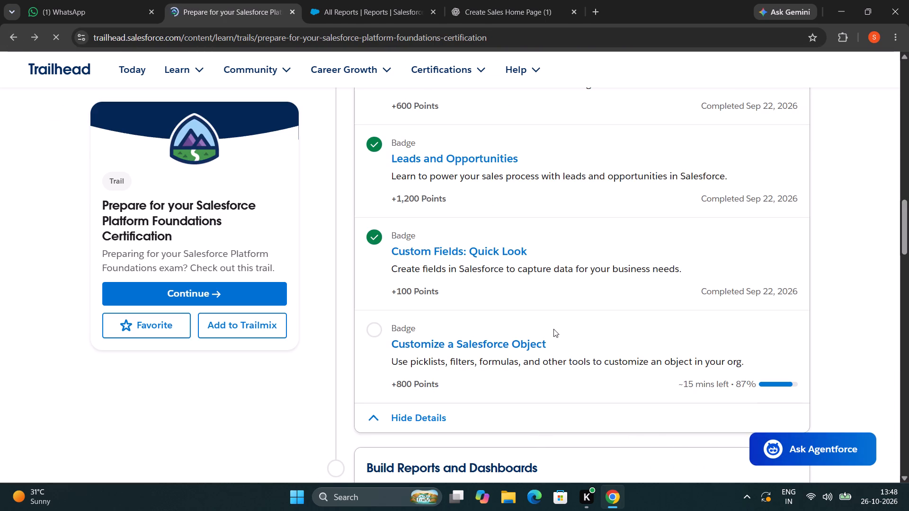
{"action": "scroll", "coordinate": [674, 327], "scroll_direction": "down", "scroll_amount": 10}
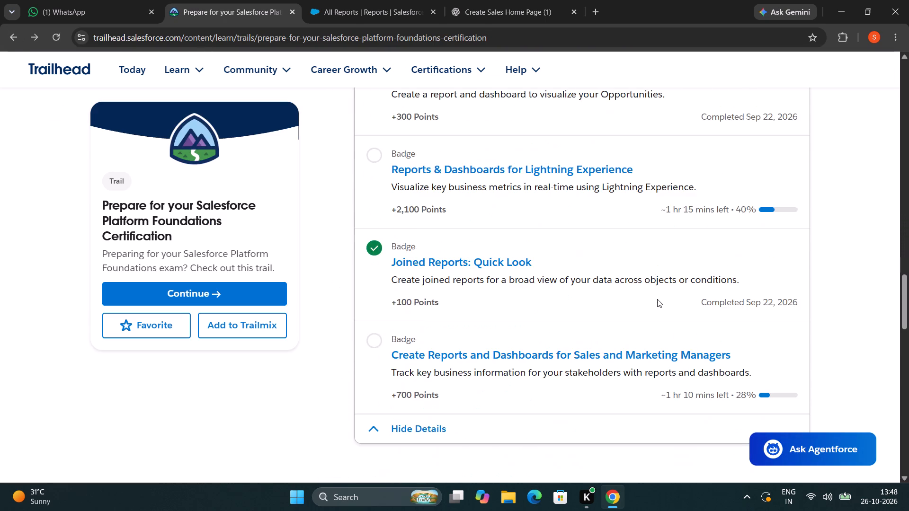
{"action": "scroll", "coordinate": [657, 299], "scroll_direction": "down", "scroll_amount": 2}
{"action": "scroll", "coordinate": [657, 299], "scroll_direction": "up", "scroll_amount": 9}
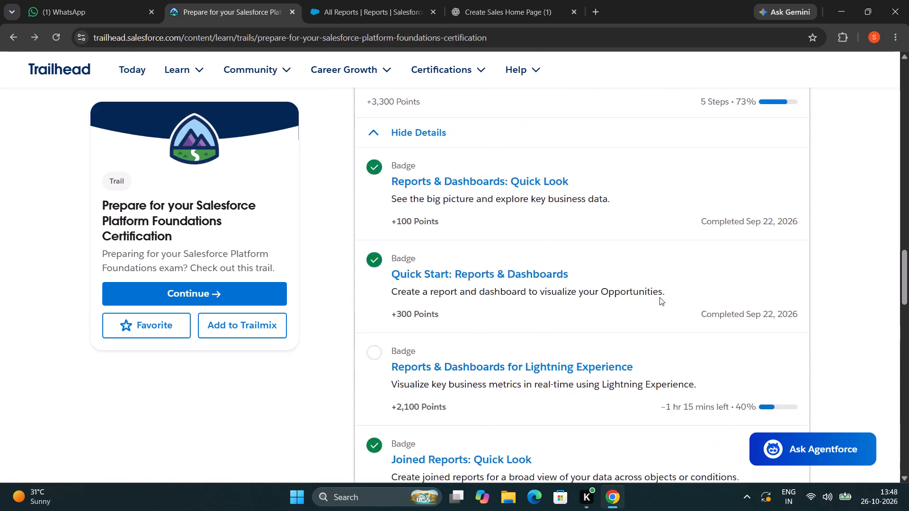
{"action": "scroll", "coordinate": [659, 297], "scroll_direction": "up", "scroll_amount": 20}
{"action": "scroll", "coordinate": [645, 274], "scroll_direction": "up", "scroll_amount": 2}
{"action": "scroll", "coordinate": [645, 274], "scroll_direction": "down", "scroll_amount": 20}
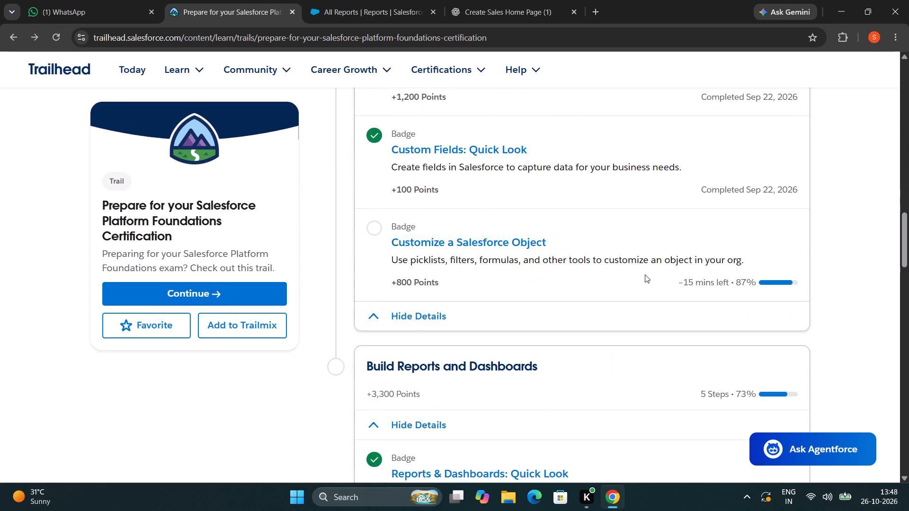
{"action": "scroll", "coordinate": [645, 274], "scroll_direction": "down", "scroll_amount": 9}
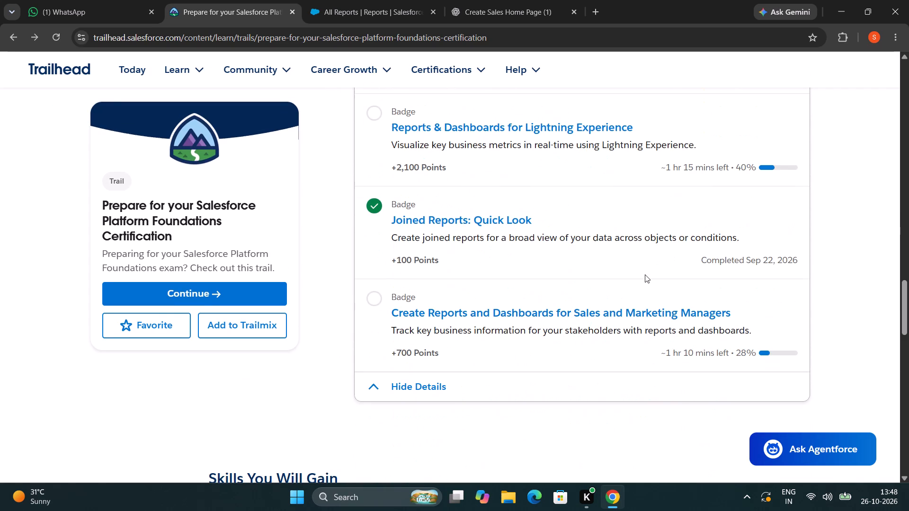
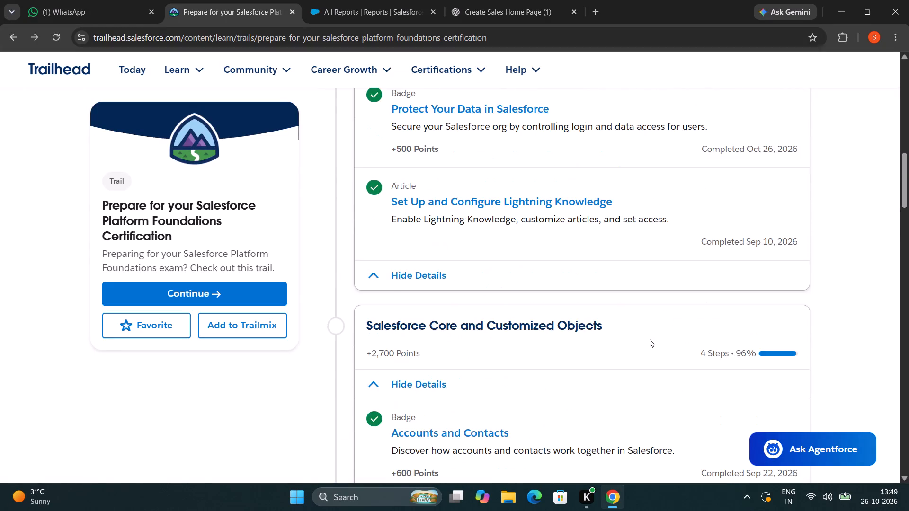
Review the certification trail's badges from Customize the Data Model down through Build Reports and Dashboards for unfinished ones.
{"action": "scroll", "coordinate": [650, 339], "scroll_direction": "up", "scroll_amount": 6}
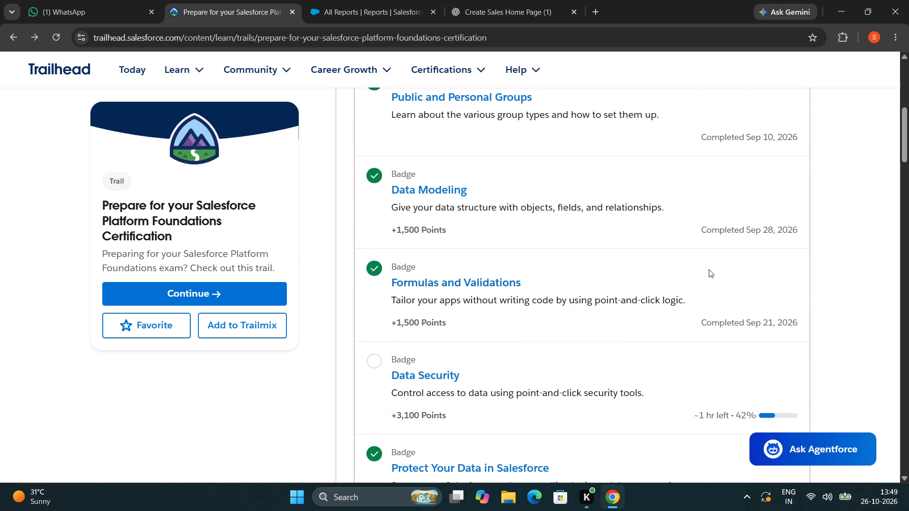
{"action": "scroll", "coordinate": [709, 269], "scroll_direction": "up", "scroll_amount": 12}
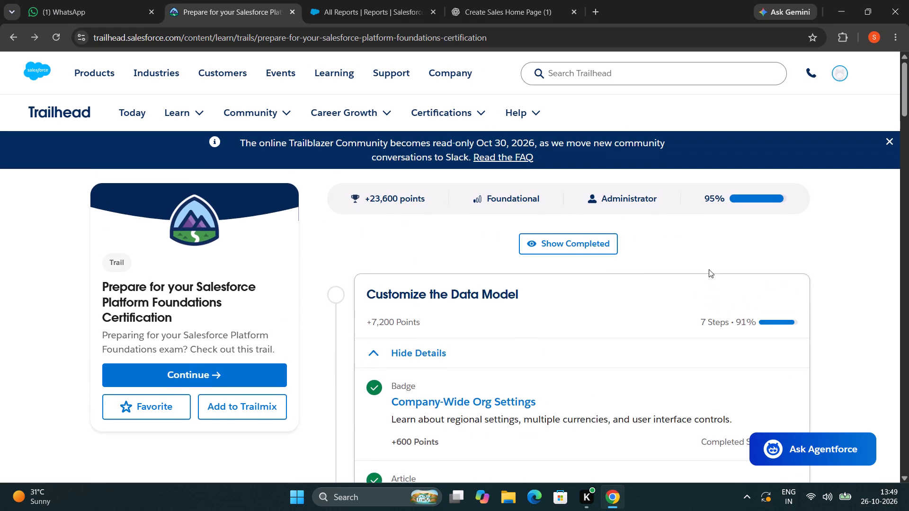
{"action": "scroll", "coordinate": [709, 269], "scroll_direction": "up", "scroll_amount": 3}
{"action": "scroll", "coordinate": [709, 269], "scroll_direction": "down", "scroll_amount": 6}
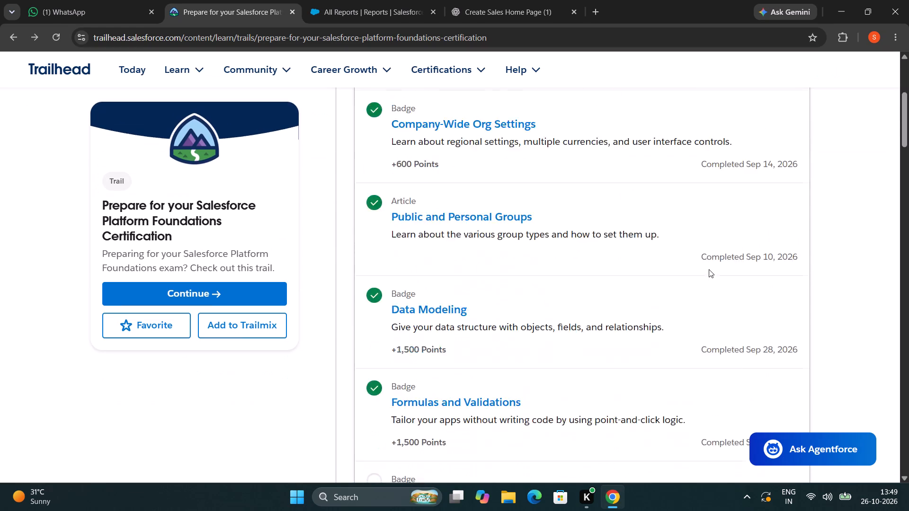
{"action": "scroll", "coordinate": [709, 269], "scroll_direction": "down", "scroll_amount": 6}
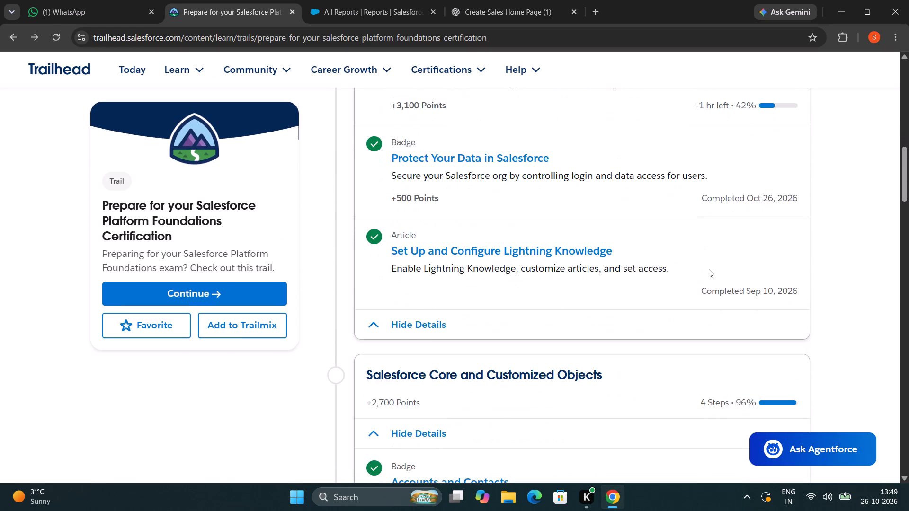
{"action": "scroll", "coordinate": [709, 269], "scroll_direction": "down", "scroll_amount": 4}
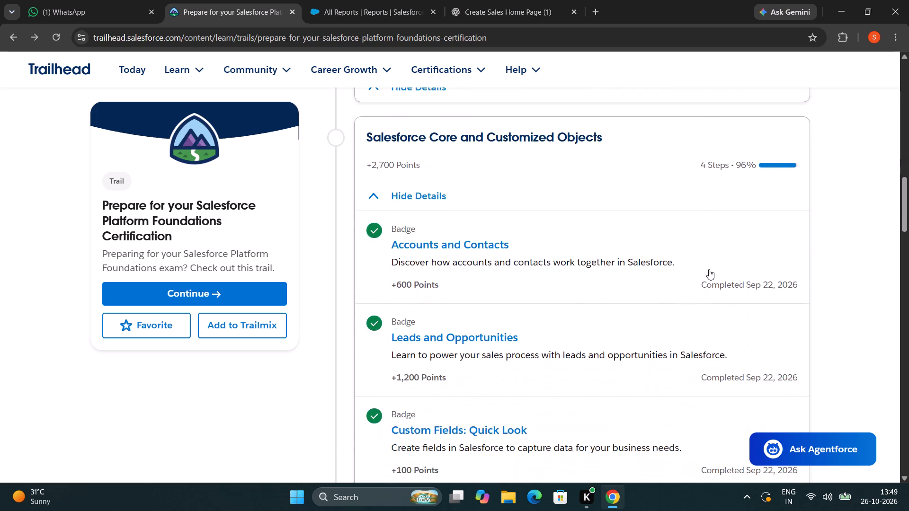
{"action": "scroll", "coordinate": [709, 269], "scroll_direction": "down", "scroll_amount": 5}
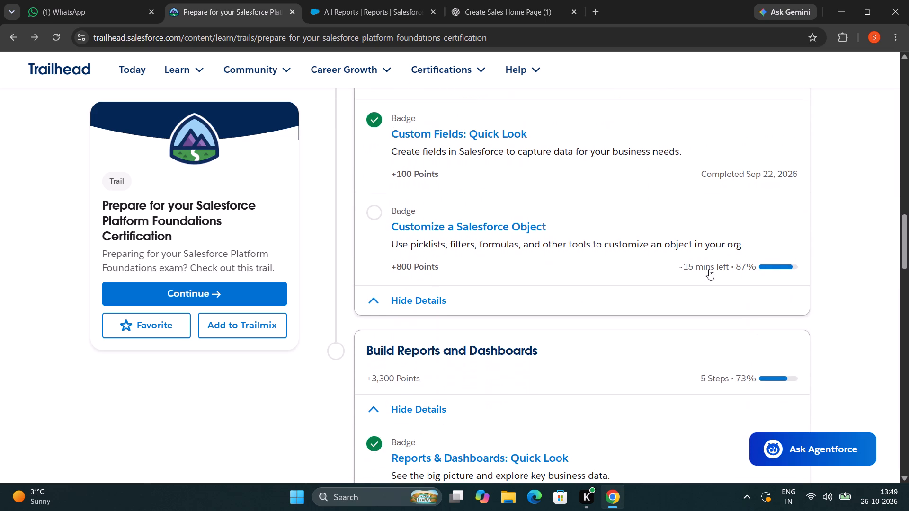
{"action": "scroll", "coordinate": [709, 269], "scroll_direction": "down", "scroll_amount": 5}
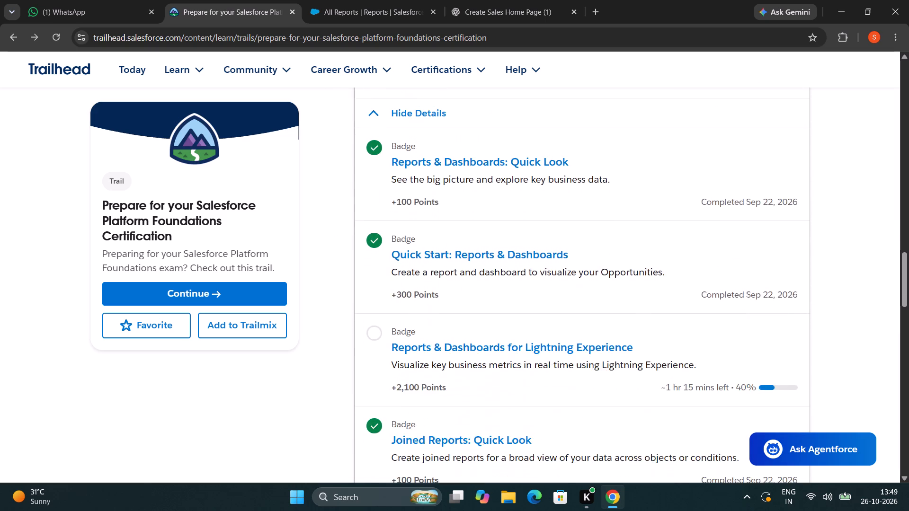
{"action": "scroll", "coordinate": [709, 269], "scroll_direction": "down", "scroll_amount": 6}
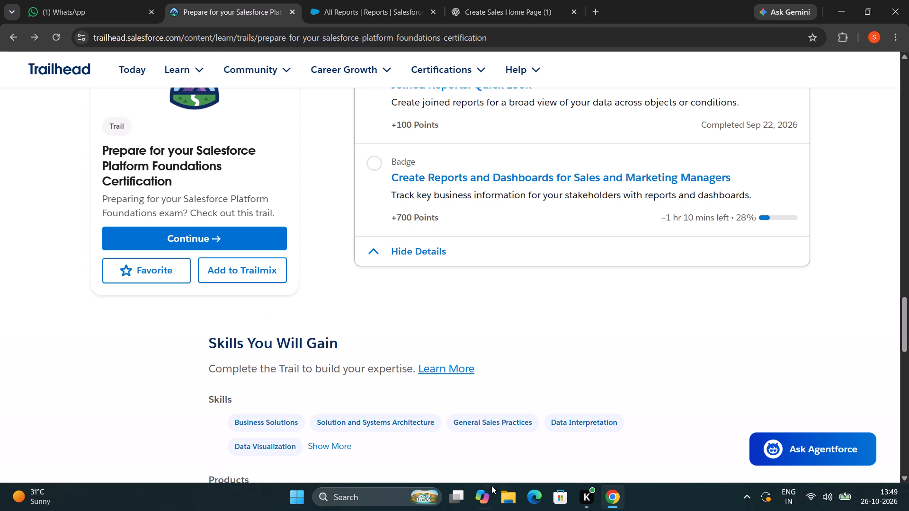
{"action": "scroll", "coordinate": [511, 489], "scroll_direction": "down", "scroll_amount": 1}
{"action": "scroll", "coordinate": [521, 490], "scroll_direction": "up", "scroll_amount": 3}
{"action": "scroll", "coordinate": [572, 364], "scroll_direction": "up", "scroll_amount": 3}
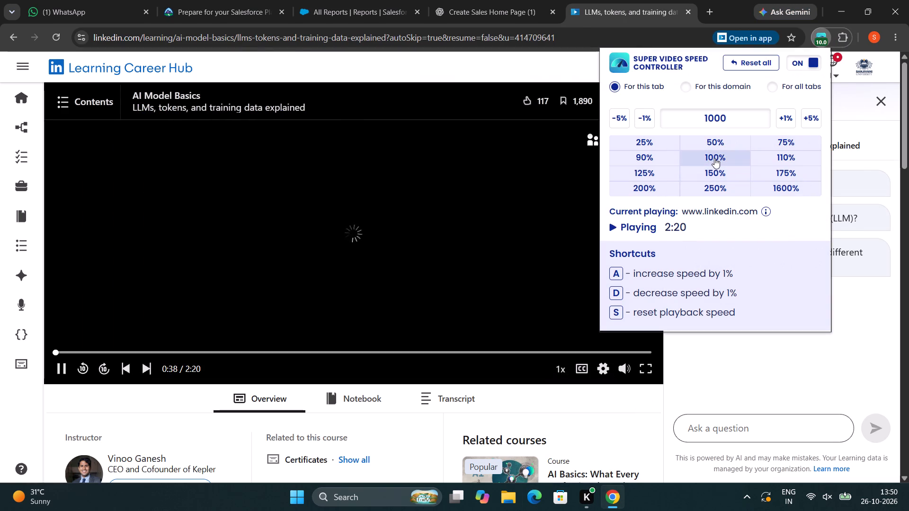
{"action": "left_click", "coordinate": [714, 158]}
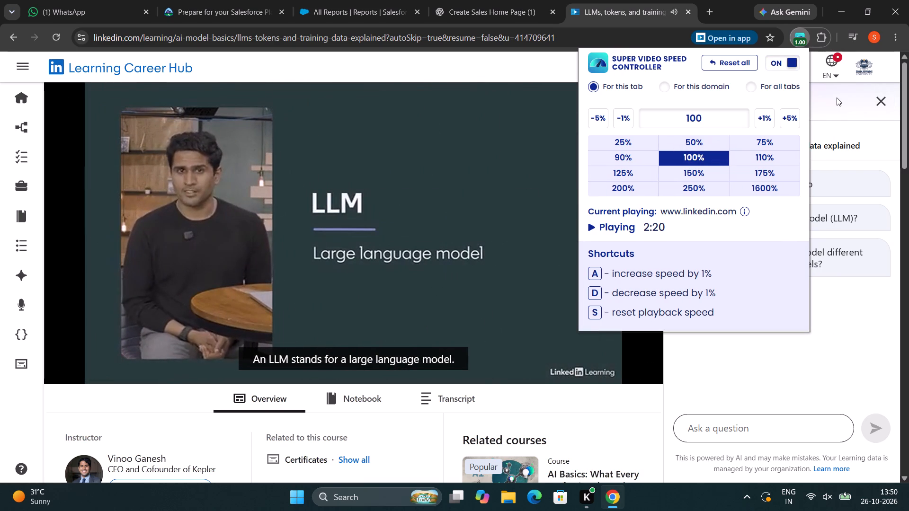
{"action": "left_click", "coordinate": [837, 97]}
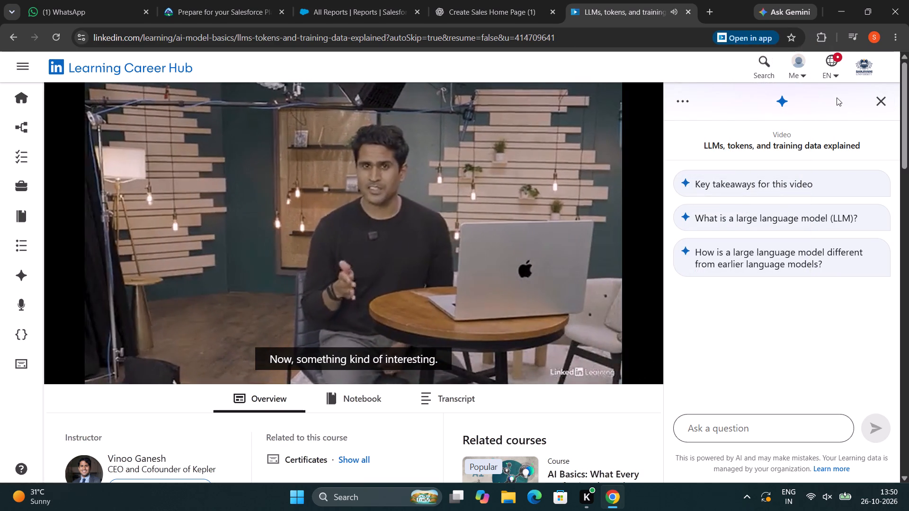
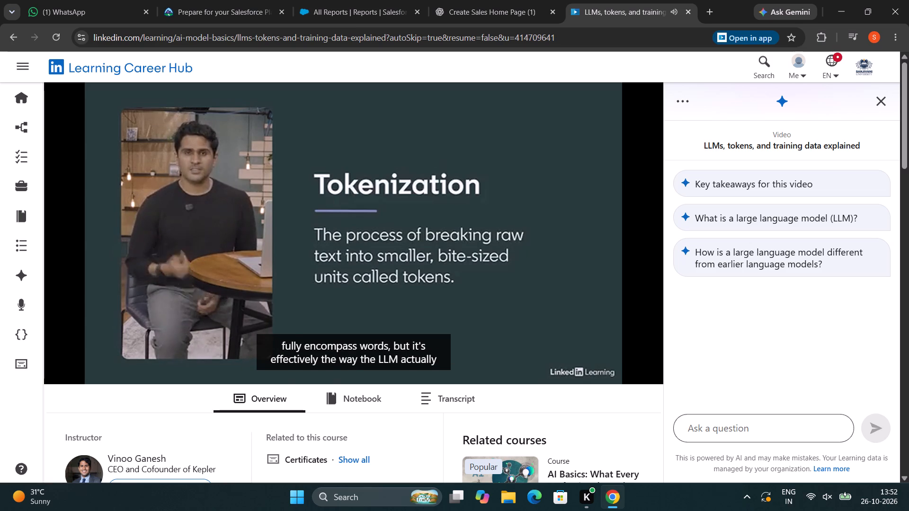
Ask the video's AI assistant for "Key takeaways for this video" and give its reply positive feedback.
{"action": "left_click", "coordinate": [729, 188]}
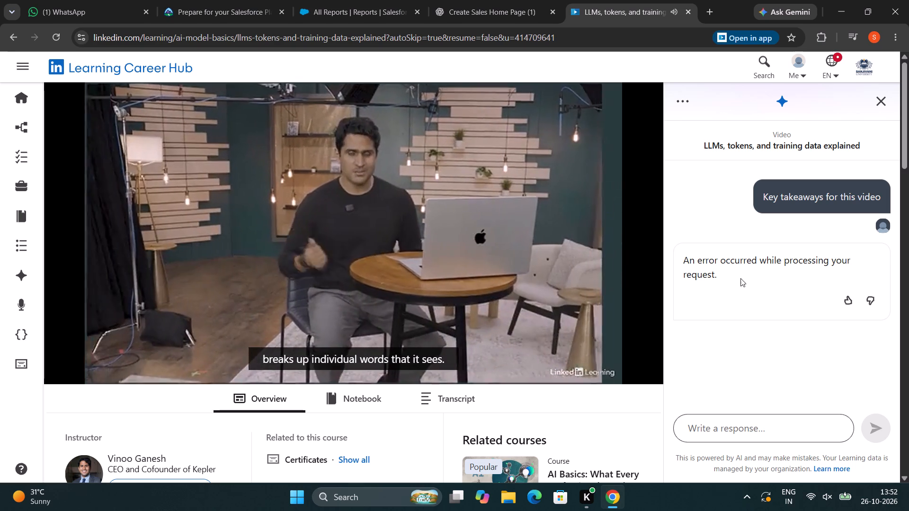
{"action": "left_click", "coordinate": [849, 296]}
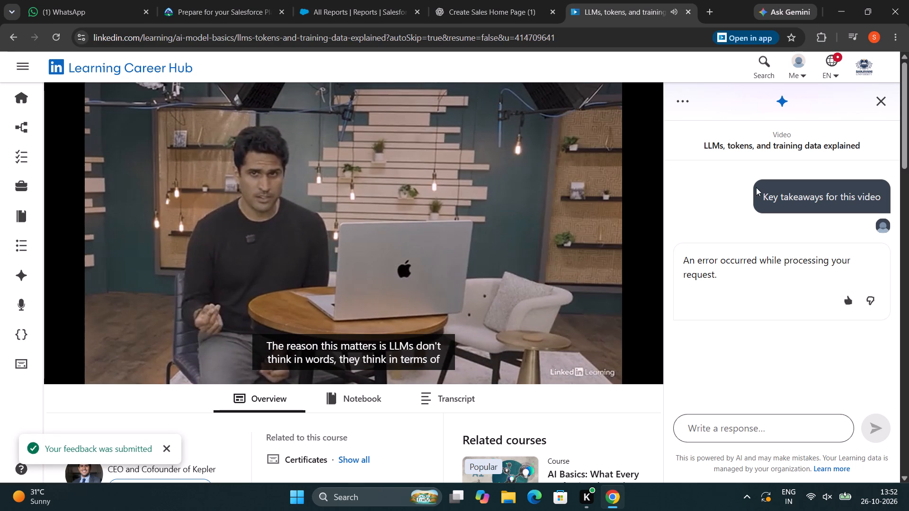
{"action": "left_click", "coordinate": [760, 148]}
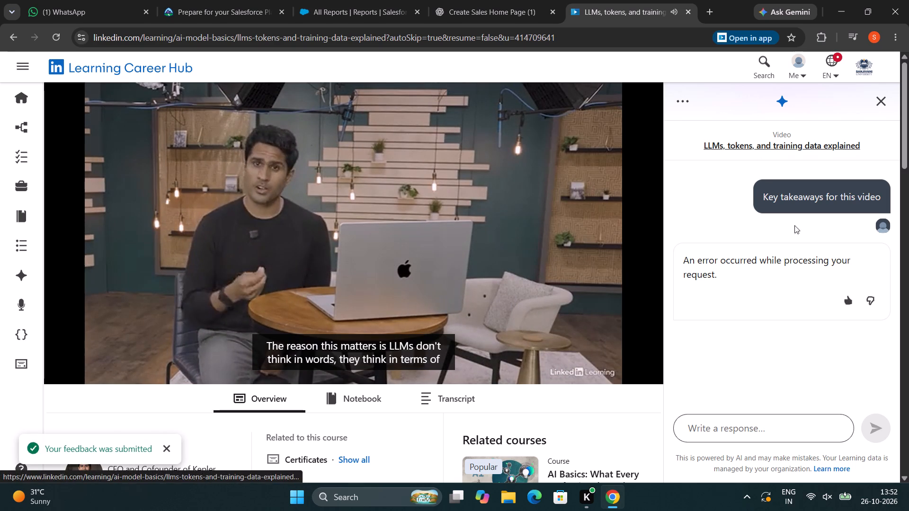
Send the AI assistant the request "Give me ready to write notes" for the LLMs, tokens, and training data video.
{"action": "left_click", "coordinate": [786, 430]}
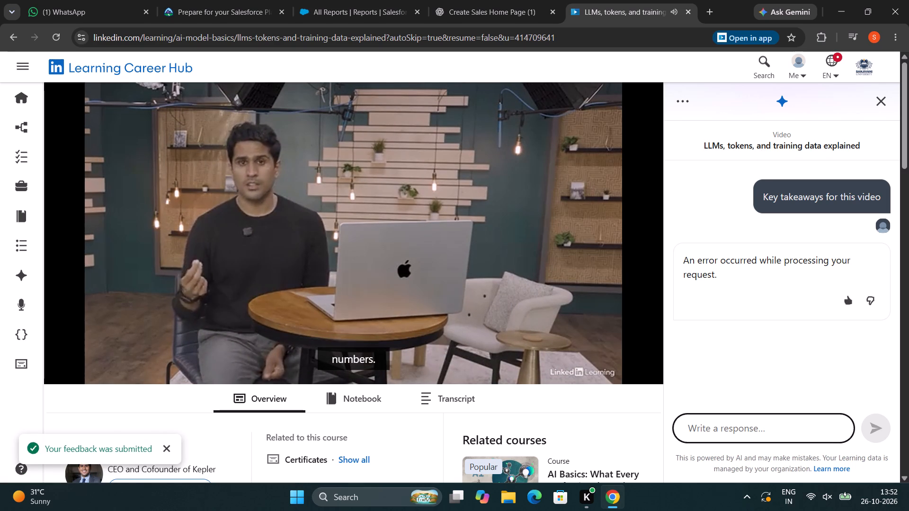
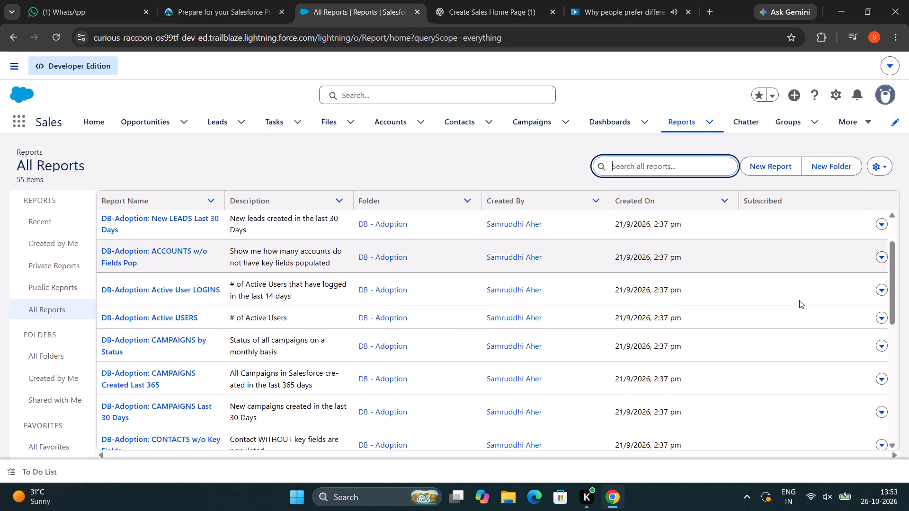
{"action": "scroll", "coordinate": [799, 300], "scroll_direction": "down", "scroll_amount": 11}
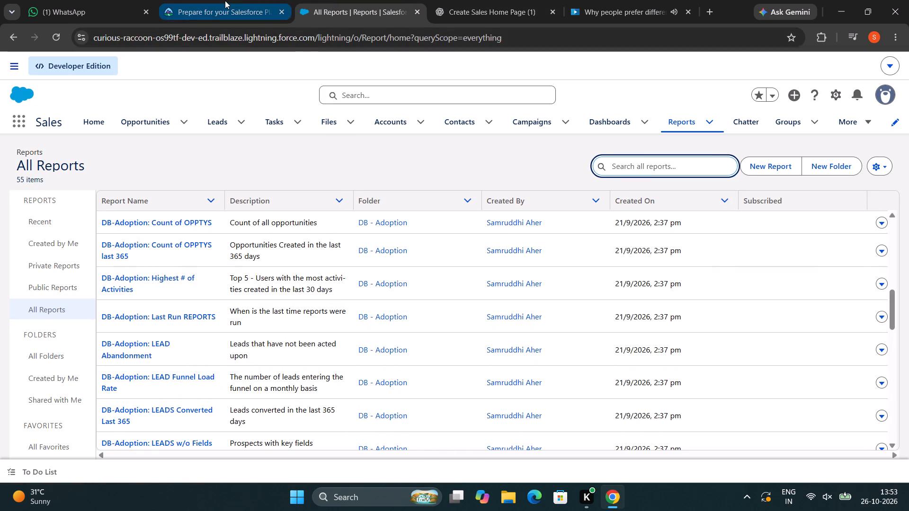
Review the Salesforce Platform Foundations Certification trail on Trailhead for badges that are still incomplete, from Customize the Data Model to Build Reports and Dashboards.
{"action": "left_click", "coordinate": [225, 0]}
{"action": "scroll", "coordinate": [554, 310], "scroll_direction": "up", "scroll_amount": 3}
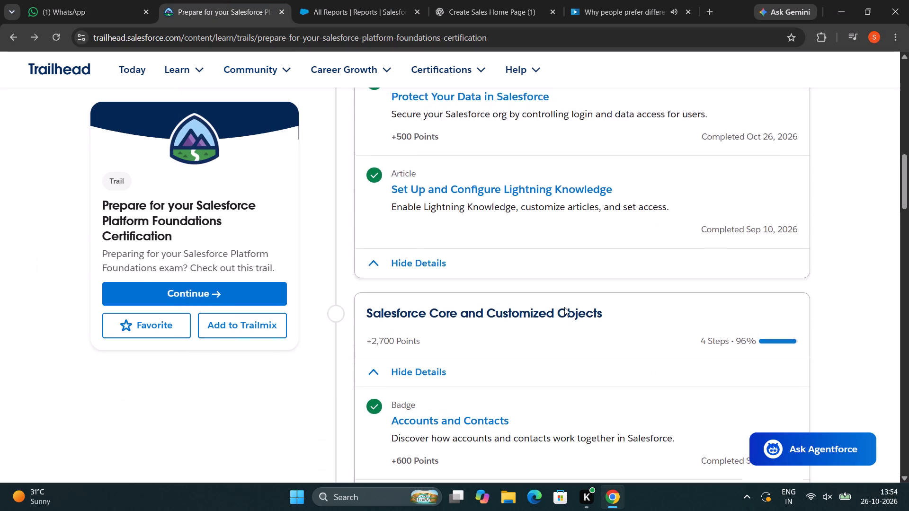
{"action": "scroll", "coordinate": [564, 307], "scroll_direction": "up", "scroll_amount": 14}
{"action": "scroll", "coordinate": [567, 307], "scroll_direction": "down", "scroll_amount": 6}
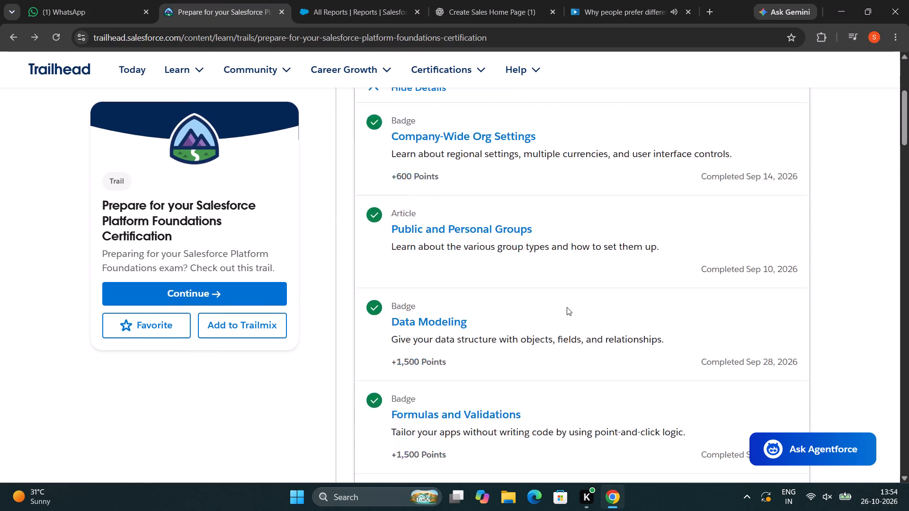
{"action": "scroll", "coordinate": [567, 307], "scroll_direction": "up", "scroll_amount": 7}
{"action": "scroll", "coordinate": [567, 307], "scroll_direction": "down", "scroll_amount": 2}
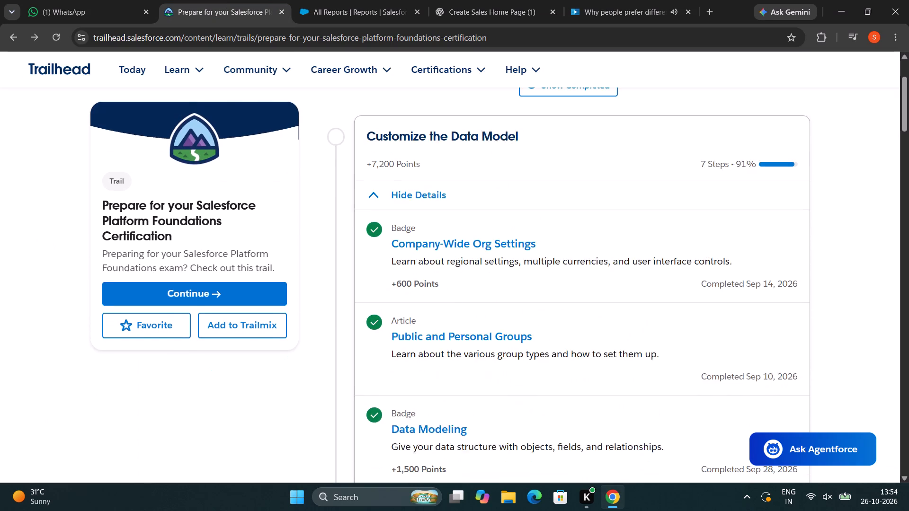
{"action": "scroll", "coordinate": [567, 307], "scroll_direction": "up", "scroll_amount": 4}
{"action": "scroll", "coordinate": [567, 307], "scroll_direction": "down", "scroll_amount": 11}
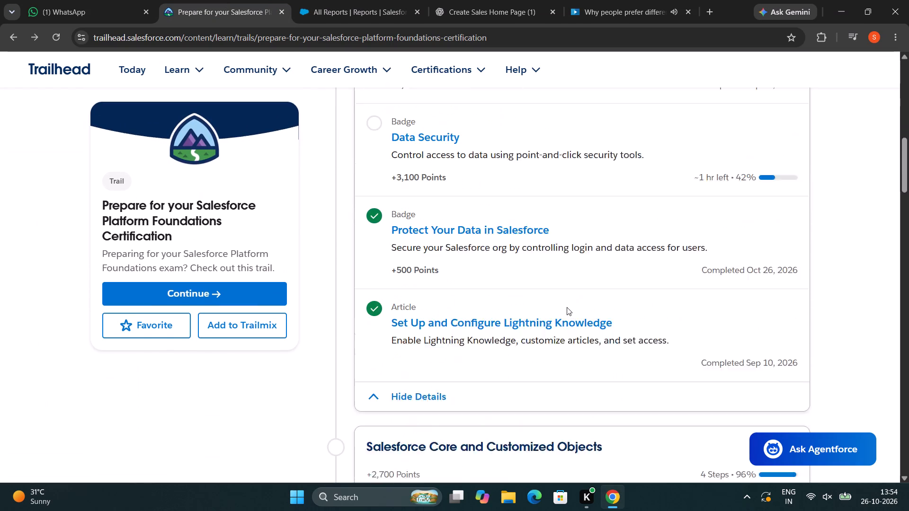
{"action": "scroll", "coordinate": [567, 307], "scroll_direction": "down", "scroll_amount": 11}
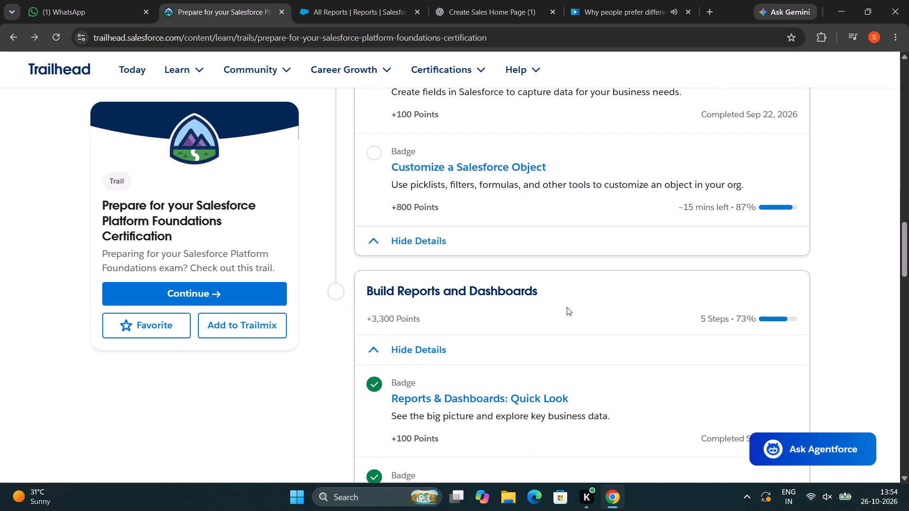
{"action": "scroll", "coordinate": [567, 307], "scroll_direction": "down", "scroll_amount": 7}
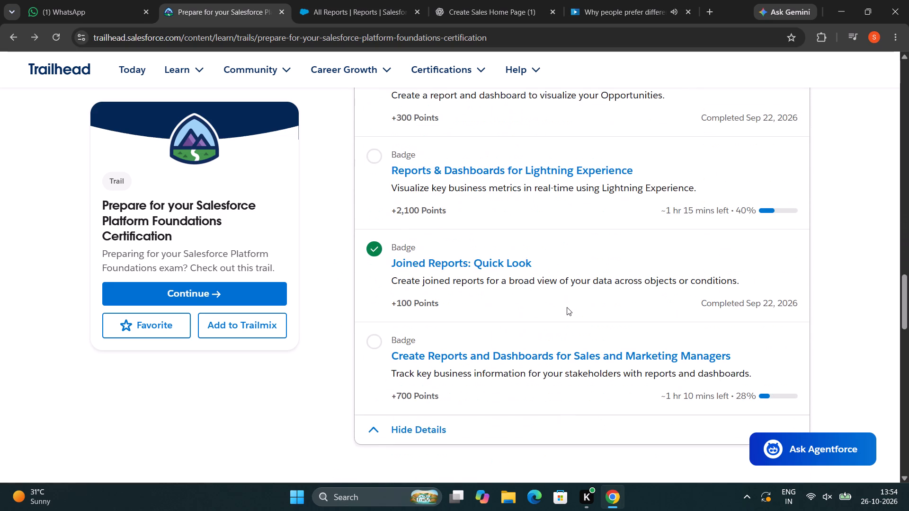
{"action": "scroll", "coordinate": [567, 307], "scroll_direction": "down", "scroll_amount": 2}
{"action": "scroll", "coordinate": [567, 307], "scroll_direction": "up", "scroll_amount": 4}
{"action": "scroll", "coordinate": [567, 307], "scroll_direction": "down", "scroll_amount": 14}
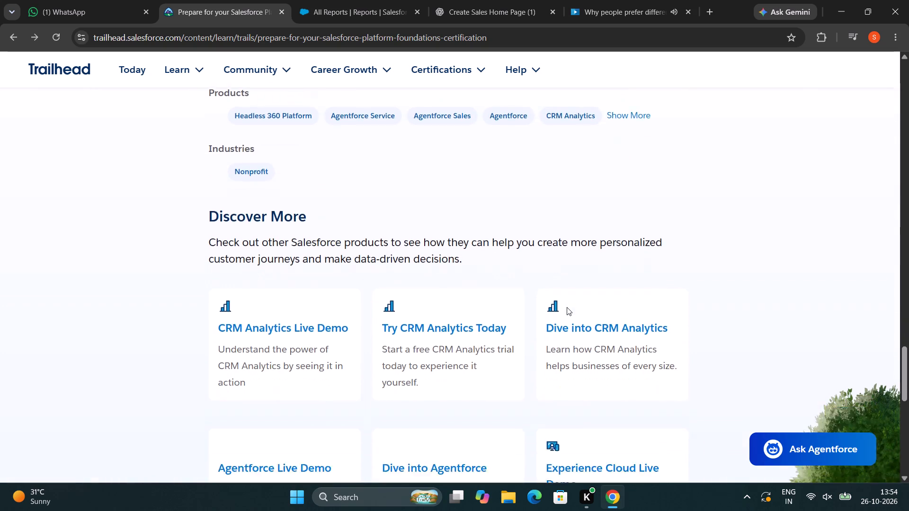
{"action": "scroll", "coordinate": [567, 307], "scroll_direction": "up", "scroll_amount": 11}
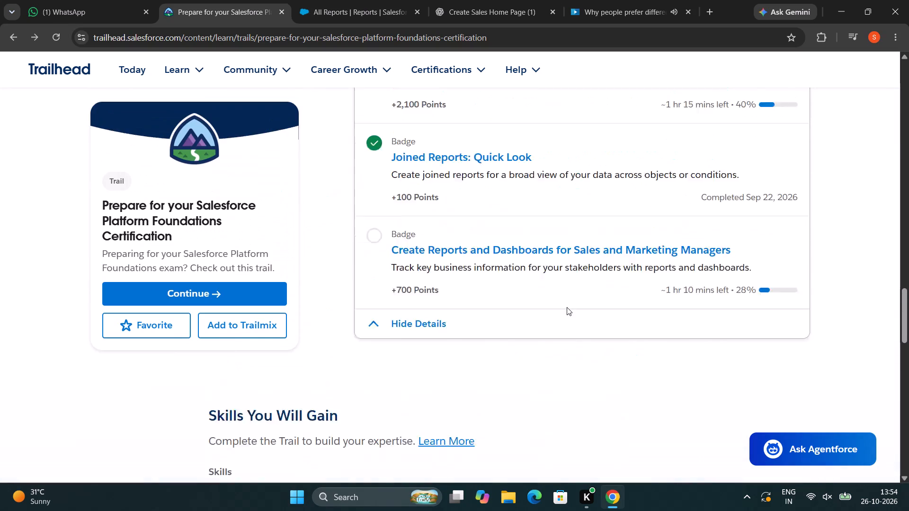
{"action": "scroll", "coordinate": [567, 307], "scroll_direction": "up", "scroll_amount": 20}
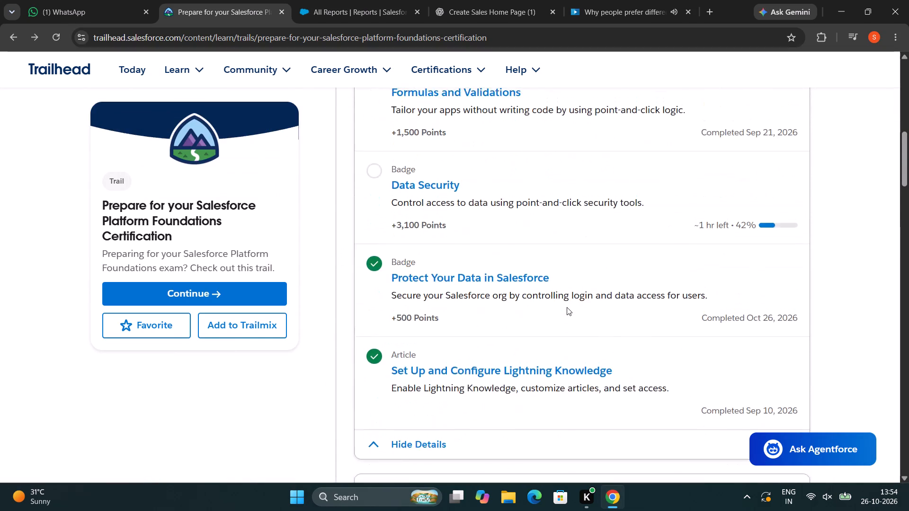
{"action": "scroll", "coordinate": [567, 307], "scroll_direction": "up", "scroll_amount": 13}
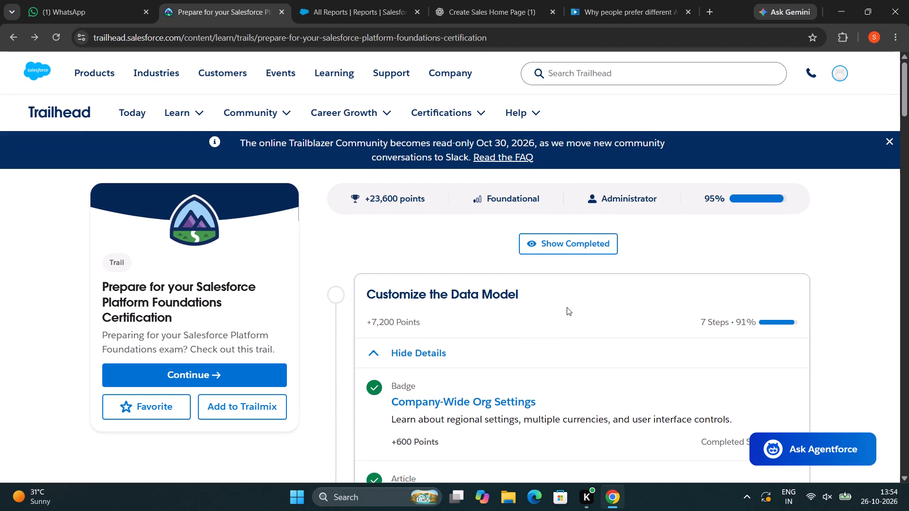
{"action": "scroll", "coordinate": [567, 307], "scroll_direction": "down", "scroll_amount": 5}
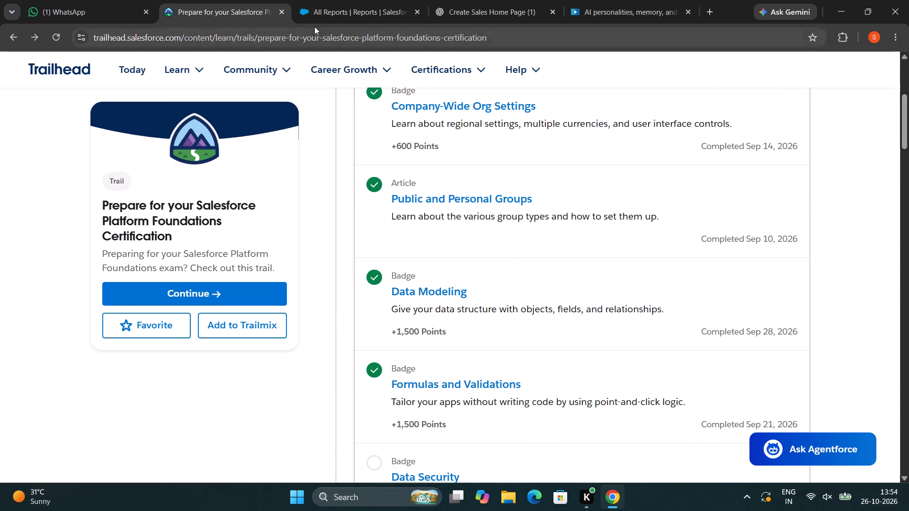
Switch to the Salesforce org and look through the All Reports list, from the DB-Adoption reports to the sample orchestration reports.
{"action": "left_click", "coordinate": [361, 10]}
{"action": "scroll", "coordinate": [356, 213], "scroll_direction": "down", "scroll_amount": 3}
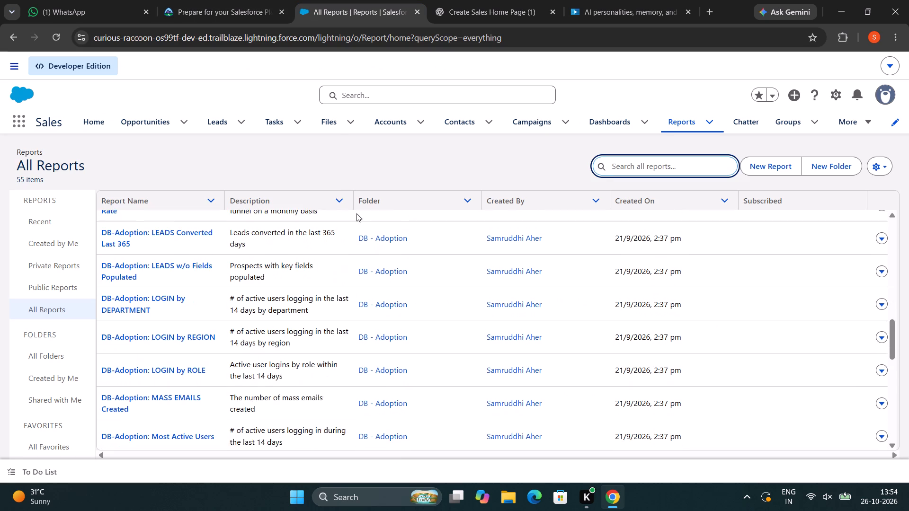
{"action": "scroll", "coordinate": [356, 213], "scroll_direction": "down", "scroll_amount": 13}
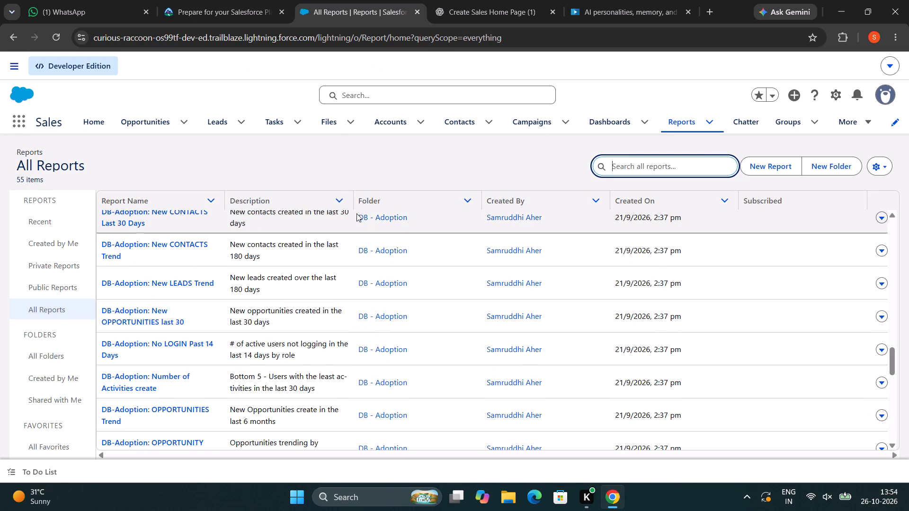
{"action": "scroll", "coordinate": [356, 213], "scroll_direction": "down", "scroll_amount": 14}
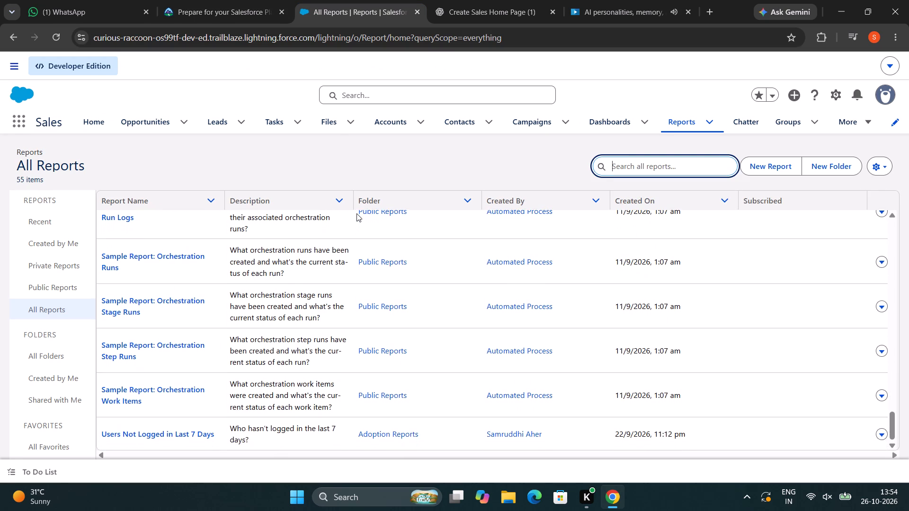
{"action": "scroll", "coordinate": [356, 213], "scroll_direction": "up", "scroll_amount": 20}
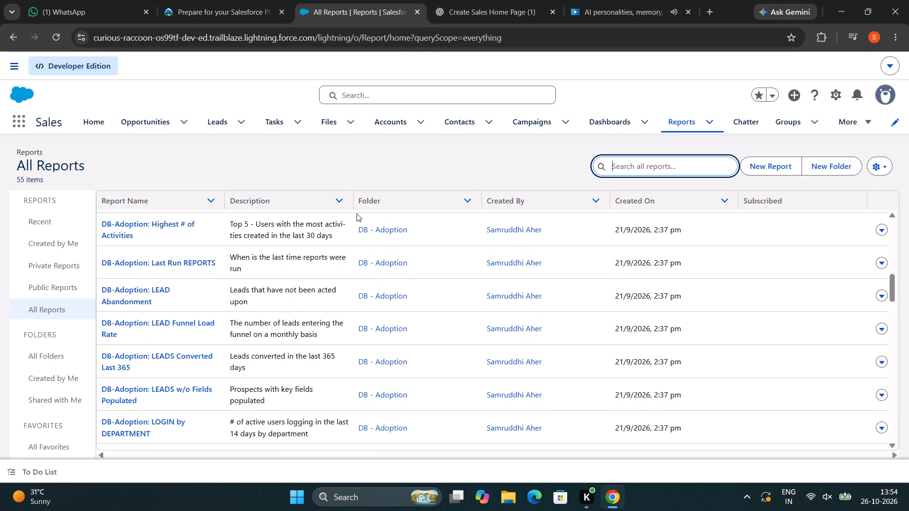
{"action": "scroll", "coordinate": [356, 213], "scroll_direction": "up", "scroll_amount": 12}
{"action": "scroll", "coordinate": [356, 213], "scroll_direction": "down", "scroll_amount": 3}
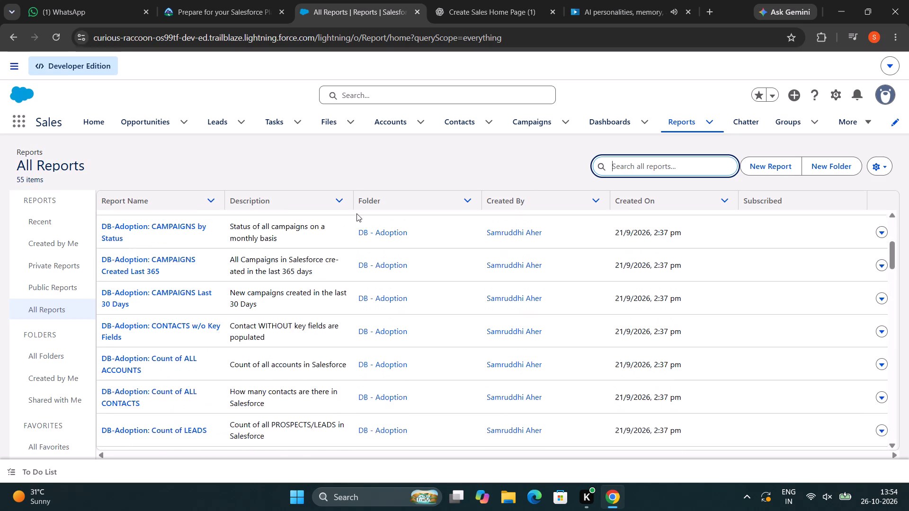
{"action": "scroll", "coordinate": [356, 213], "scroll_direction": "down", "scroll_amount": 19}
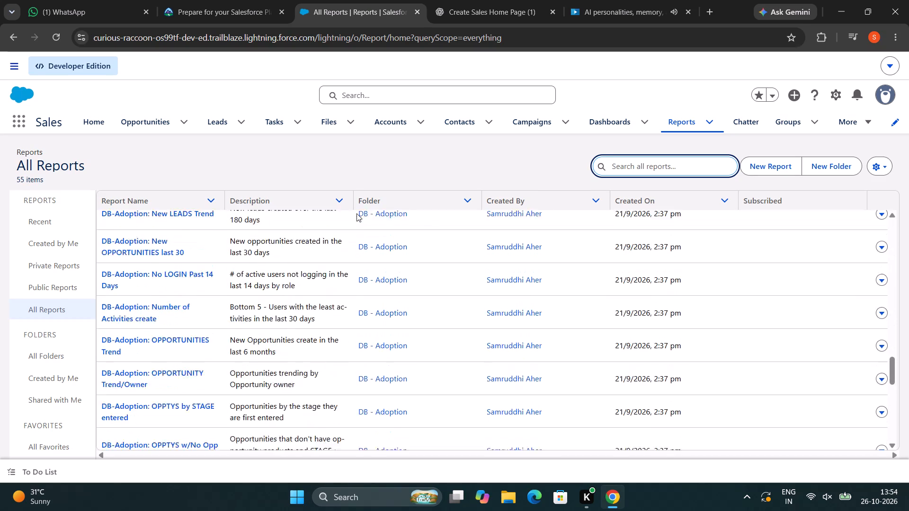
{"action": "scroll", "coordinate": [356, 213], "scroll_direction": "down", "scroll_amount": 8}
{"action": "scroll", "coordinate": [356, 213], "scroll_direction": "up", "scroll_amount": 6}
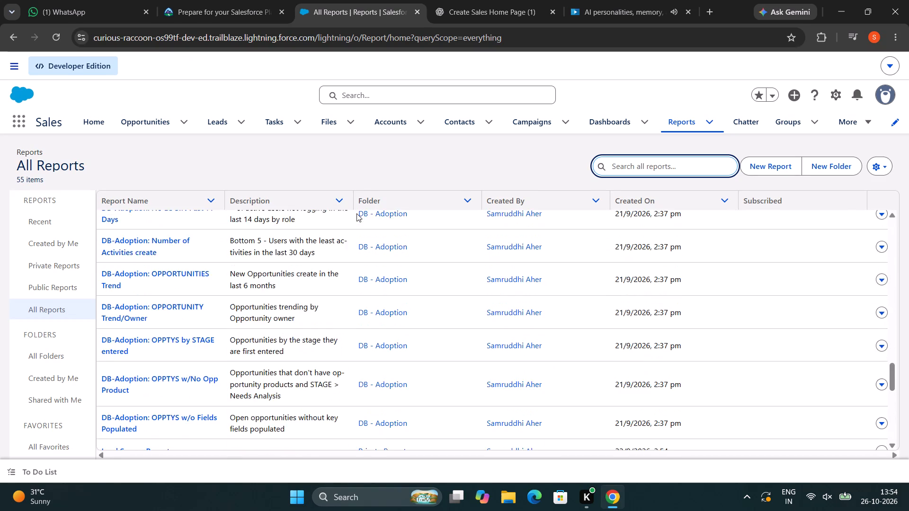
{"action": "scroll", "coordinate": [356, 213], "scroll_direction": "up", "scroll_amount": 20}
{"action": "scroll", "coordinate": [356, 213], "scroll_direction": "up", "scroll_amount": 2}
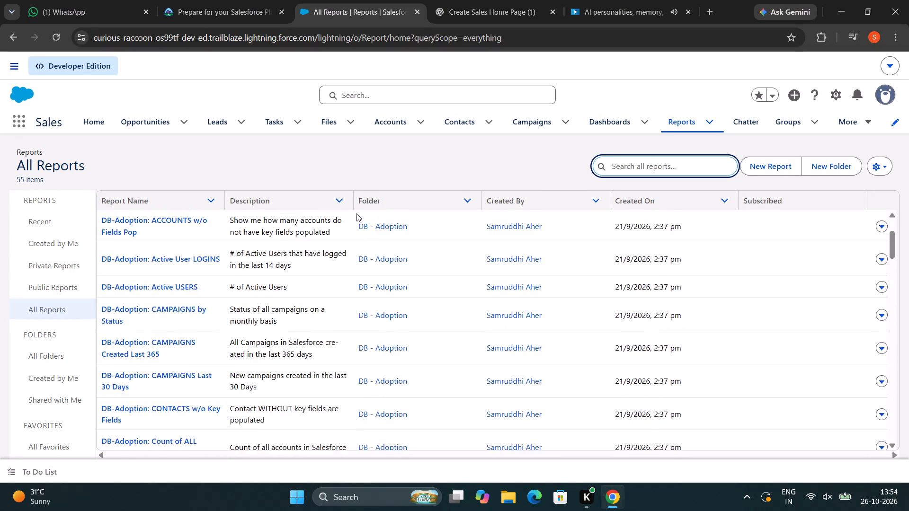
{"action": "scroll", "coordinate": [356, 213], "scroll_direction": "up", "scroll_amount": 4}
{"action": "scroll", "coordinate": [356, 213], "scroll_direction": "down", "scroll_amount": 14}
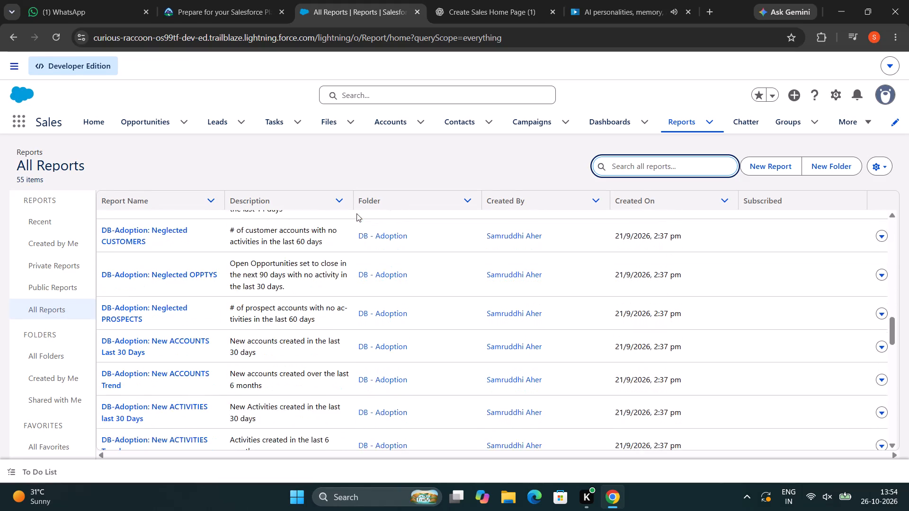
{"action": "scroll", "coordinate": [356, 213], "scroll_direction": "down", "scroll_amount": 17}
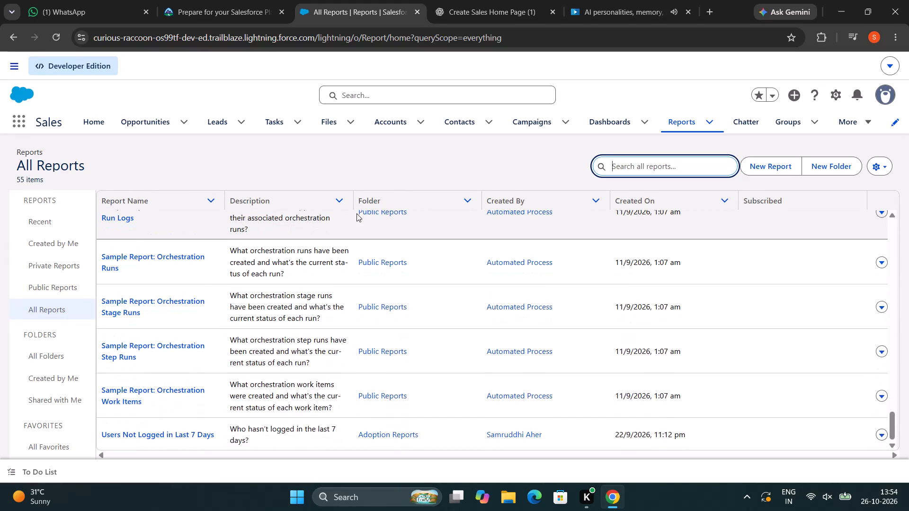
{"action": "scroll", "coordinate": [356, 213], "scroll_direction": "up", "scroll_amount": 20}
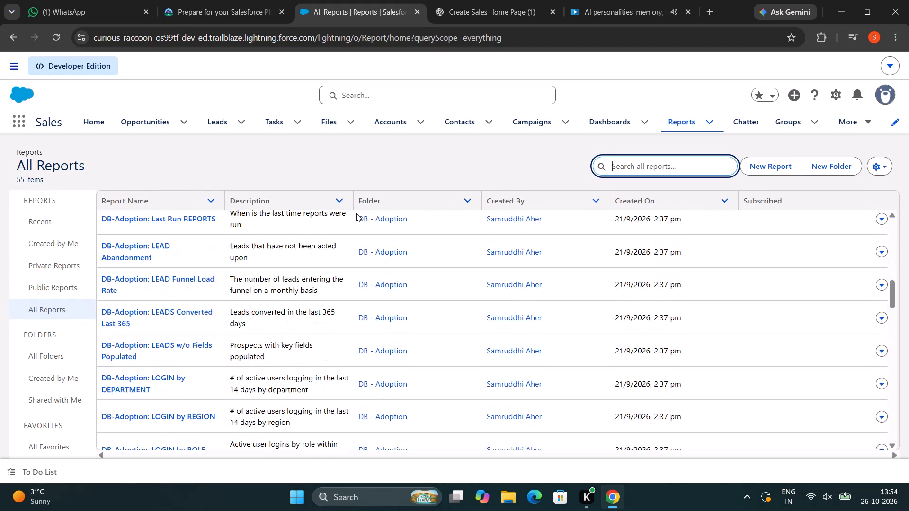
{"action": "scroll", "coordinate": [356, 213], "scroll_direction": "up", "scroll_amount": 9}
{"action": "scroll", "coordinate": [356, 213], "scroll_direction": "down", "scroll_amount": 7}
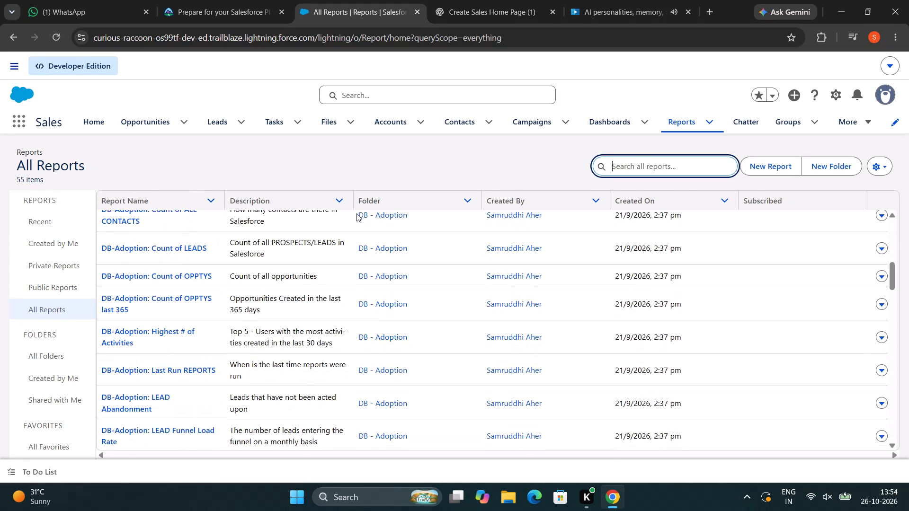
{"action": "scroll", "coordinate": [356, 213], "scroll_direction": "down", "scroll_amount": 20}
{"action": "scroll", "coordinate": [356, 213], "scroll_direction": "down", "scroll_amount": 7}
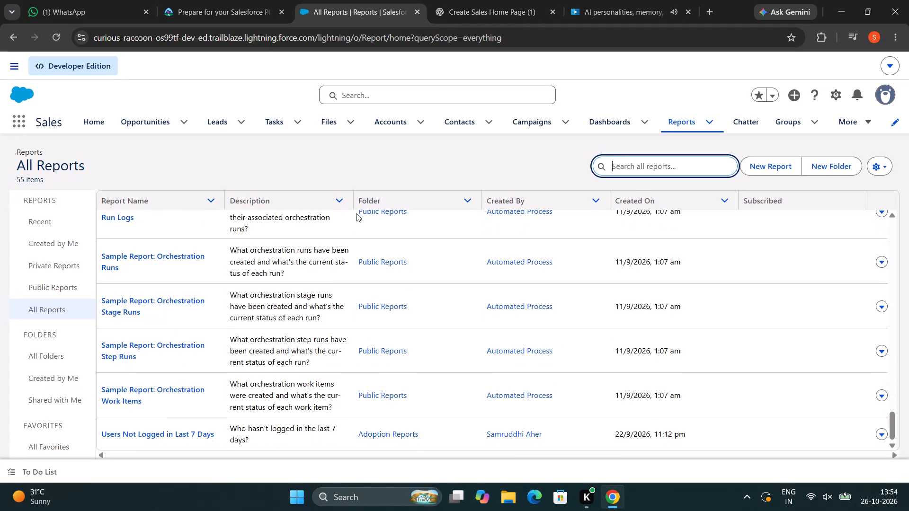
{"action": "scroll", "coordinate": [356, 213], "scroll_direction": "down", "scroll_amount": 3}
{"action": "scroll", "coordinate": [356, 213], "scroll_direction": "up", "scroll_amount": 8}
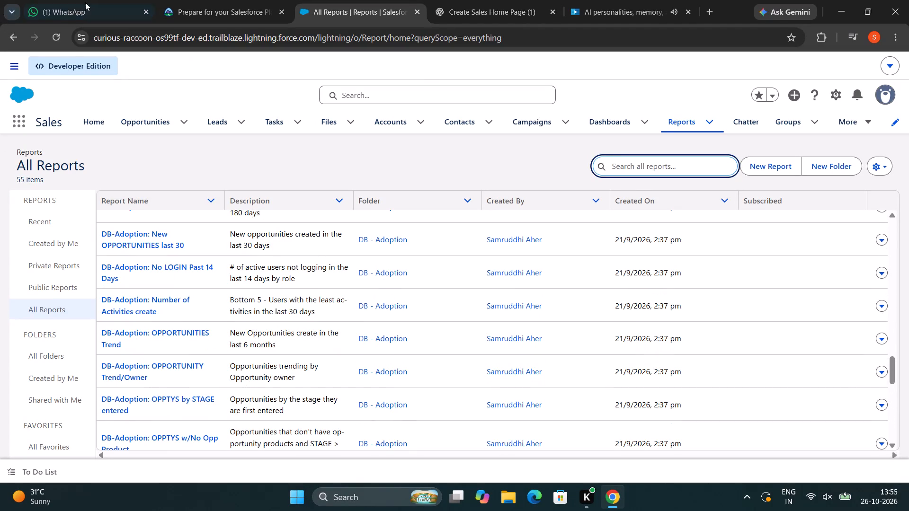
Return to the LinkedIn Learning course and view the AI assistant's suggested questions for the "AI personalities, memory, and personalization" video.
{"action": "left_click", "coordinate": [324, 4]}
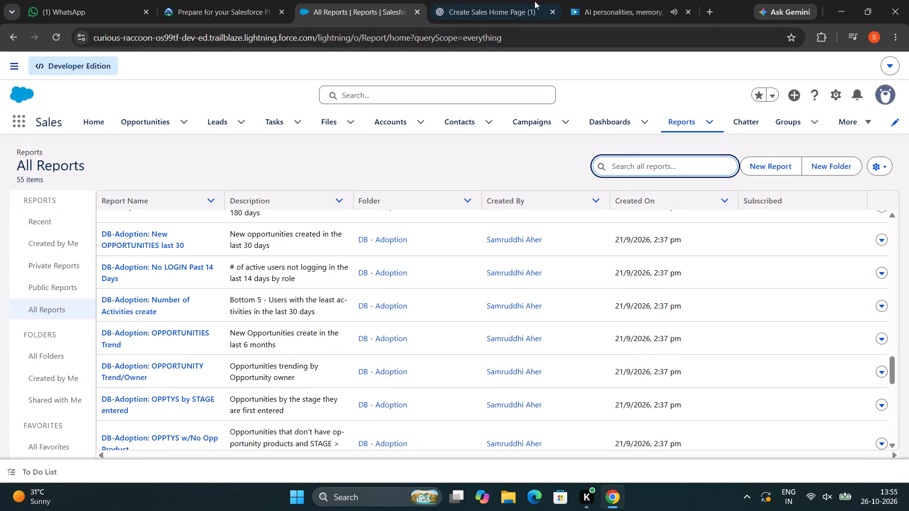
{"action": "left_click", "coordinate": [484, 3]}
{"action": "left_click", "coordinate": [636, 5]}
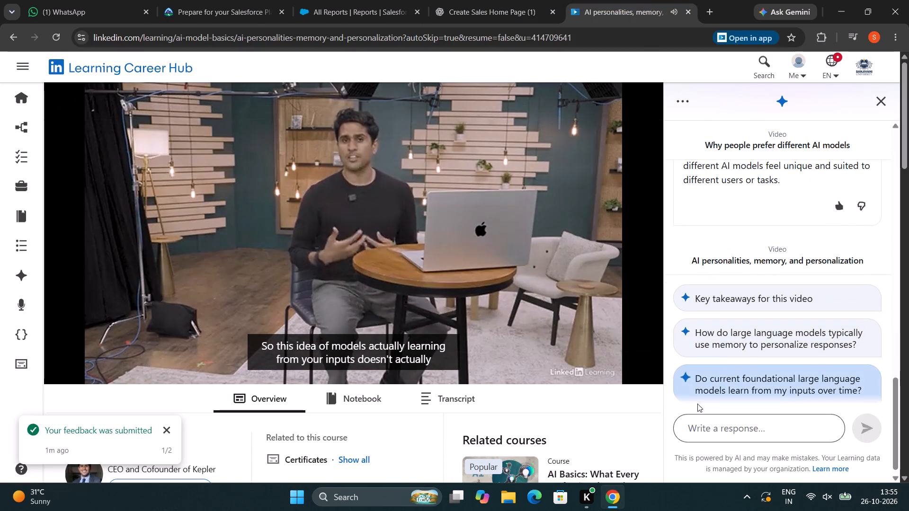
{"action": "scroll", "coordinate": [779, 245], "scroll_direction": "down", "scroll_amount": 2}
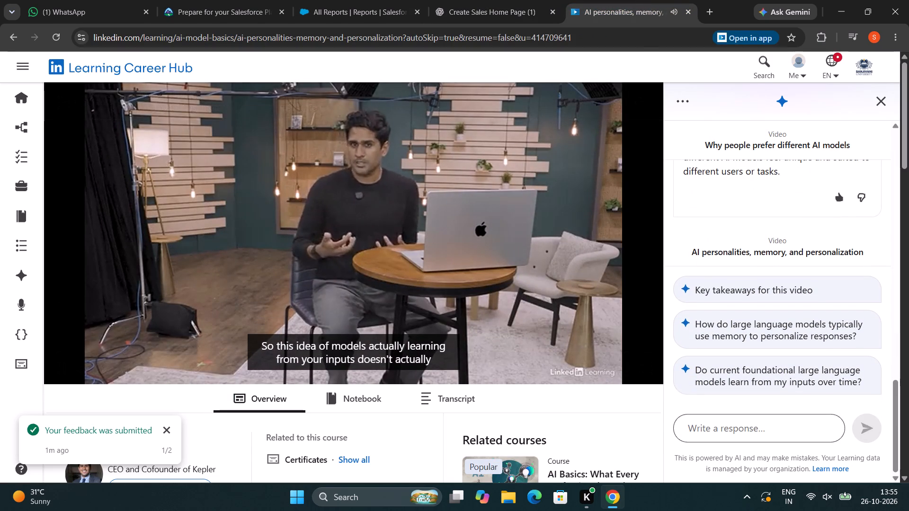
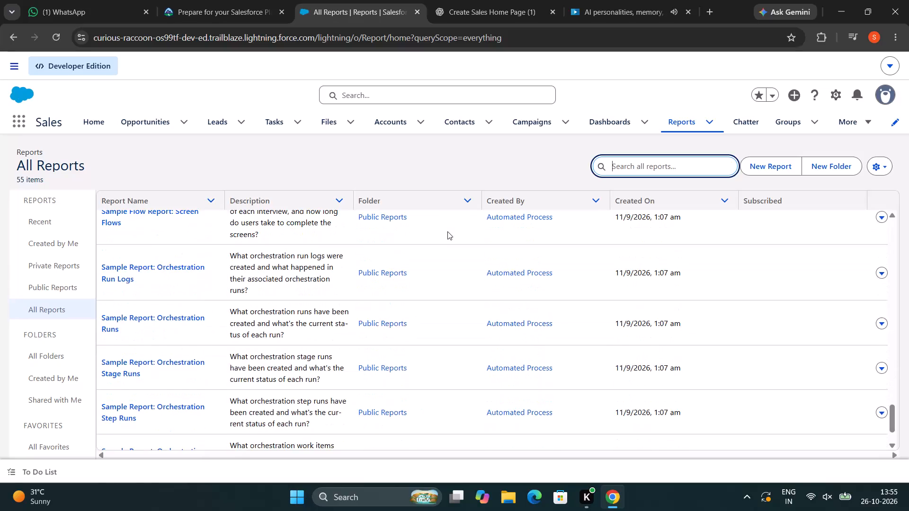
Look through the lower part of the All Reports list, from the DB-Adoption activity and contact trends to Users Not Logged in Last 7 Days.
{"action": "scroll", "coordinate": [447, 231], "scroll_direction": "up", "scroll_amount": 2}
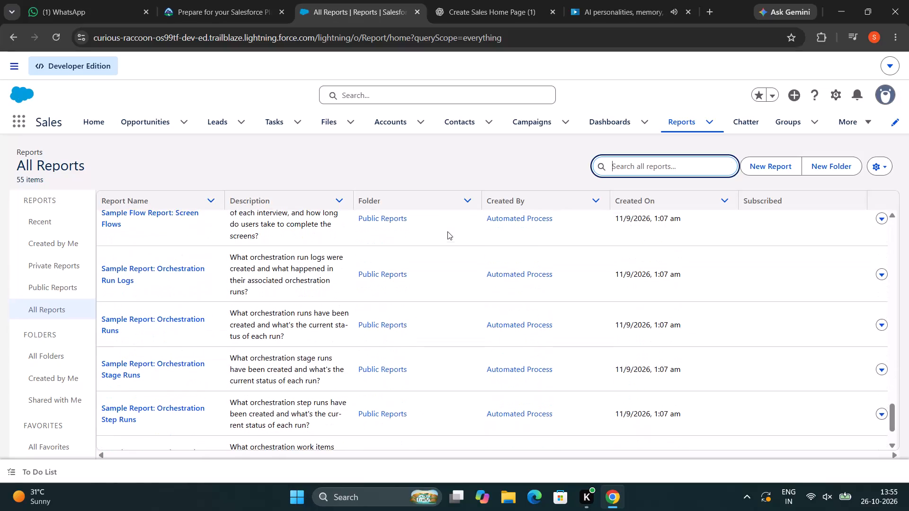
{"action": "scroll", "coordinate": [447, 231], "scroll_direction": "up", "scroll_amount": 4}
{"action": "scroll", "coordinate": [447, 231], "scroll_direction": "down", "scroll_amount": 9}
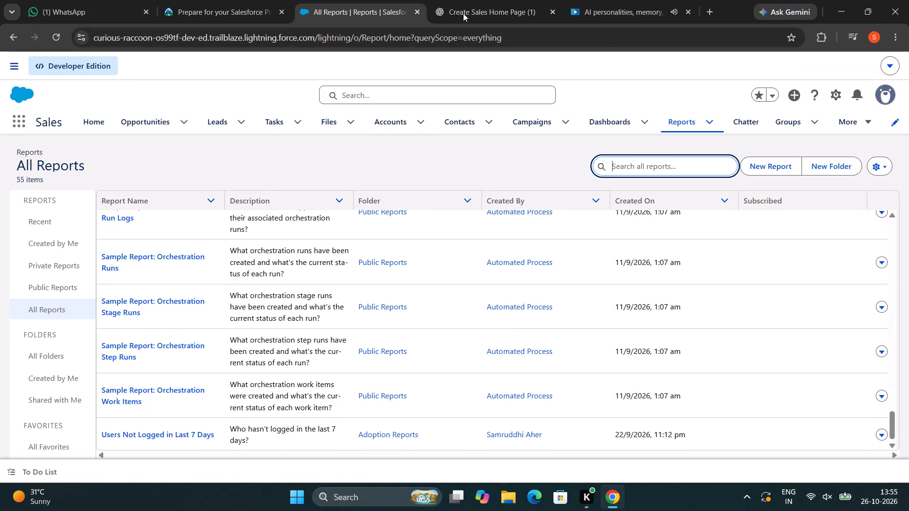
{"action": "scroll", "coordinate": [223, 279], "scroll_direction": "down", "scroll_amount": 5}
{"action": "scroll", "coordinate": [223, 279], "scroll_direction": "up", "scroll_amount": 3}
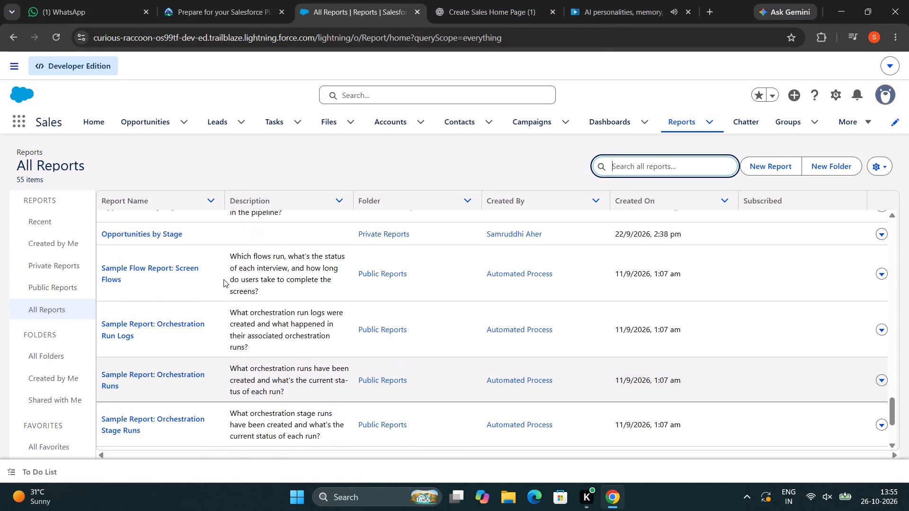
{"action": "scroll", "coordinate": [223, 279], "scroll_direction": "up", "scroll_amount": 7}
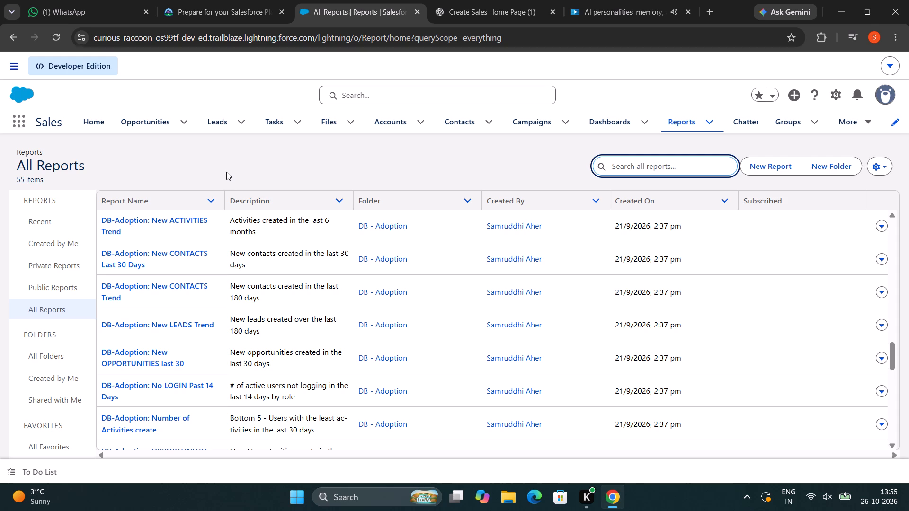
{"action": "scroll", "coordinate": [226, 172], "scroll_direction": "down", "scroll_amount": 2}
{"action": "scroll", "coordinate": [244, 104], "scroll_direction": "down", "scroll_amount": 2}
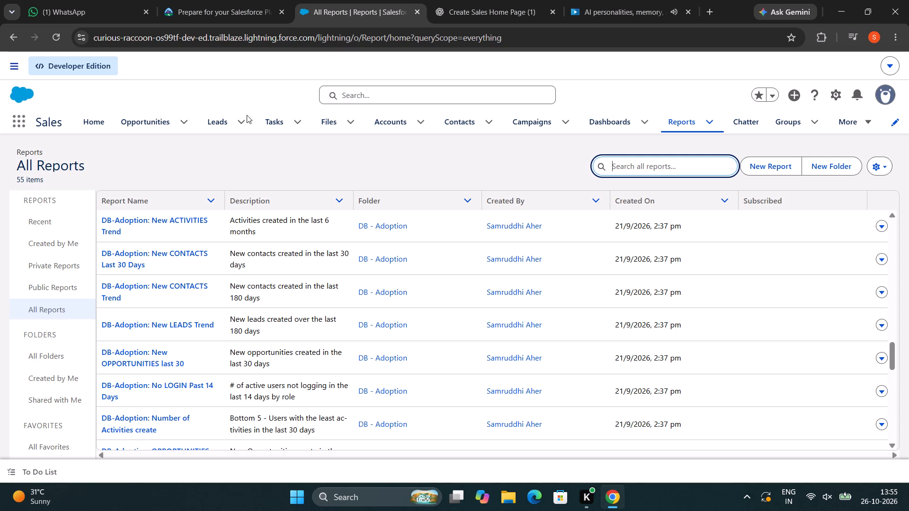
{"action": "scroll", "coordinate": [290, 203], "scroll_direction": "down", "scroll_amount": 3}
{"action": "scroll", "coordinate": [267, 259], "scroll_direction": "down", "scroll_amount": 4}
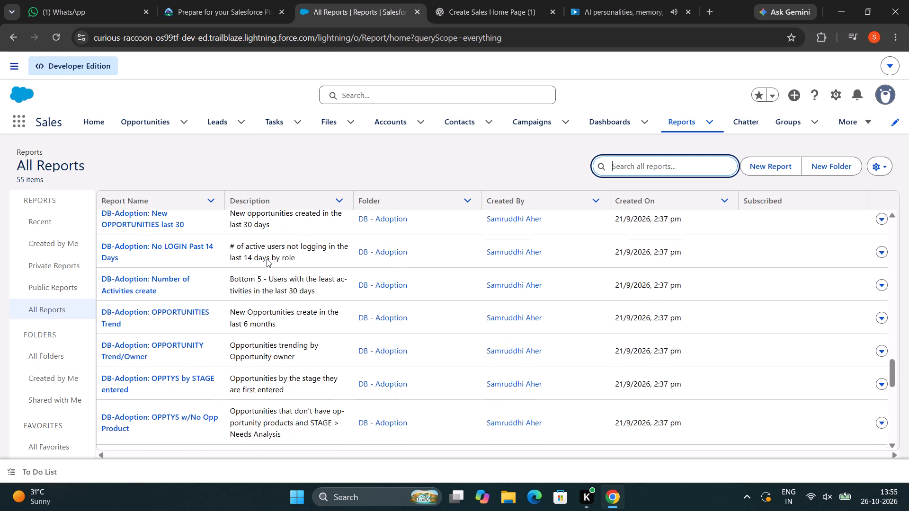
{"action": "scroll", "coordinate": [267, 259], "scroll_direction": "down", "scroll_amount": 8}
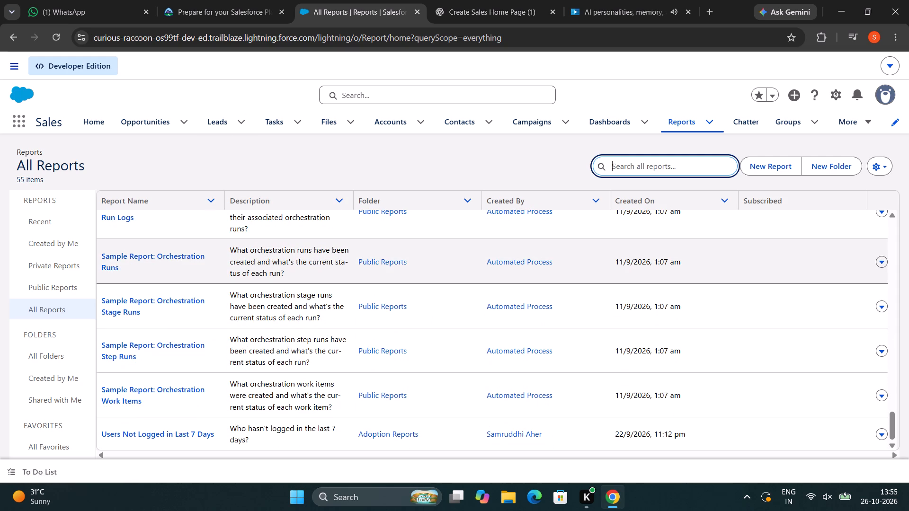
{"action": "scroll", "coordinate": [267, 259], "scroll_direction": "down", "scroll_amount": 11}
Look back through the All Reports list from the sample orchestration reports to Central and Eastern Target Accounts.
{"action": "scroll", "coordinate": [267, 259], "scroll_direction": "up", "scroll_amount": 5}
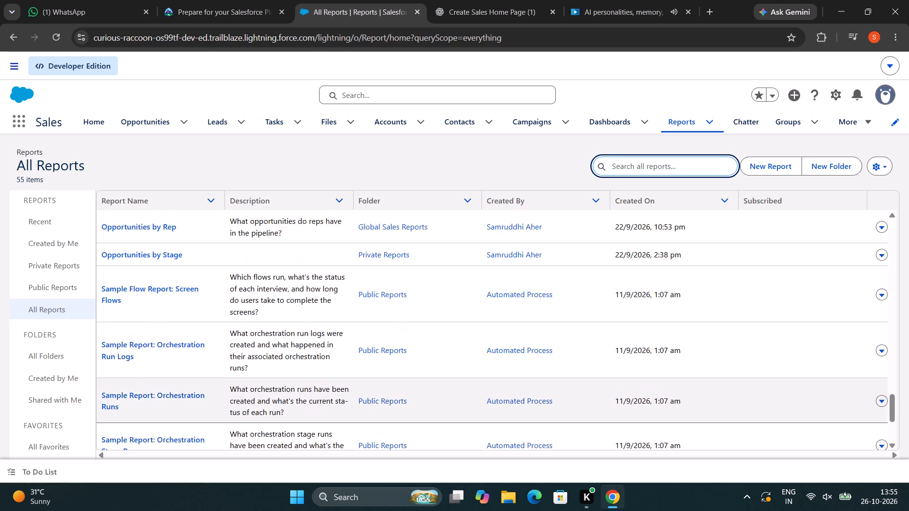
{"action": "scroll", "coordinate": [267, 259], "scroll_direction": "up", "scroll_amount": 14}
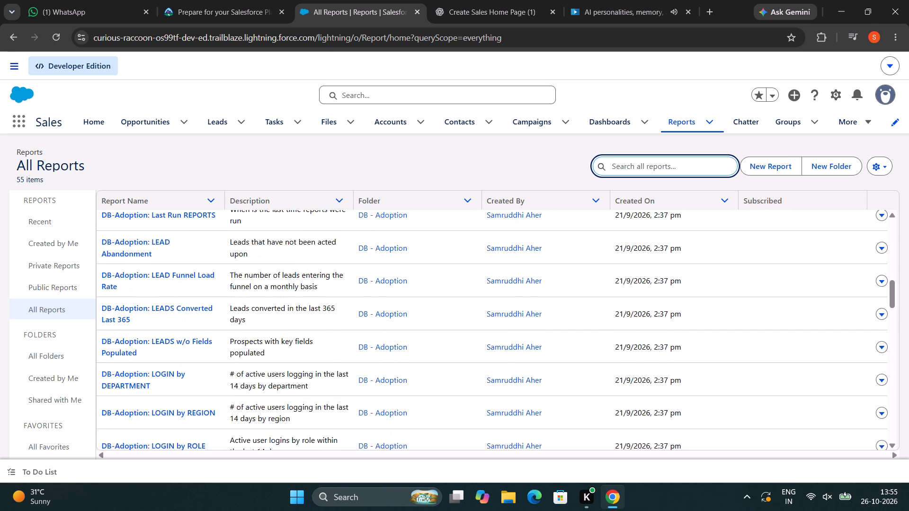
{"action": "scroll", "coordinate": [267, 259], "scroll_direction": "up", "scroll_amount": 5}
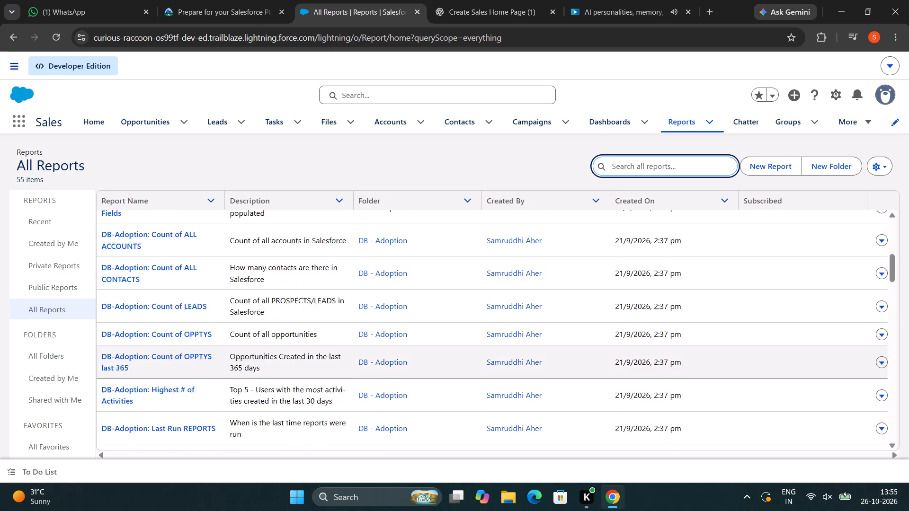
{"action": "scroll", "coordinate": [267, 259], "scroll_direction": "up", "scroll_amount": 8}
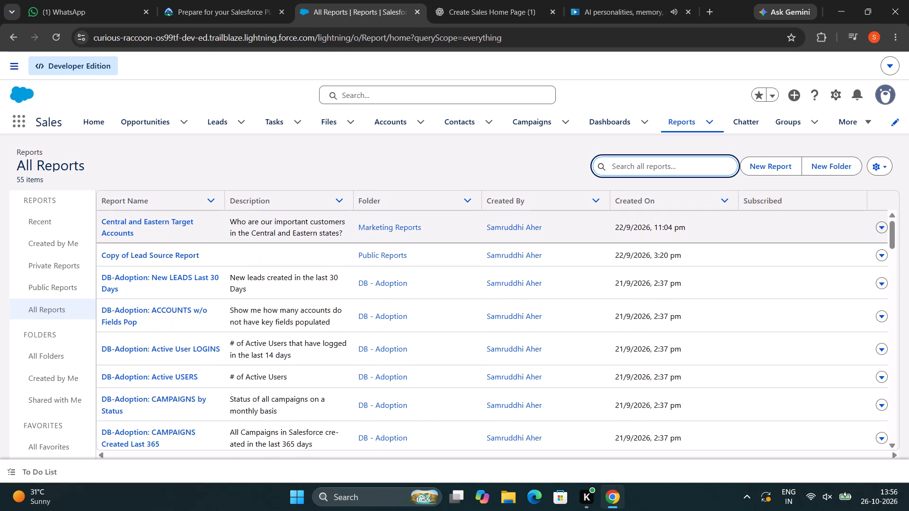
{"action": "scroll", "coordinate": [283, 221], "scroll_direction": "down", "scroll_amount": 2}
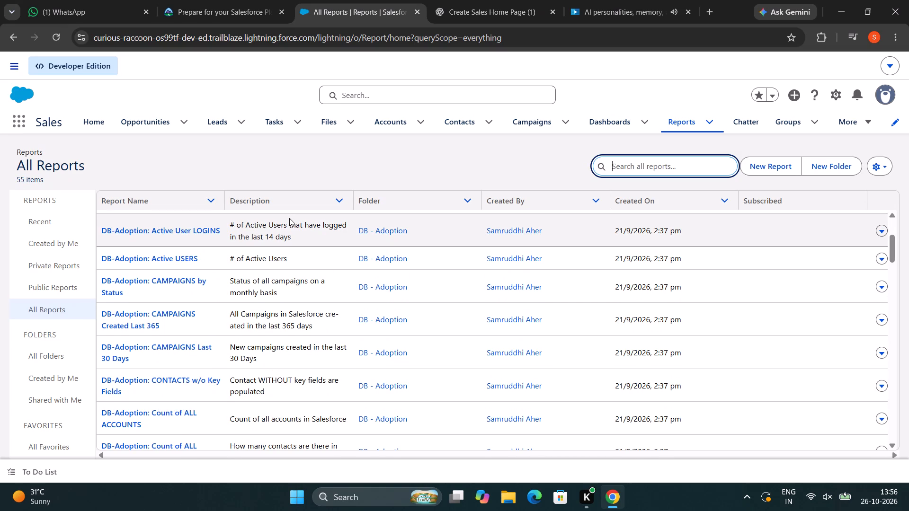
{"action": "scroll", "coordinate": [289, 218], "scroll_direction": "up", "scroll_amount": 2}
{"action": "scroll", "coordinate": [289, 218], "scroll_direction": "down", "scroll_amount": 4}
{"action": "scroll", "coordinate": [289, 218], "scroll_direction": "up", "scroll_amount": 3}
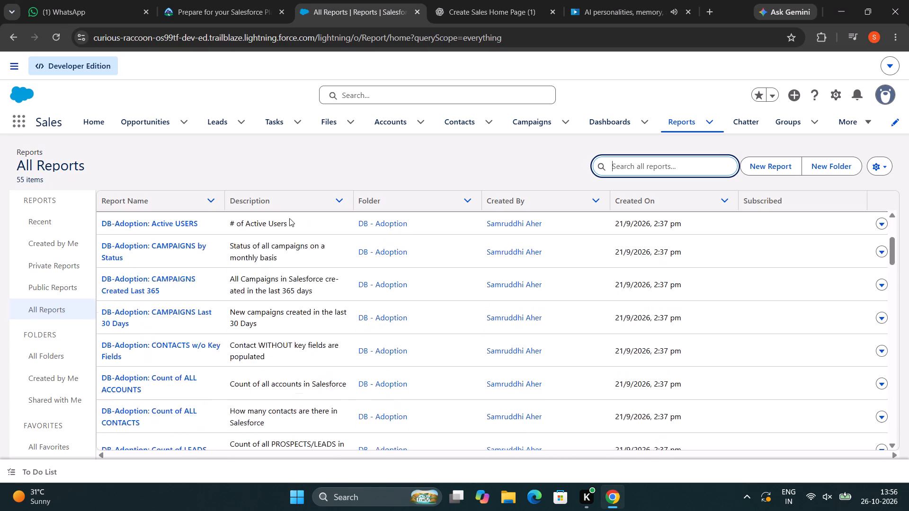
{"action": "scroll", "coordinate": [289, 218], "scroll_direction": "up", "scroll_amount": 8}
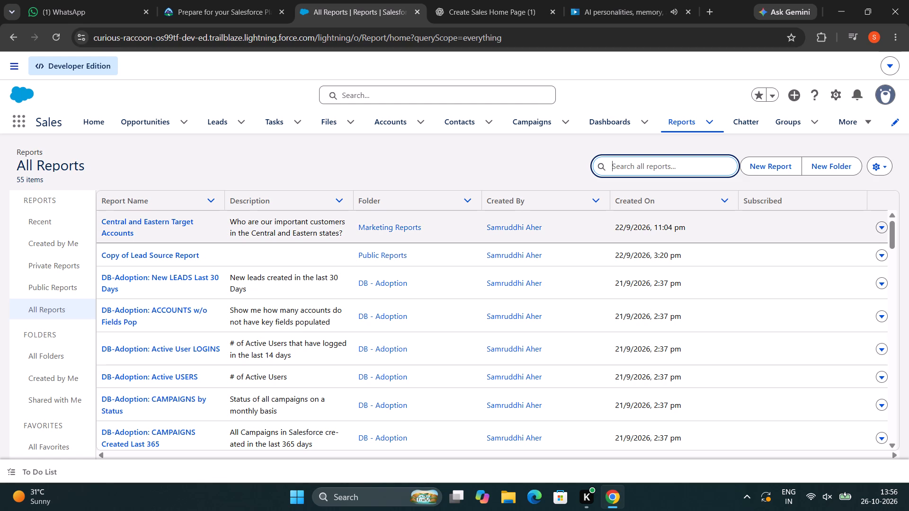
{"action": "scroll", "coordinate": [289, 218], "scroll_direction": "up", "scroll_amount": 2}
Read through the All Reports list again, from the DB-Adoption campaign and count reports to the sample orchestration reports.
{"action": "scroll", "coordinate": [289, 218], "scroll_direction": "down", "scroll_amount": 4}
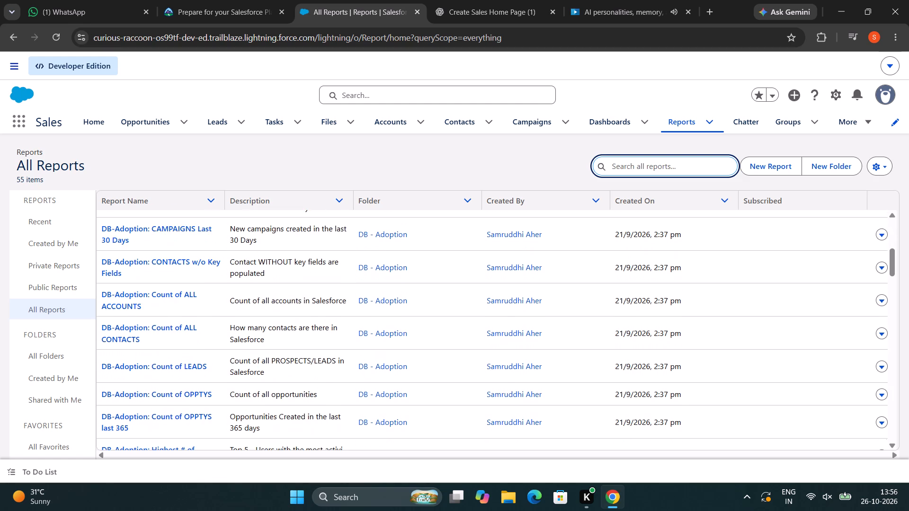
{"action": "scroll", "coordinate": [289, 218], "scroll_direction": "down", "scroll_amount": 7}
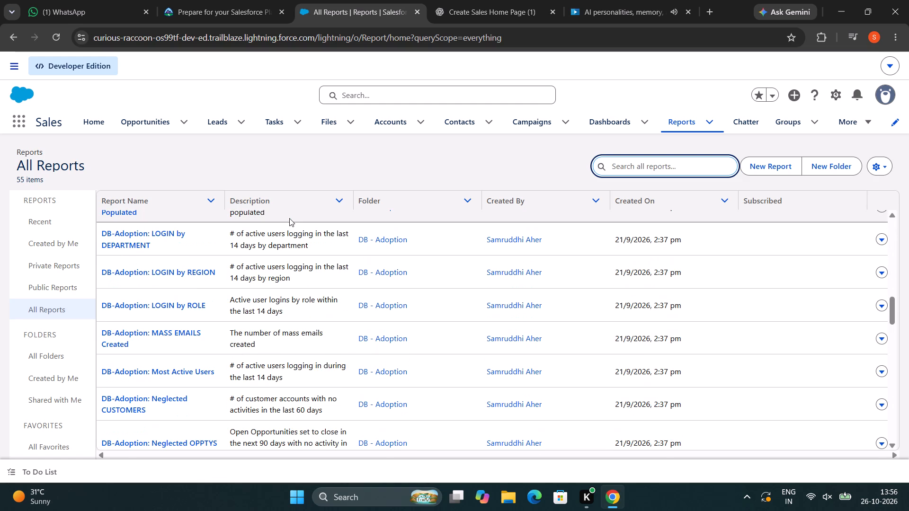
{"action": "scroll", "coordinate": [289, 218], "scroll_direction": "down", "scroll_amount": 7}
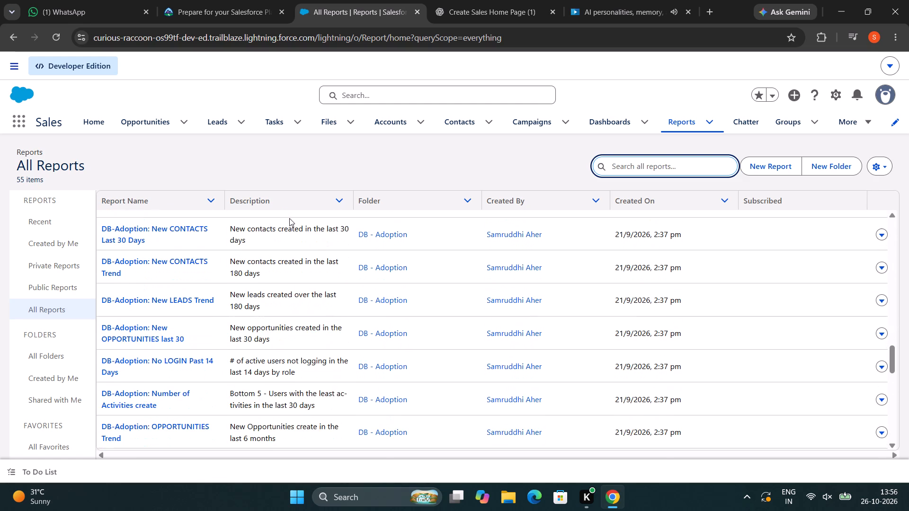
{"action": "scroll", "coordinate": [289, 218], "scroll_direction": "down", "scroll_amount": 3}
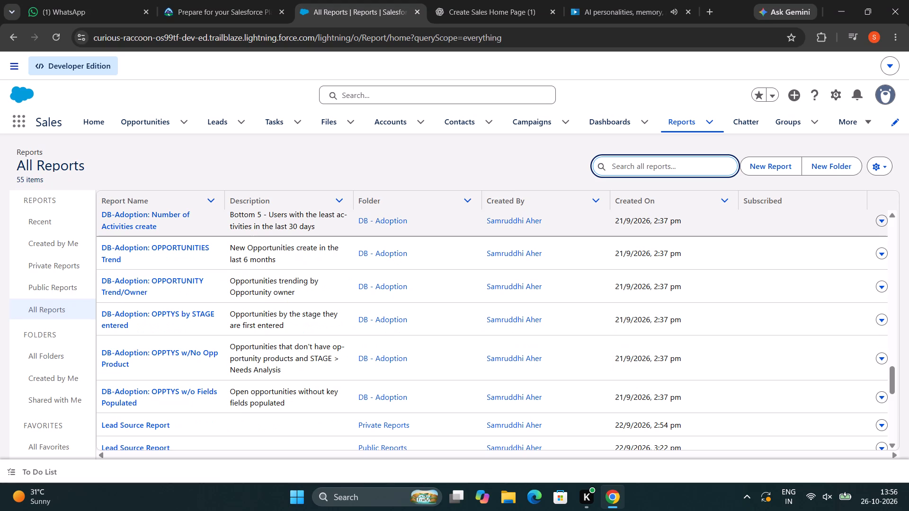
{"action": "scroll", "coordinate": [289, 218], "scroll_direction": "down", "scroll_amount": 4}
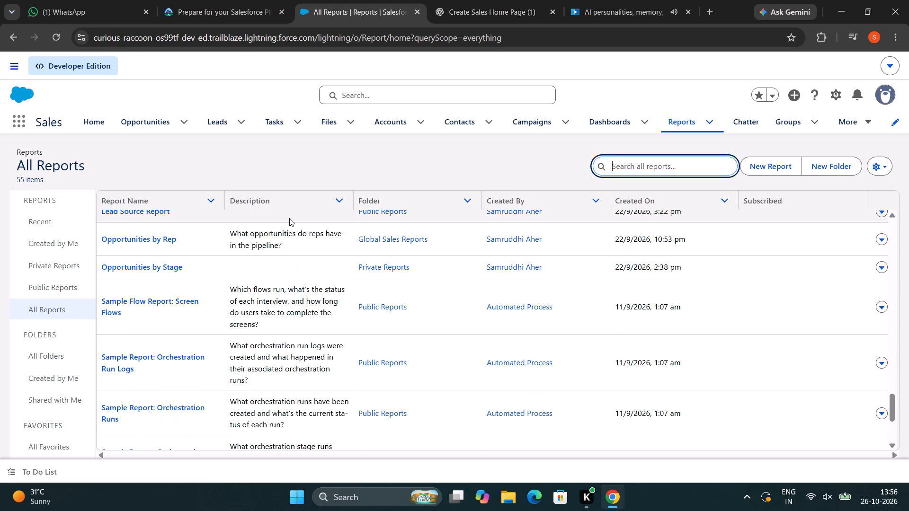
{"action": "scroll", "coordinate": [289, 218], "scroll_direction": "down", "scroll_amount": 2}
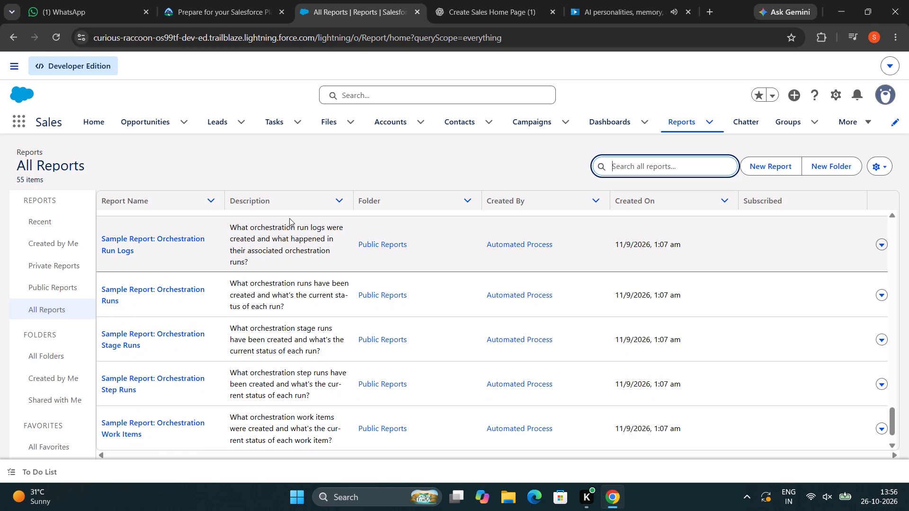
{"action": "scroll", "coordinate": [289, 218], "scroll_direction": "down", "scroll_amount": 2}
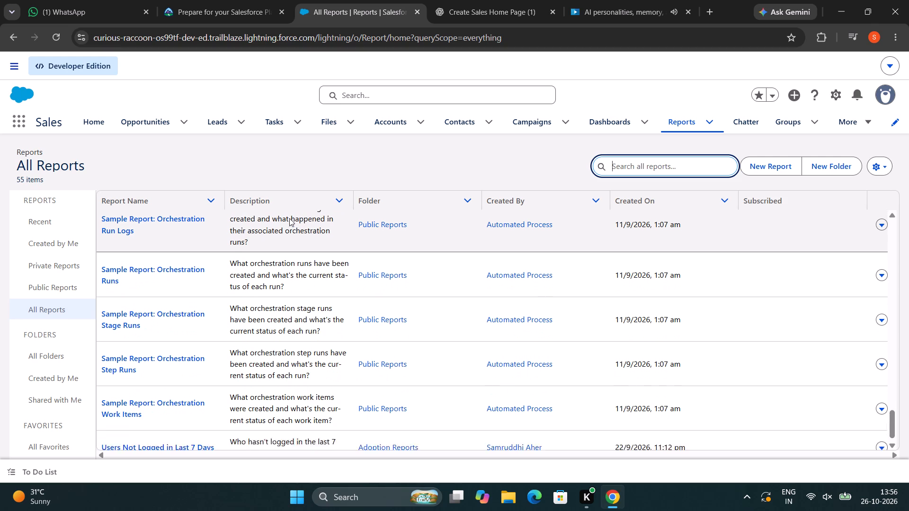
{"action": "scroll", "coordinate": [289, 218], "scroll_direction": "up", "scroll_amount": 8}
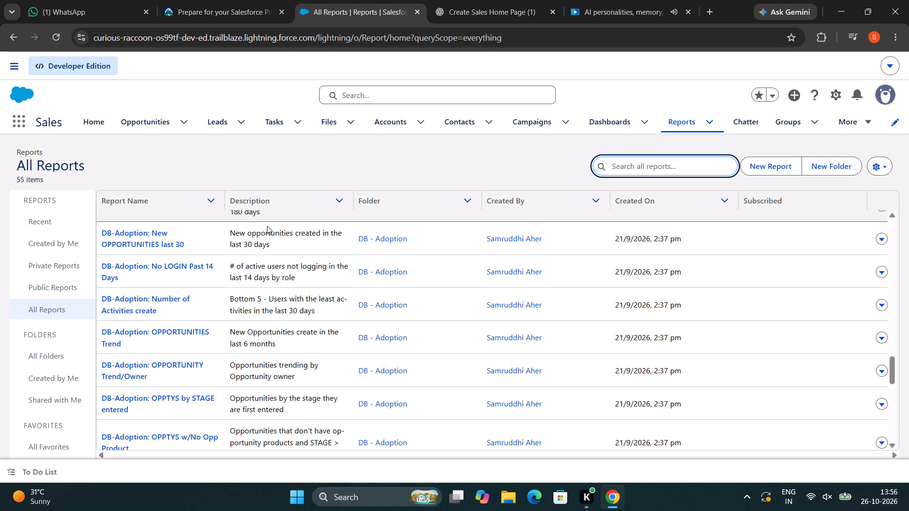
Start a search within all reports.
{"action": "left_click", "coordinate": [623, 162]}
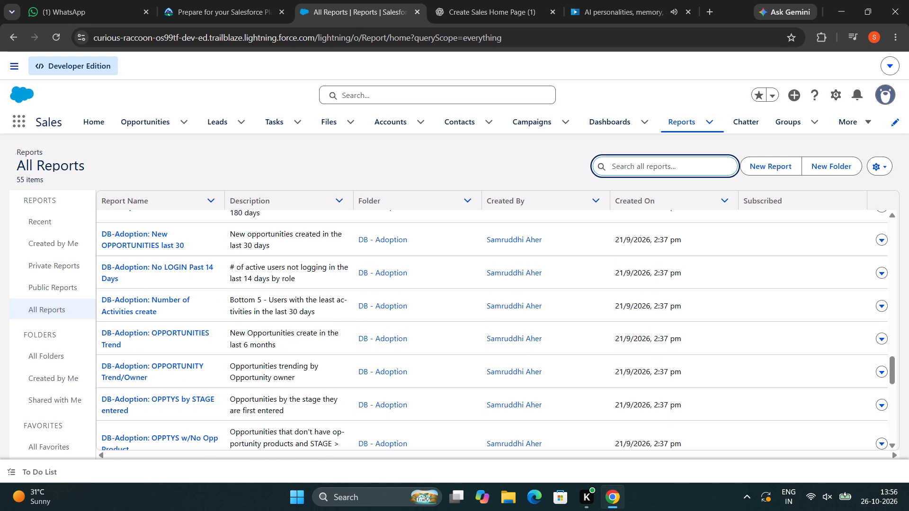